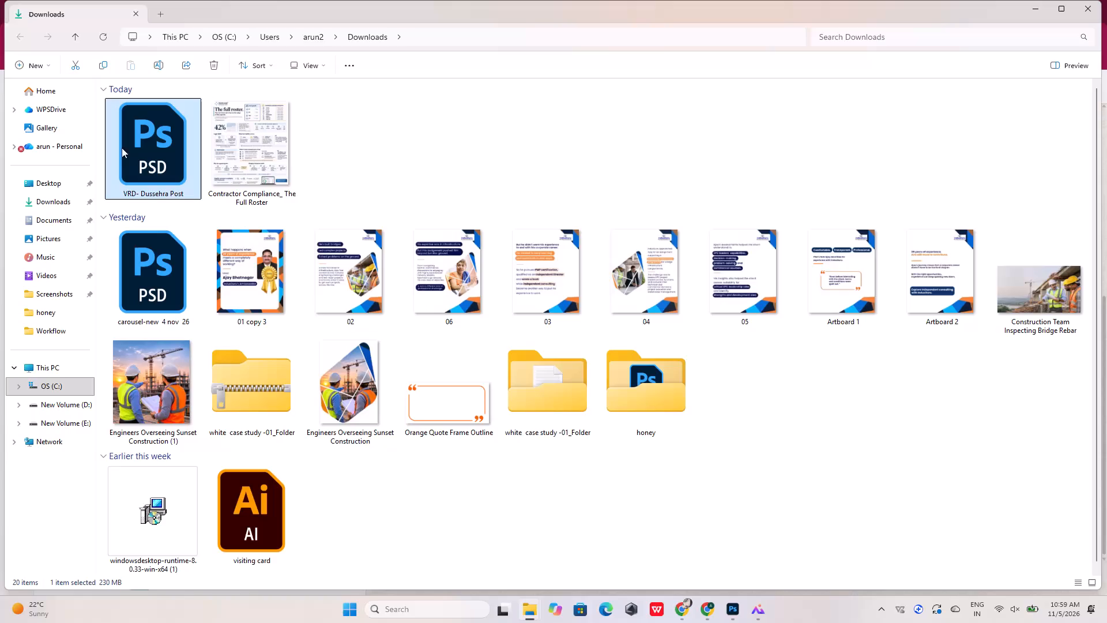
Open the VRD- Dussehra Post PSD file from the Downloads folder in Photoshop.
double_click(127, 144)
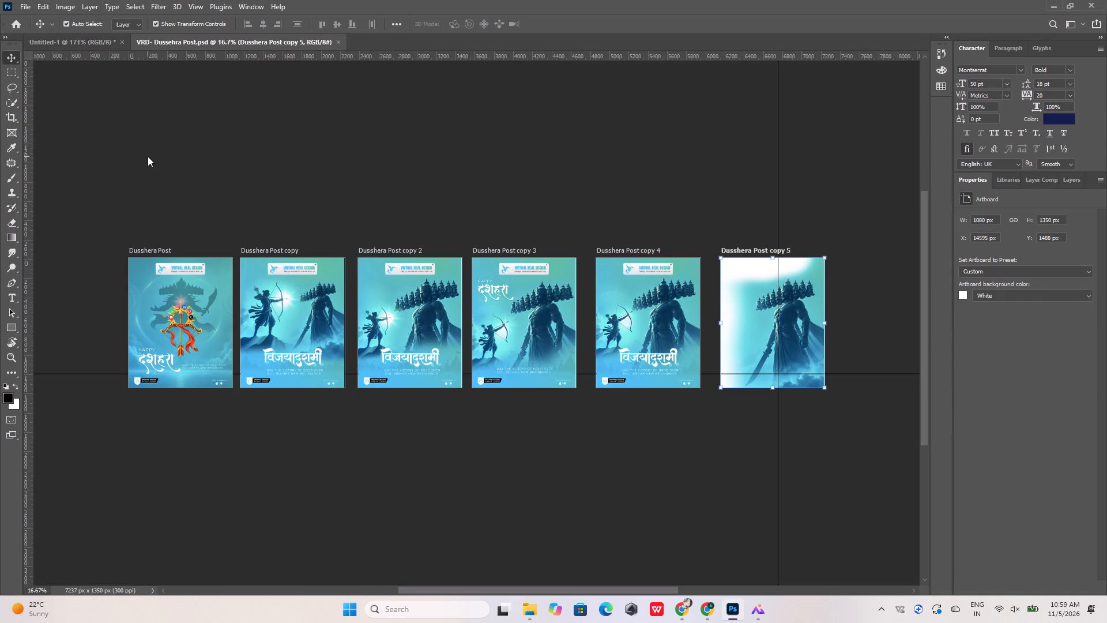
Examine the Dusshera Post artboard variations, looking closer at copy 3, copy 4 and copy 5.
scroll(712, 356, up, 3)
scroll(712, 361, down, 2)
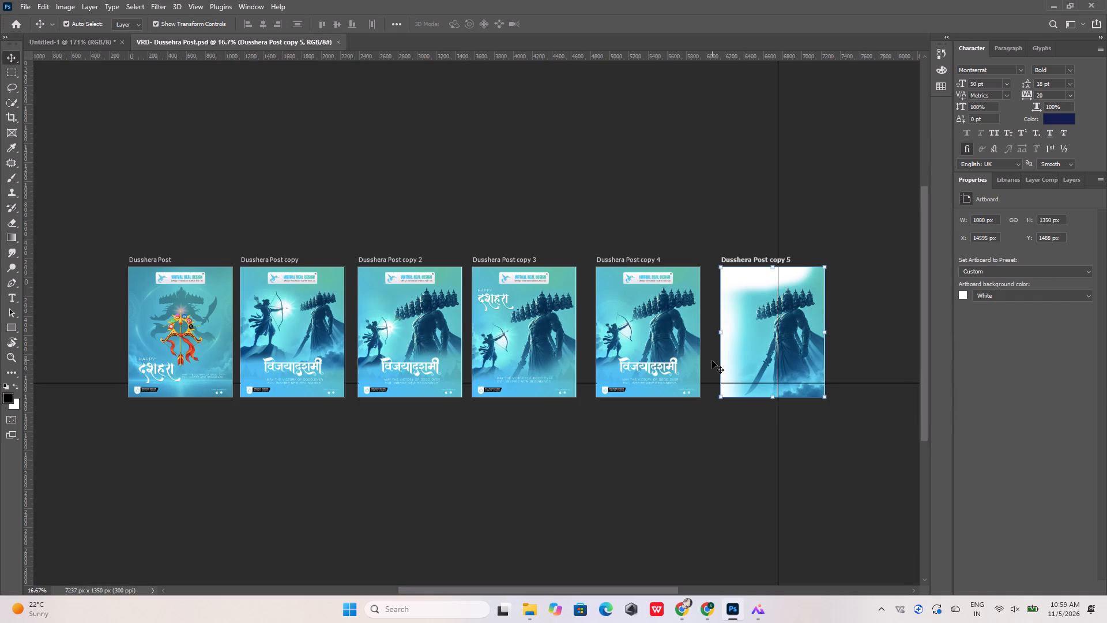
alt+scroll(712, 361, up, 12)
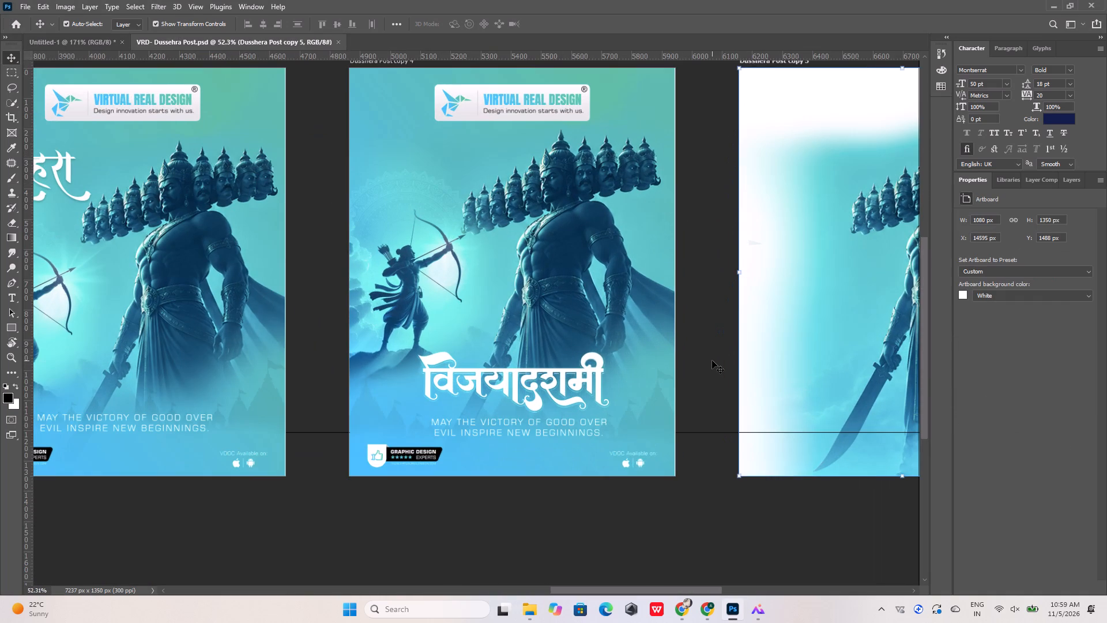
alt+scroll(712, 361, down, 4)
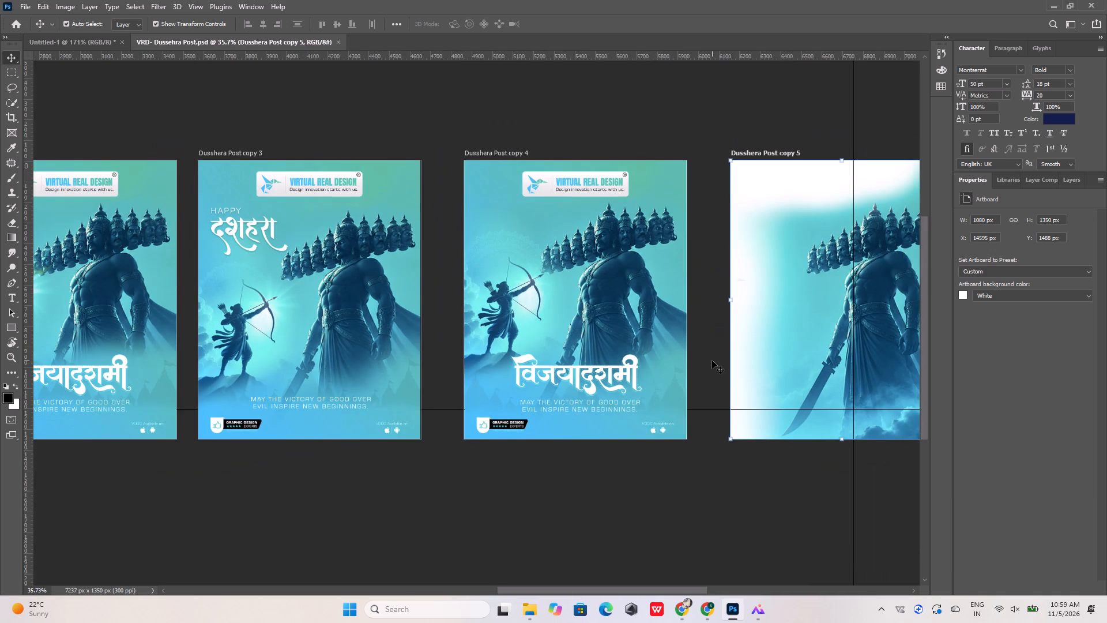
alt+scroll(712, 361, down, 2)
alt+scroll(712, 361, up, 2)
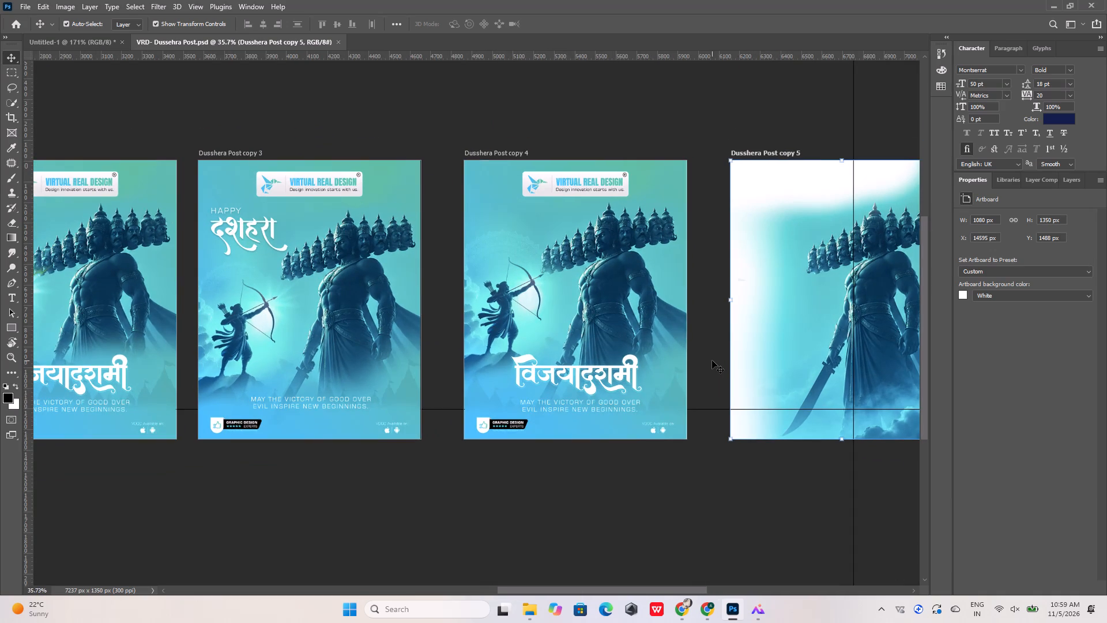
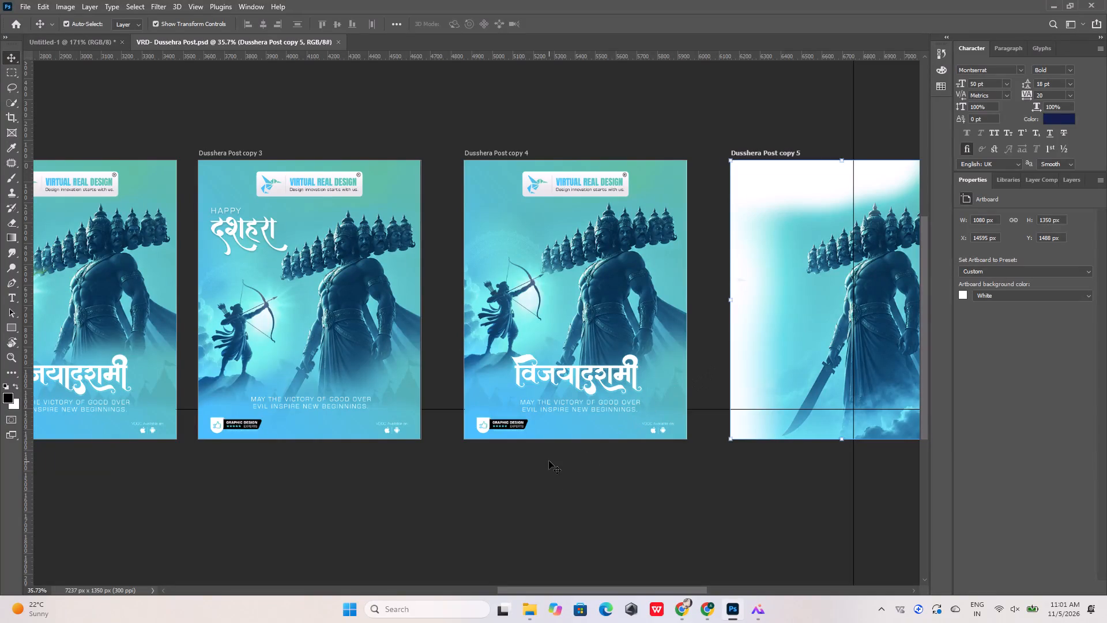
Copy the font name Square721 BT from the "May the victory of good over evil" tagline in Dusshera Post copy 4.
alt+scroll(574, 411, up, 7)
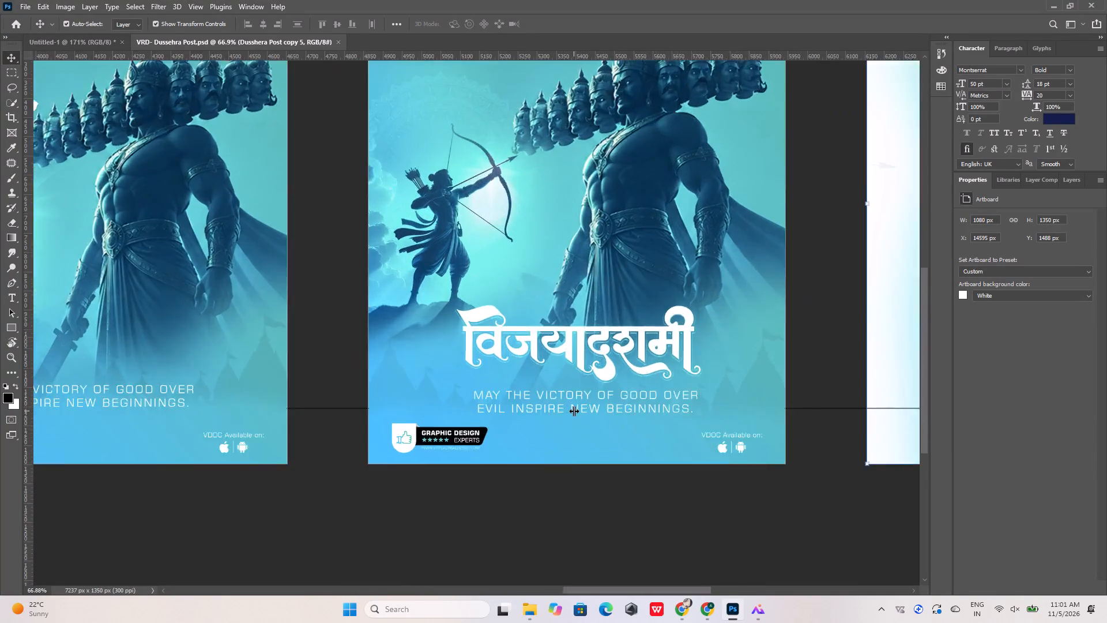
alt+scroll(574, 411, up, 11)
click(575, 411)
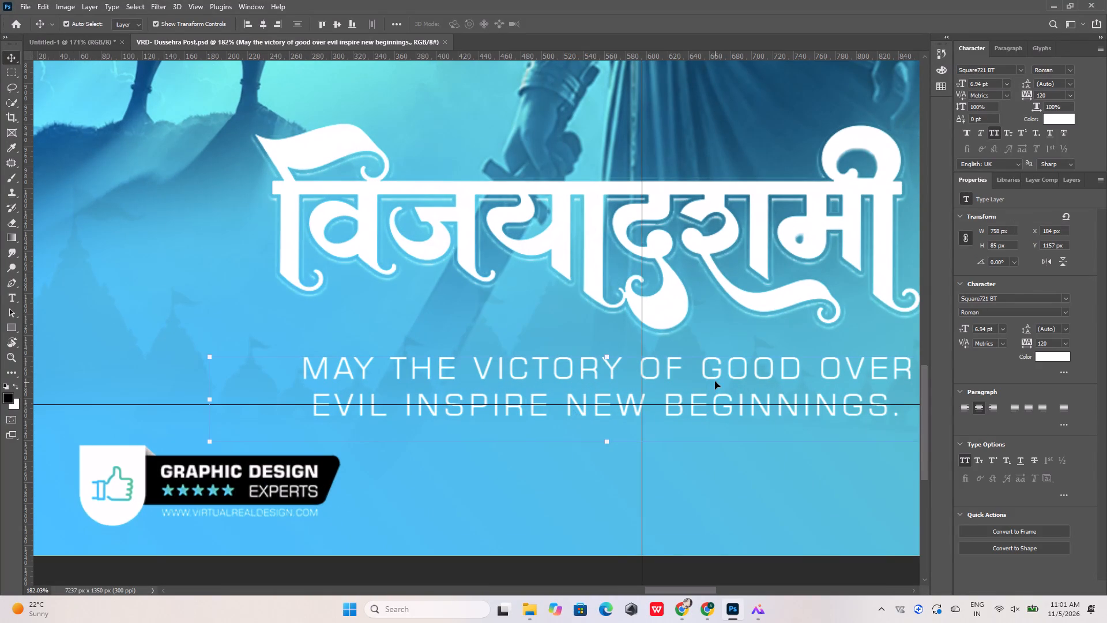
click(715, 372)
click(1001, 69)
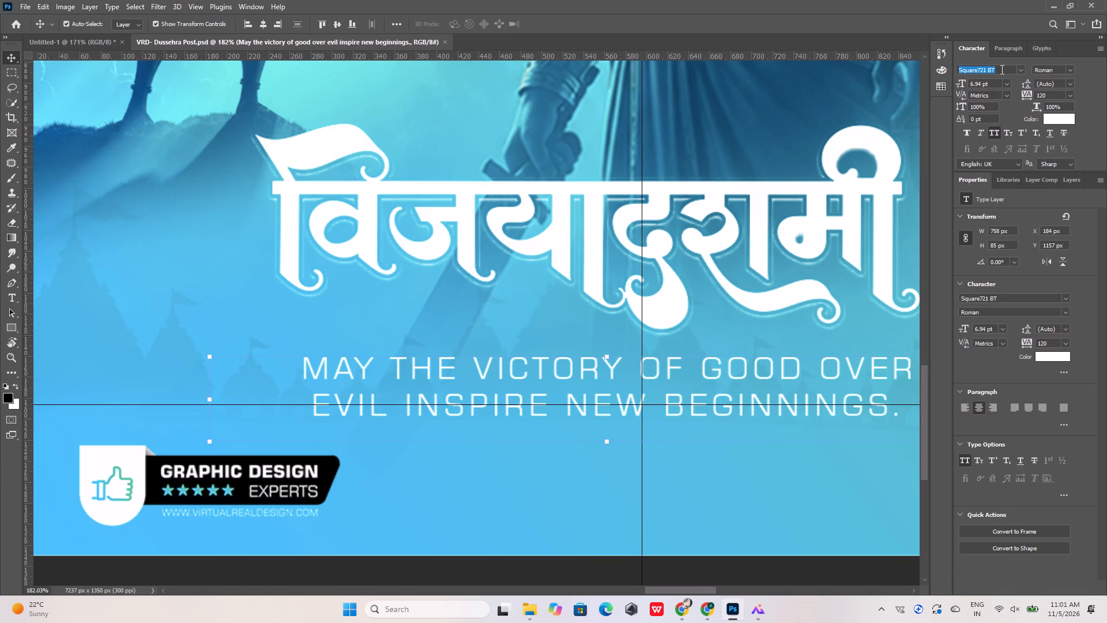
double_click(558, 371)
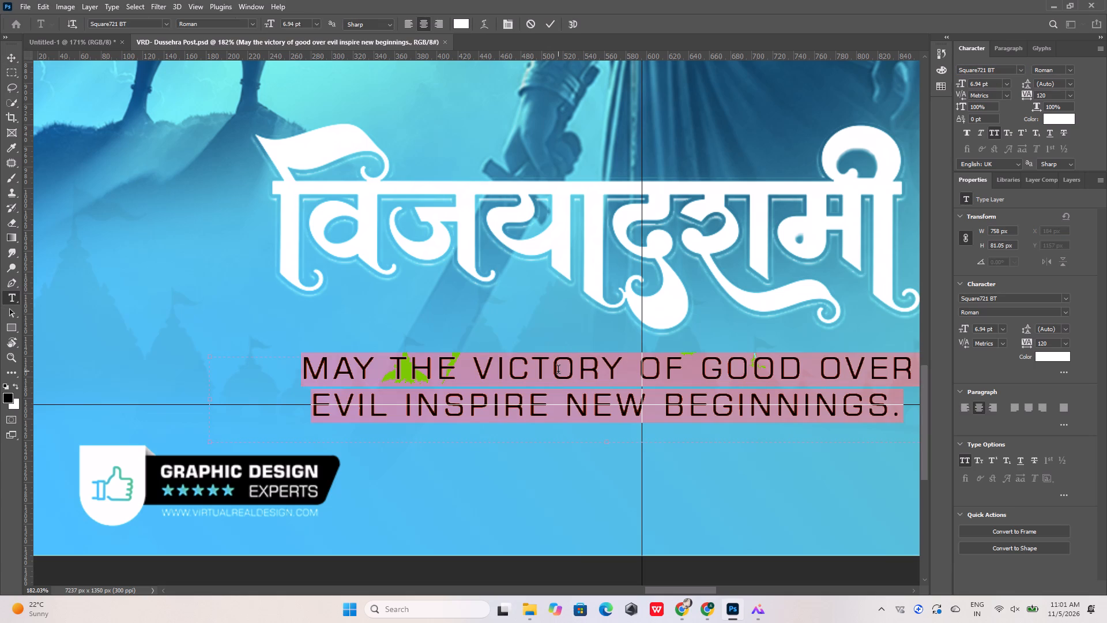
alt+scroll(558, 371, down, 8)
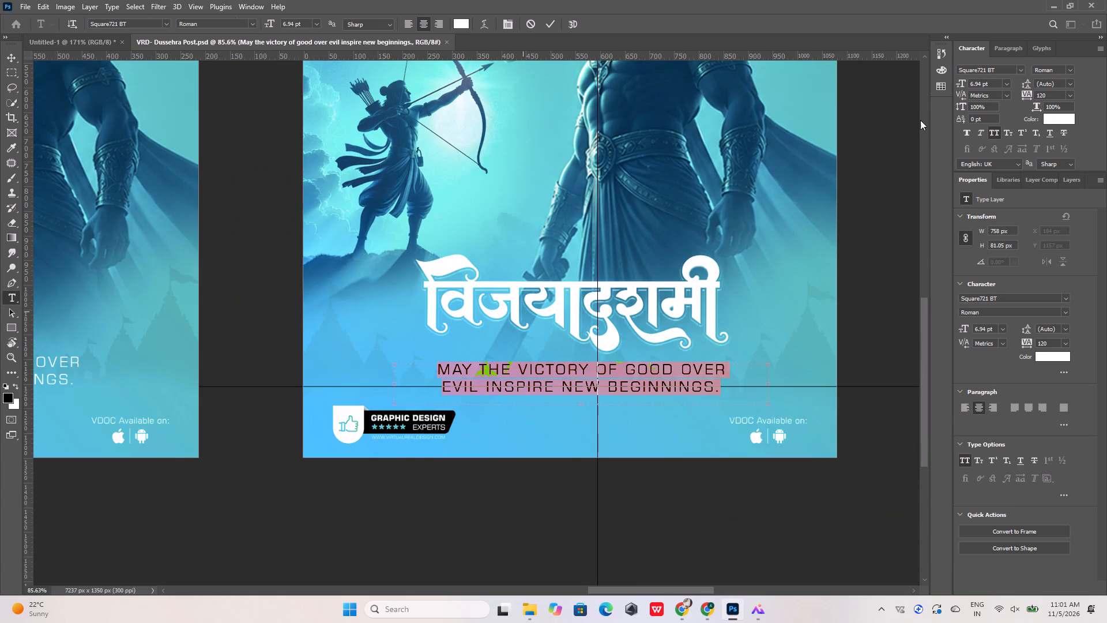
click(1001, 66)
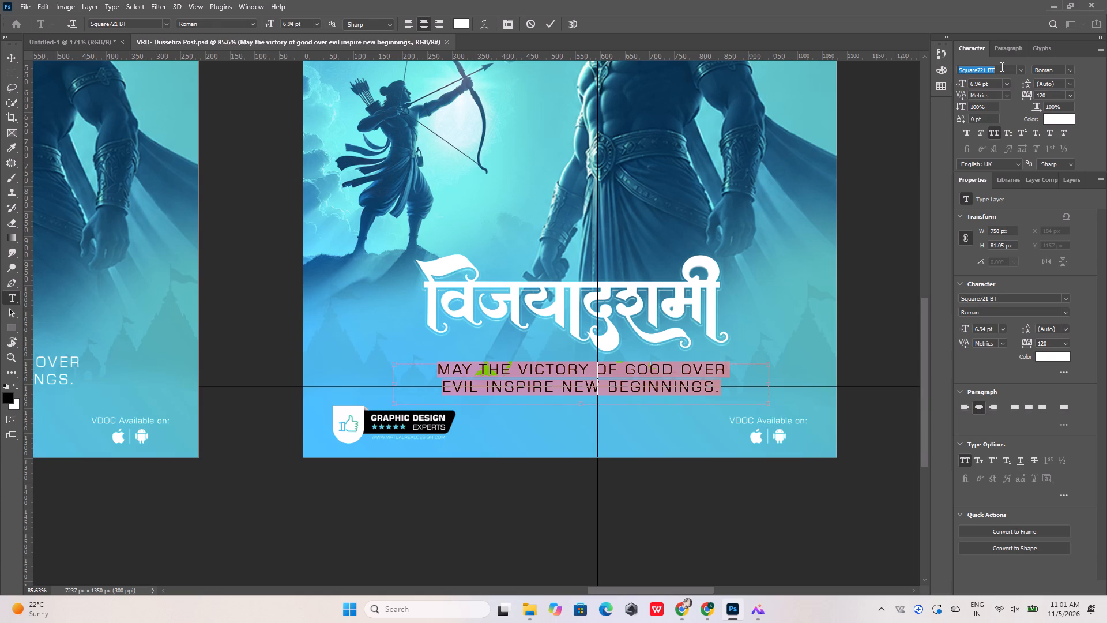
key(ctrl+c)
alt+scroll(479, 246, down, 7)
click(804, 273)
Select the original Dusshera Post artboard, the first one in the row.
alt+scroll(386, 350, down, 20)
alt+scroll(386, 350, down, 3)
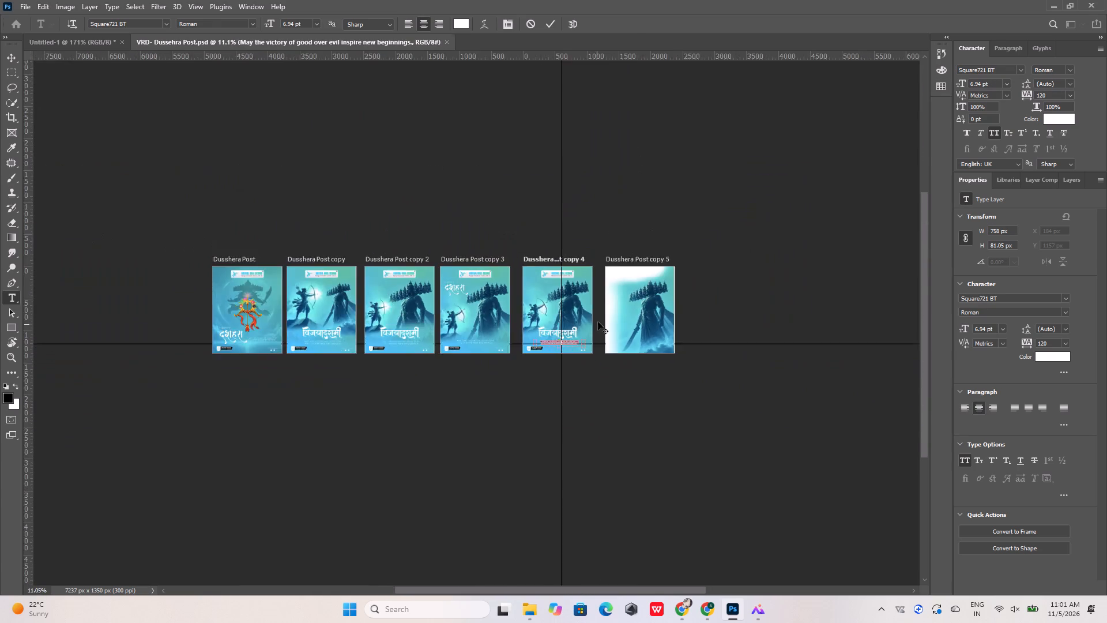
alt+scroll(598, 322, down, 5)
alt+scroll(342, 333, up, 17)
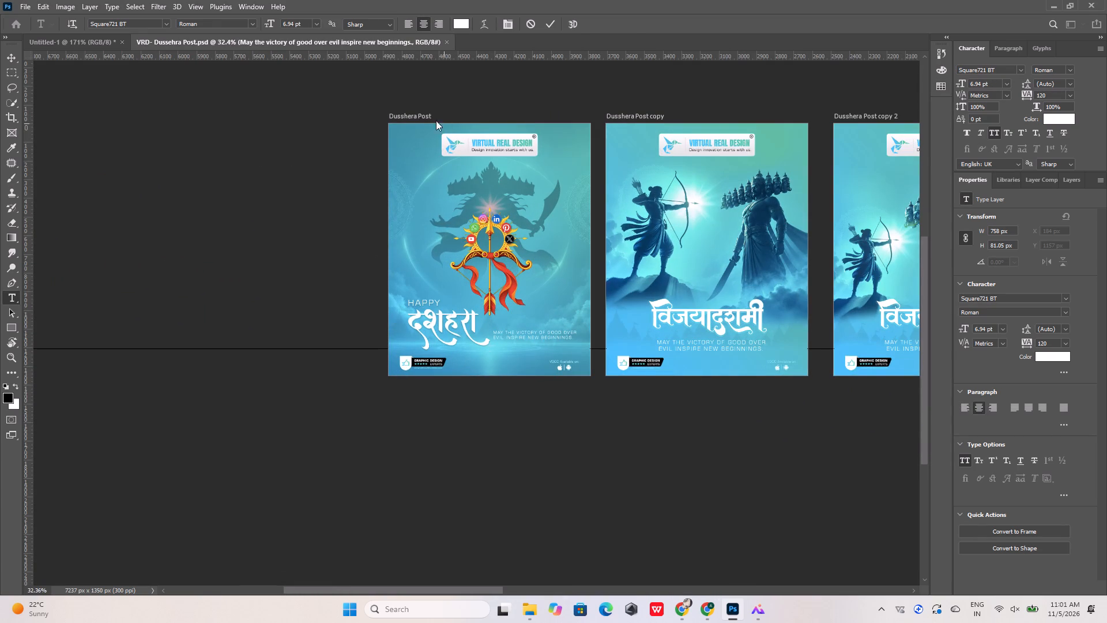
click(408, 112)
click(408, 118)
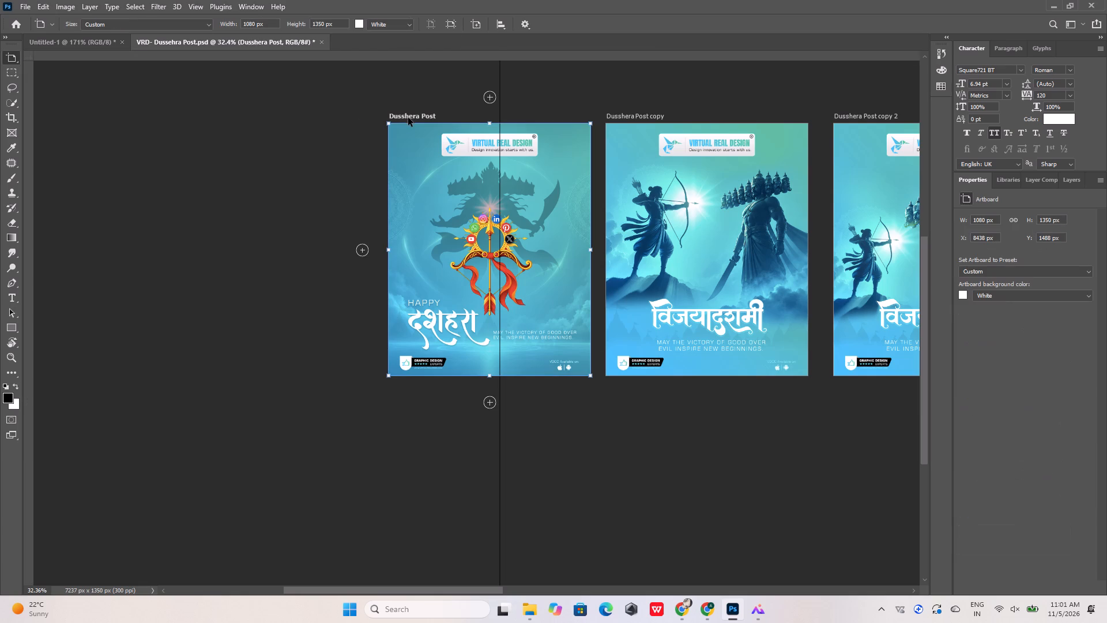
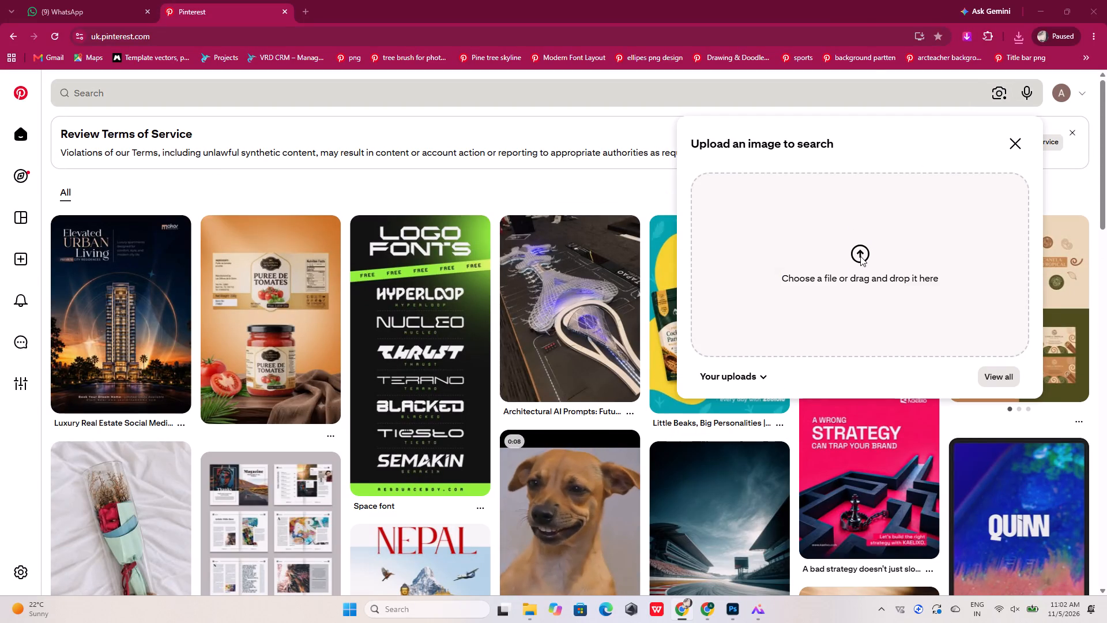
Search Pinterest by image using the WhatsApp Image 2026-11-05 at 10.57.39 AM file from the Downloads folder.
click(47, 187)
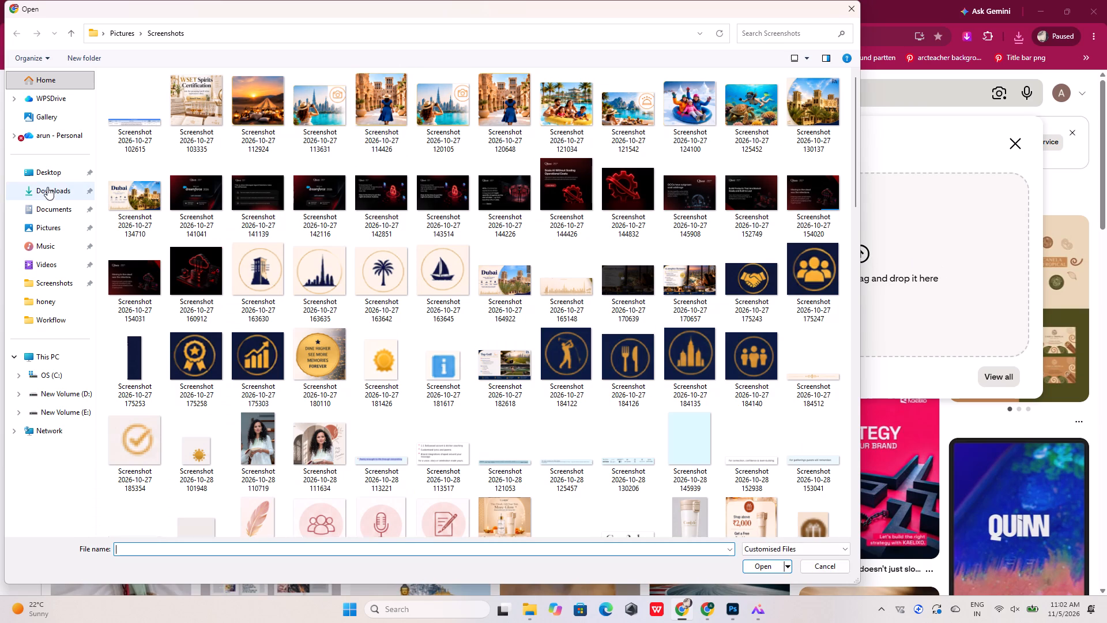
click(144, 112)
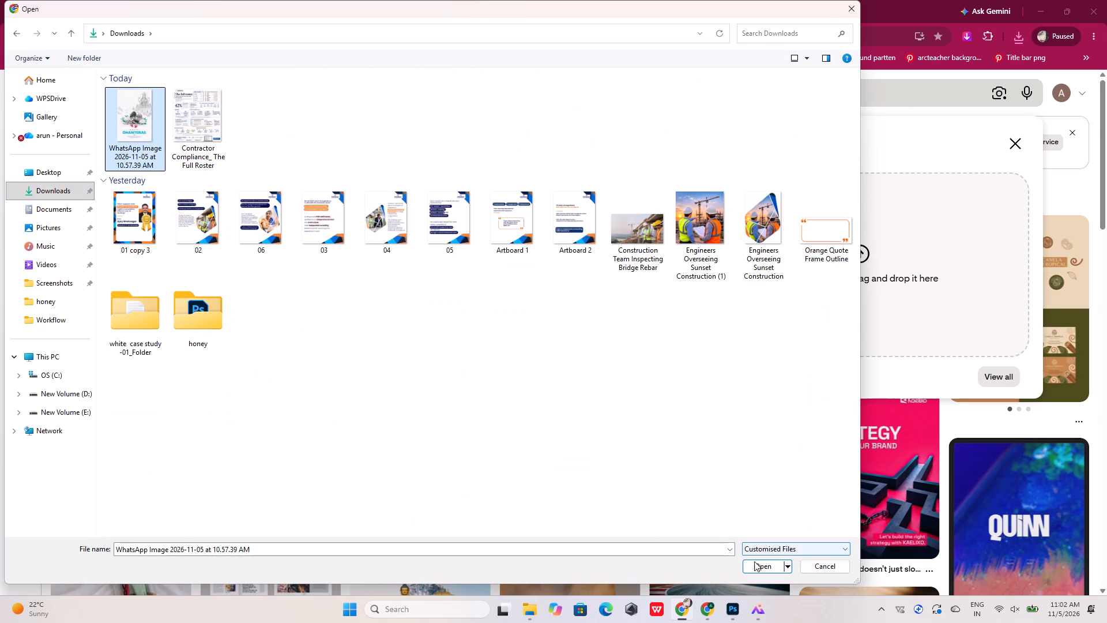
click(755, 562)
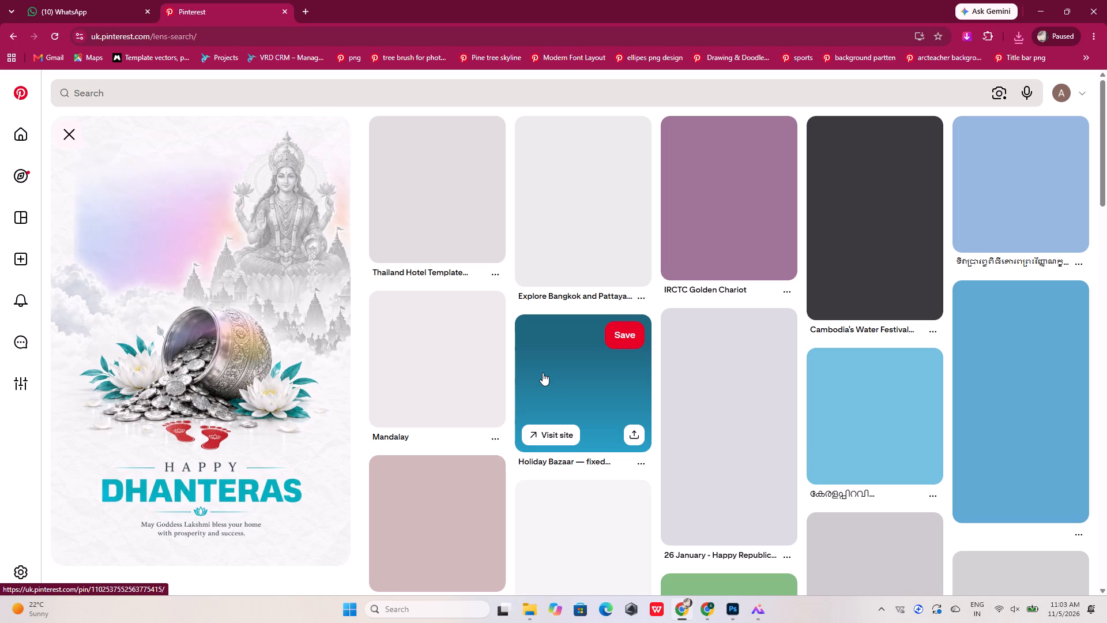
Look through the Pinterest visual-search results for the Happy Dhanteras poster.
scroll(543, 373, down, 3)
scroll(543, 373, up, 2)
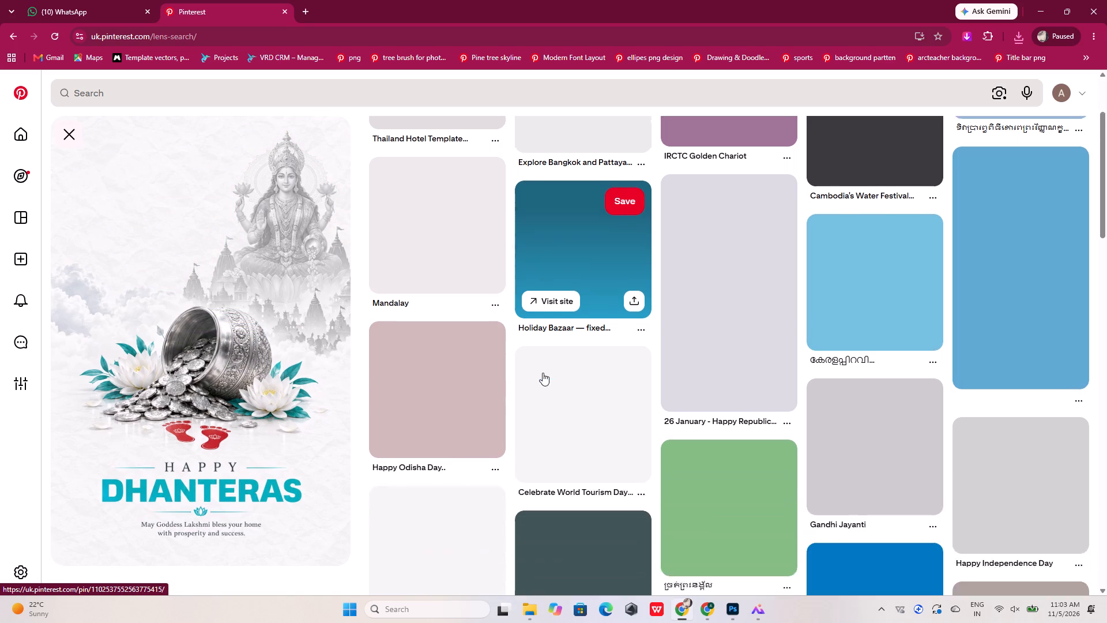
scroll(543, 373, up, 1)
scroll(543, 373, down, 4)
scroll(543, 373, up, 4)
scroll(543, 373, down, 4)
scroll(543, 373, up, 4)
scroll(543, 373, down, 4)
scroll(543, 373, up, 4)
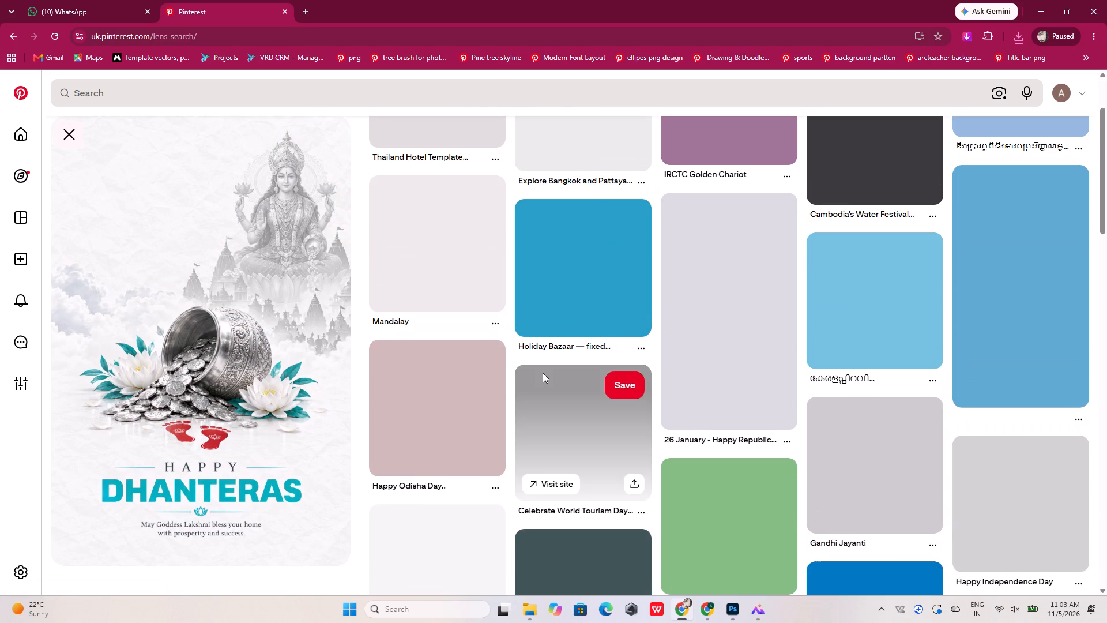
scroll(543, 373, up, 1)
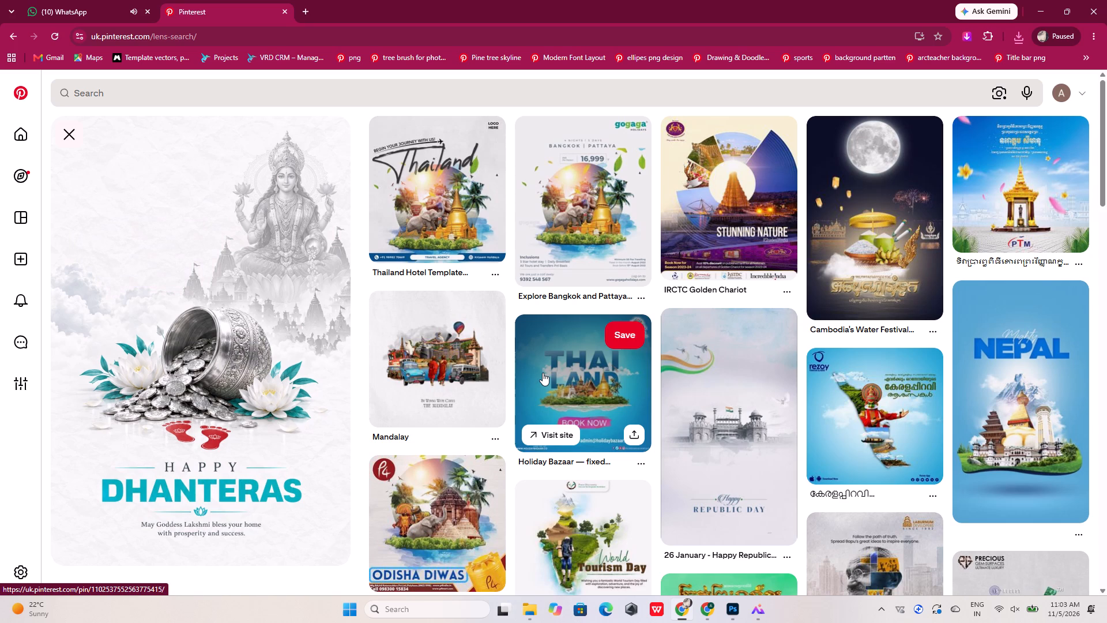
Search Pinterest for "laxmi black and white img".
click(321, 95)
text(lax)
text(mi ba)
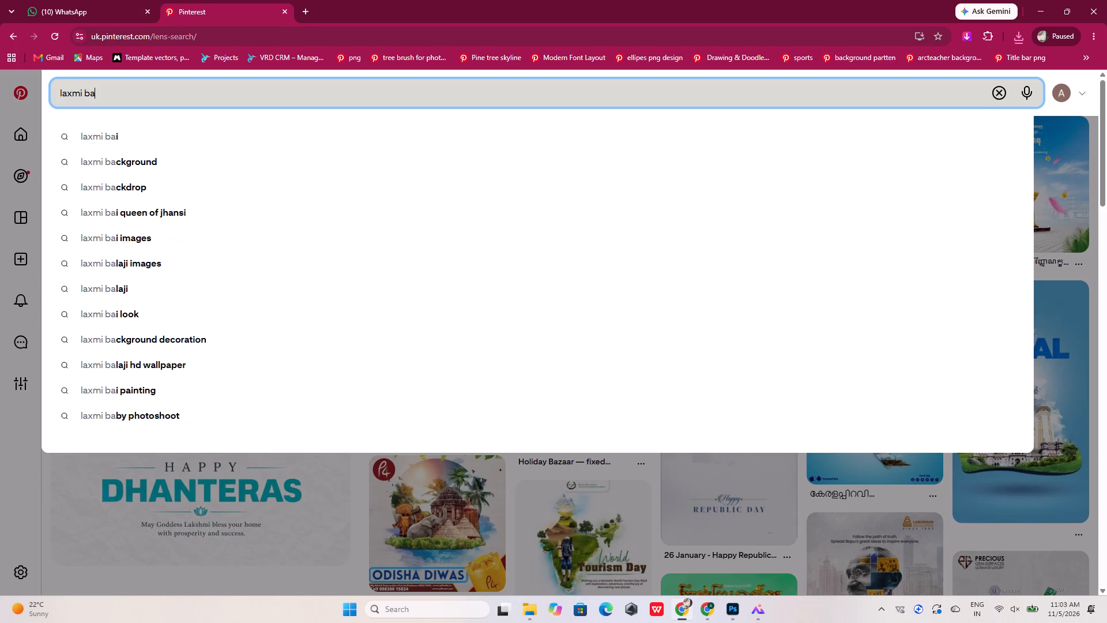
key(BackSpace)
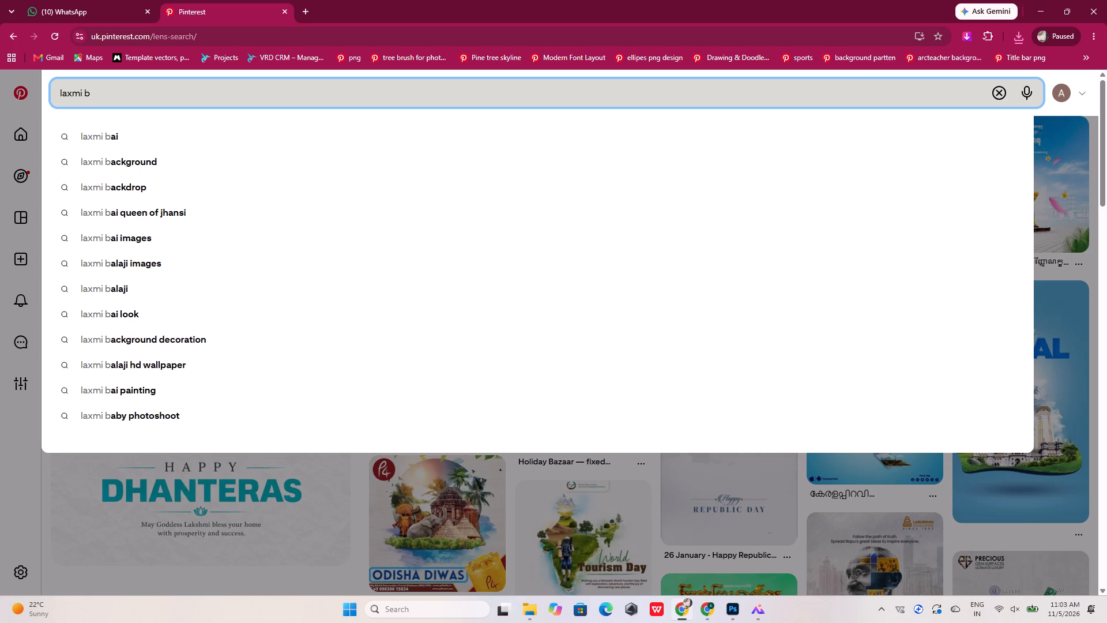
text(lack)
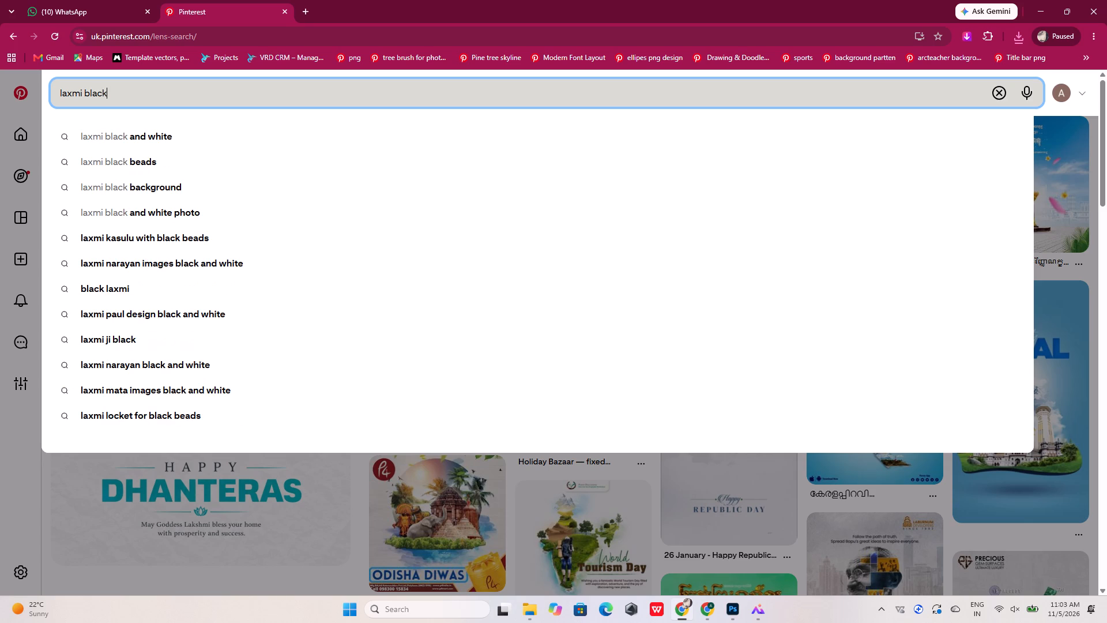
key(Down)
key(space)
text(img)
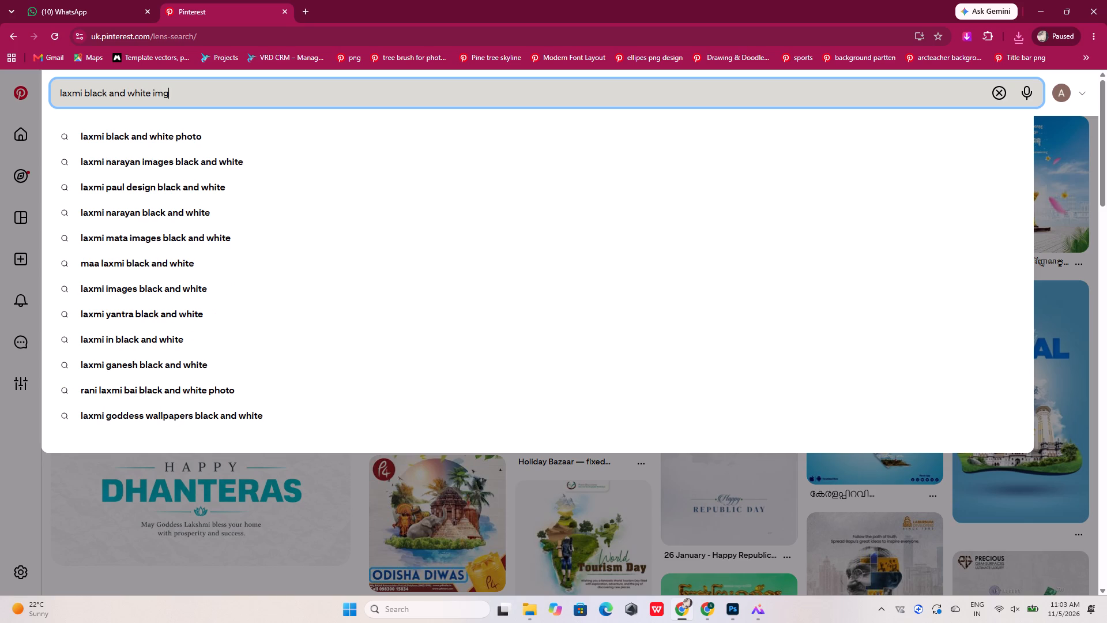
key(space)
key(Return)
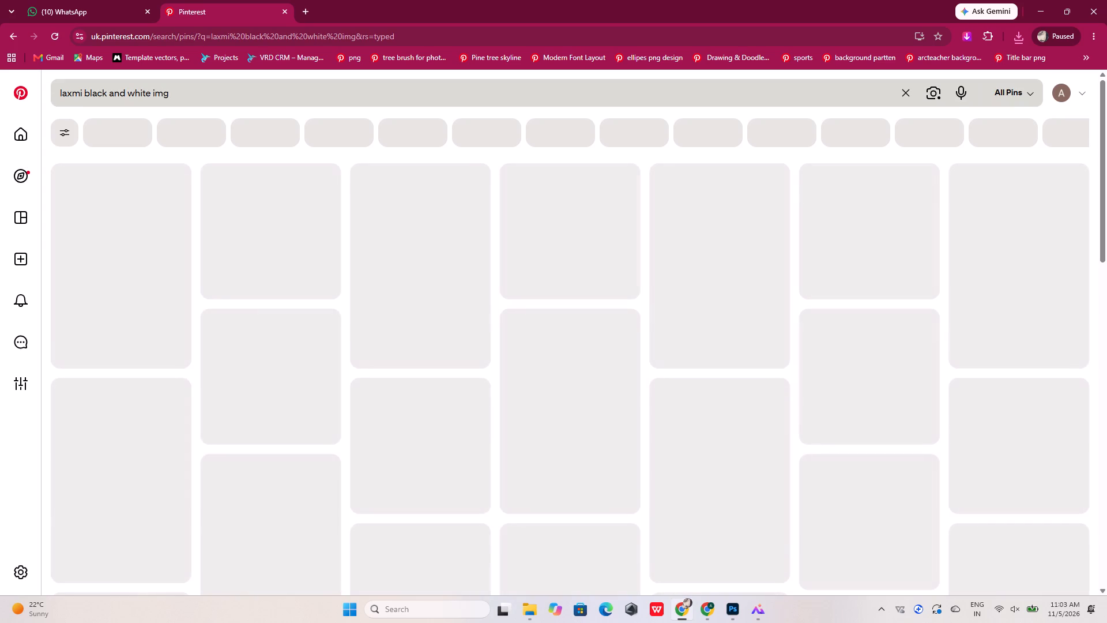
Browse the search results for a black-and-white Goddess Lakshmi image like the one in the Dhanteras poster.
scroll(383, 252, down, 4)
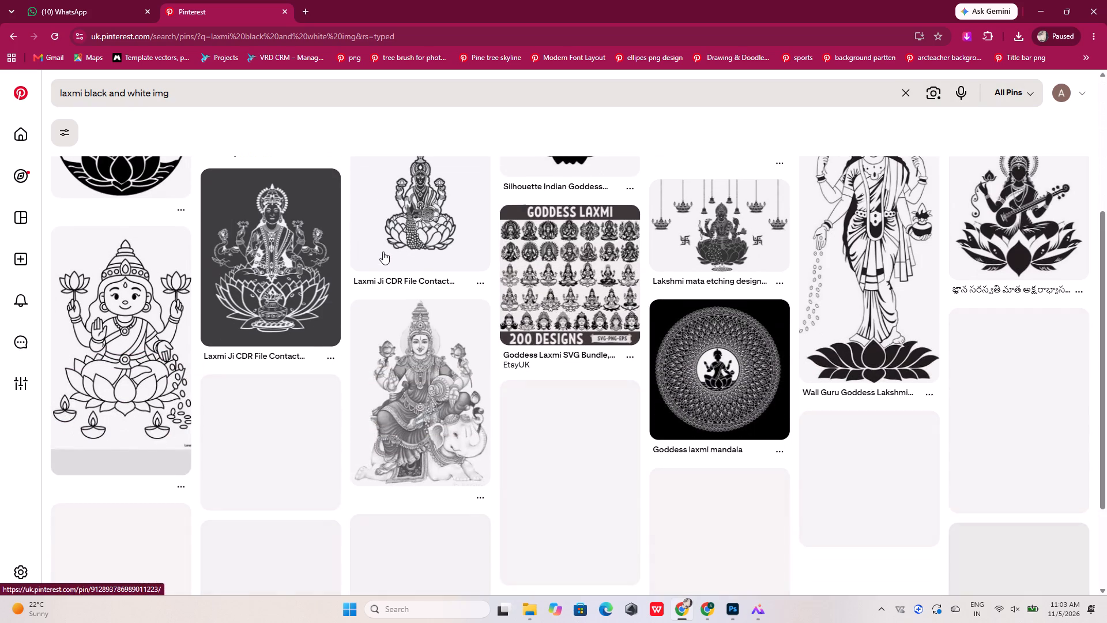
scroll(383, 252, down, 10)
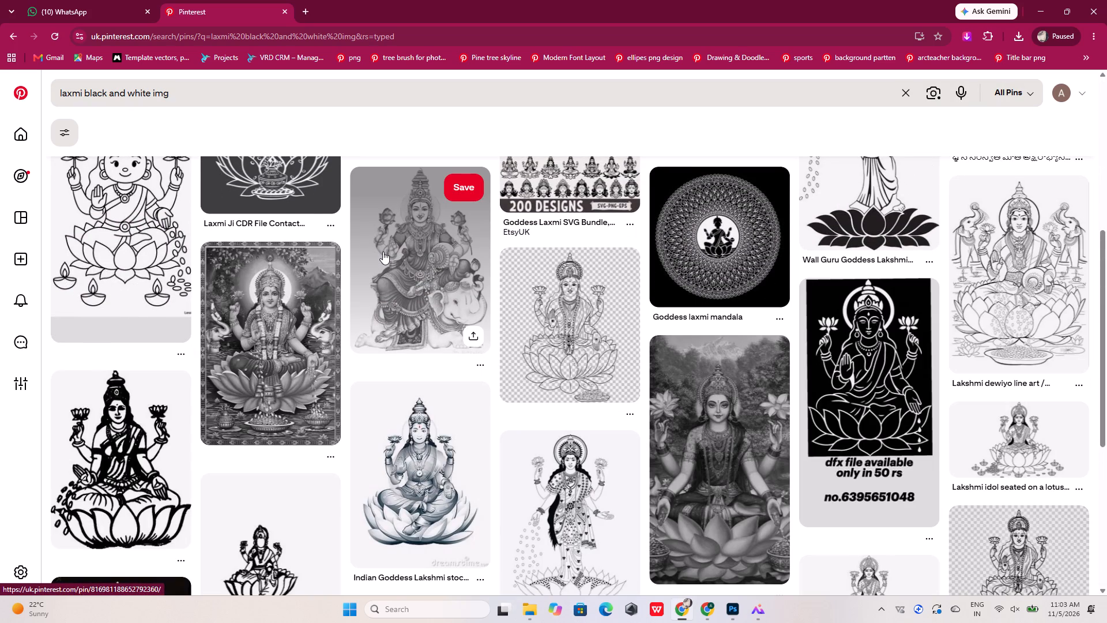
scroll(383, 252, down, 8)
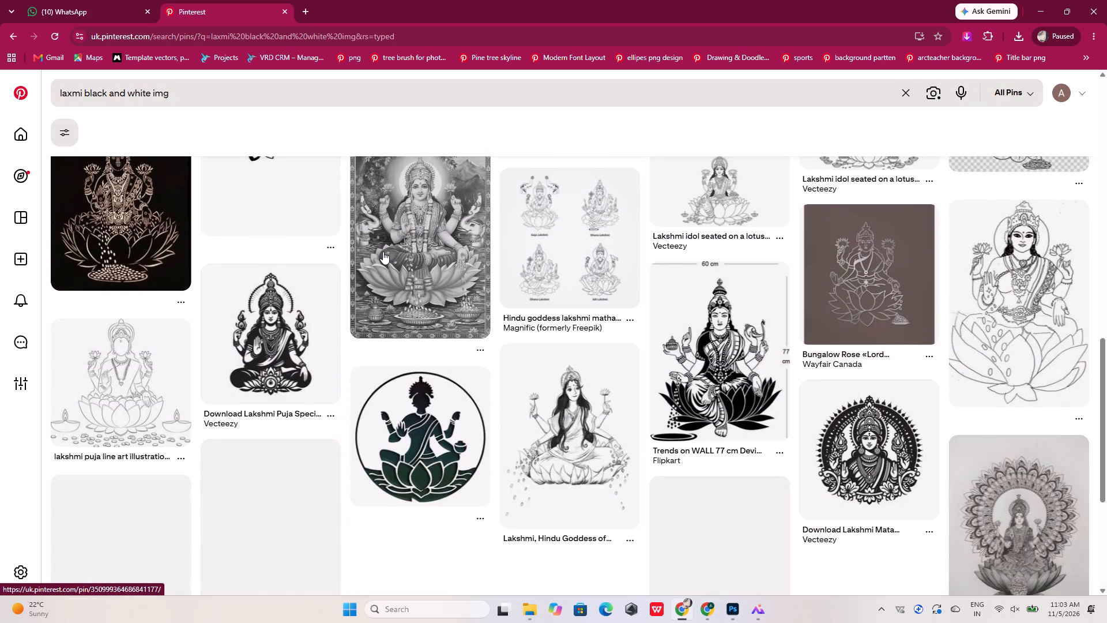
scroll(383, 252, down, 11)
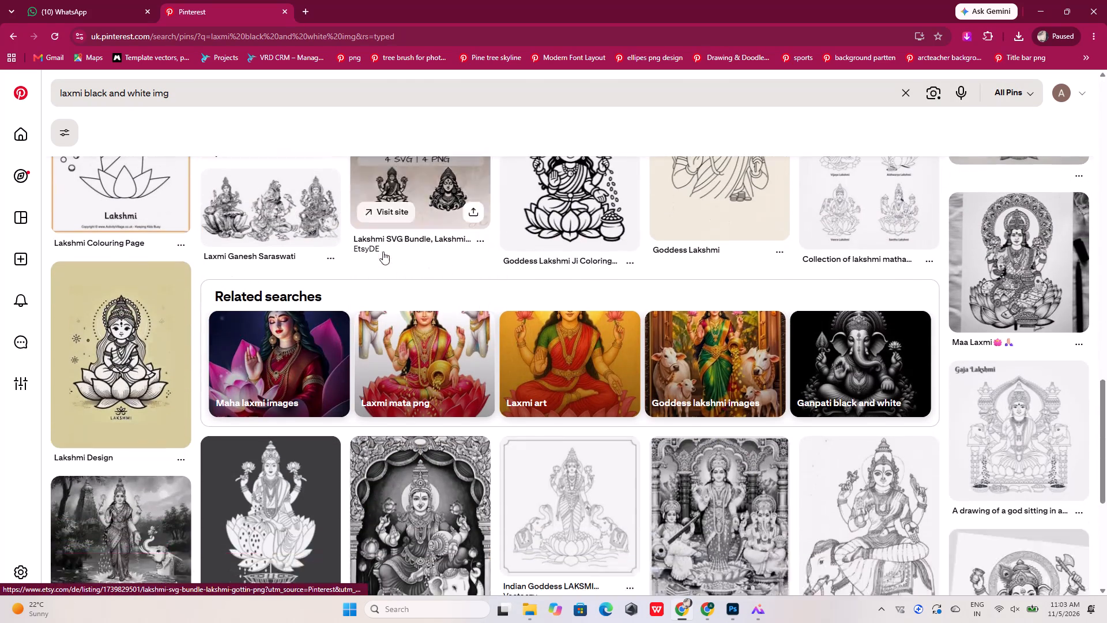
scroll(383, 252, down, 12)
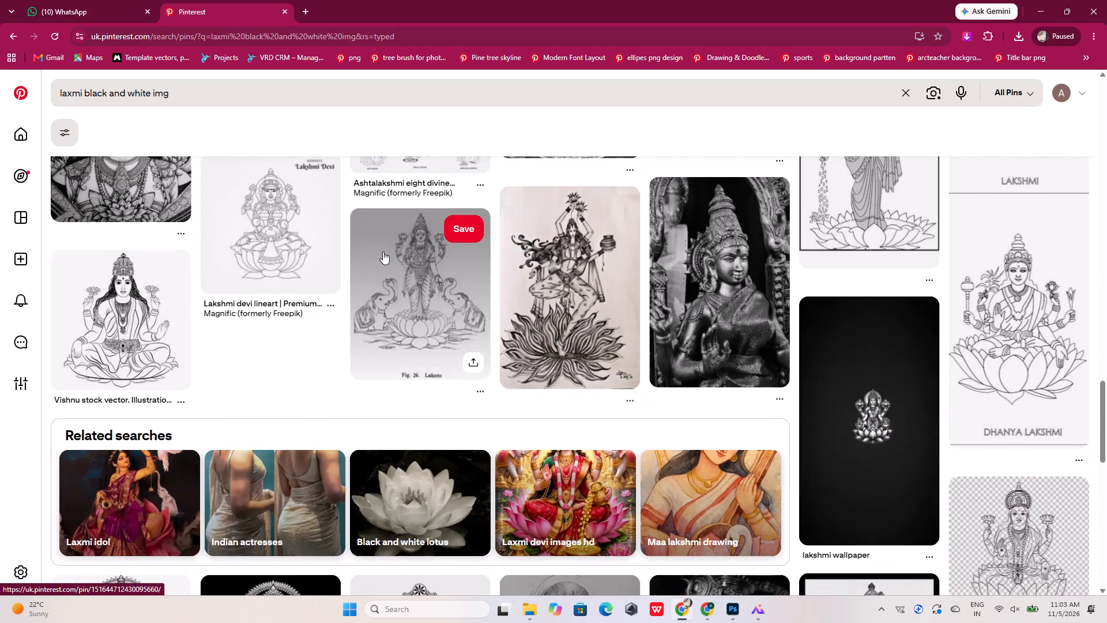
scroll(383, 252, down, 10)
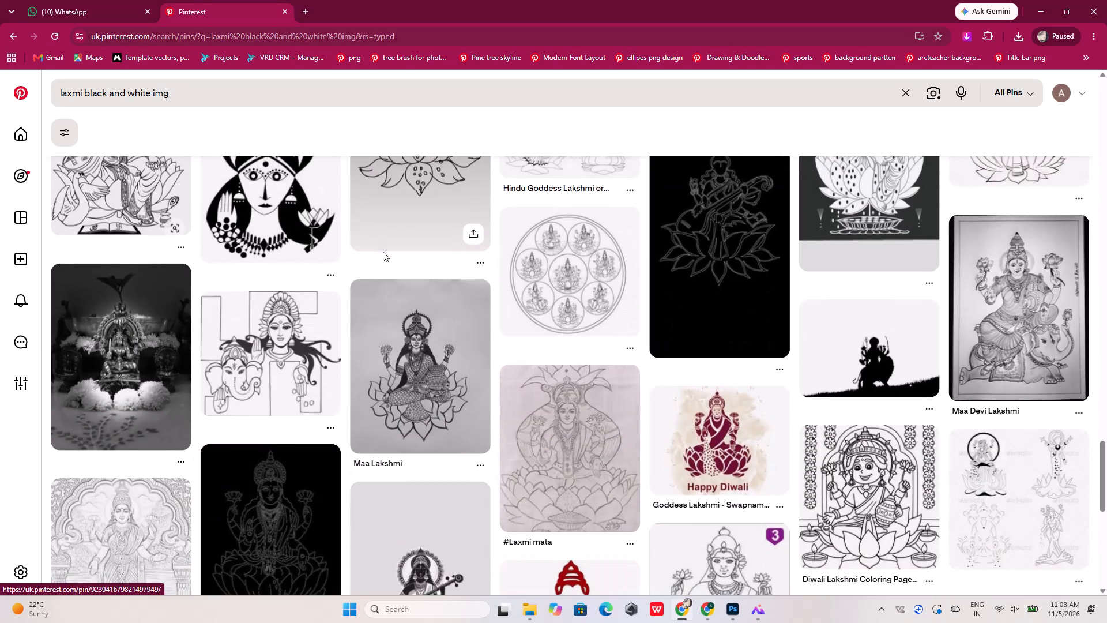
scroll(383, 252, down, 9)
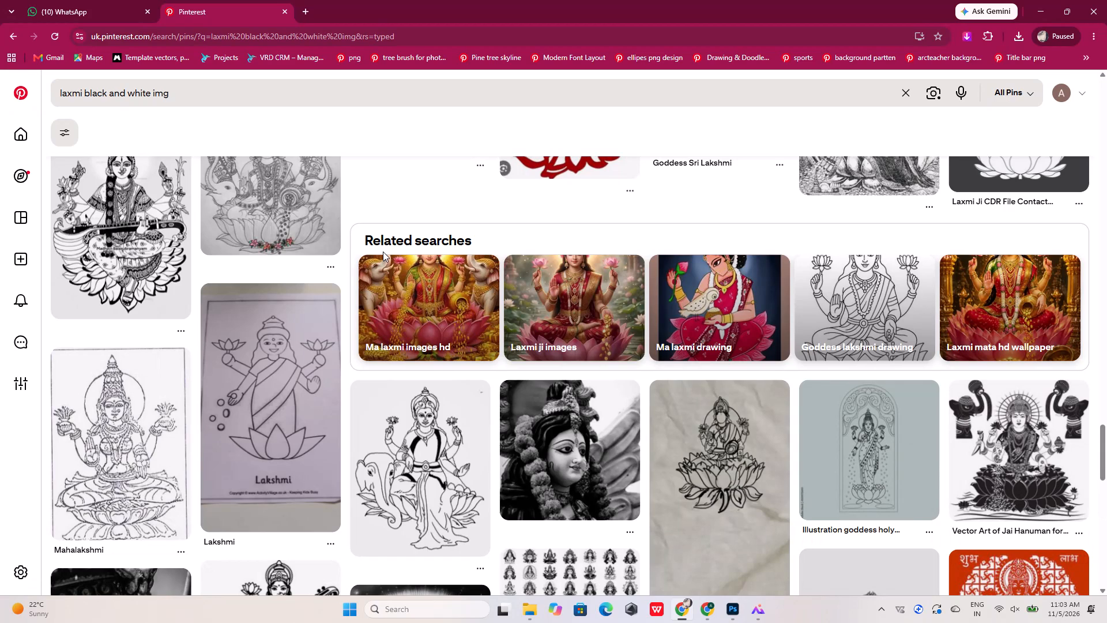
scroll(383, 252, down, 3)
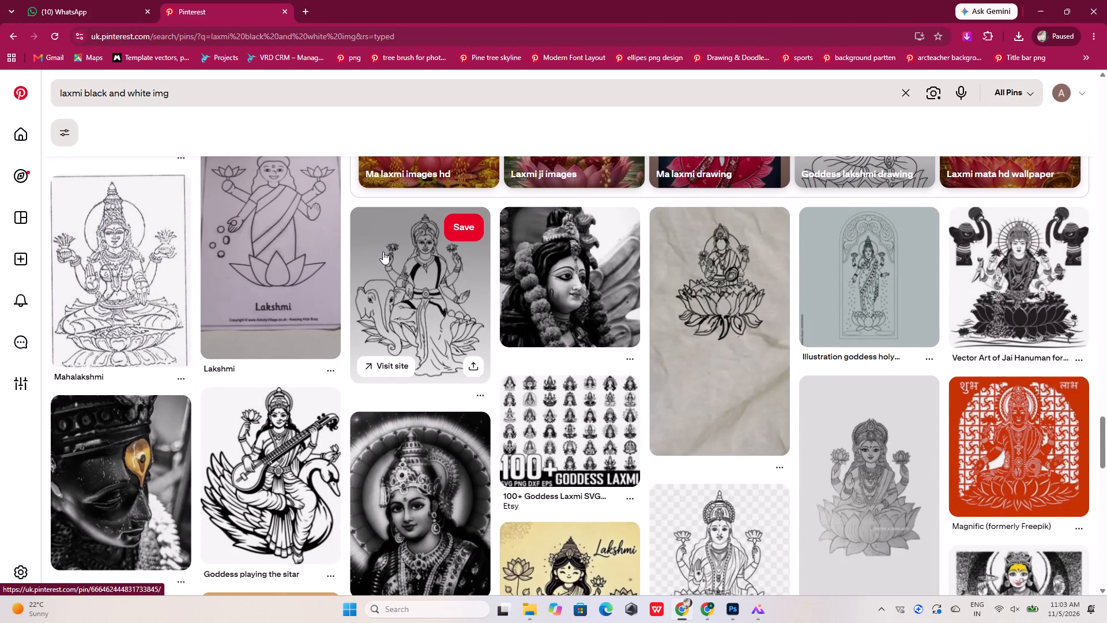
scroll(383, 252, down, 5)
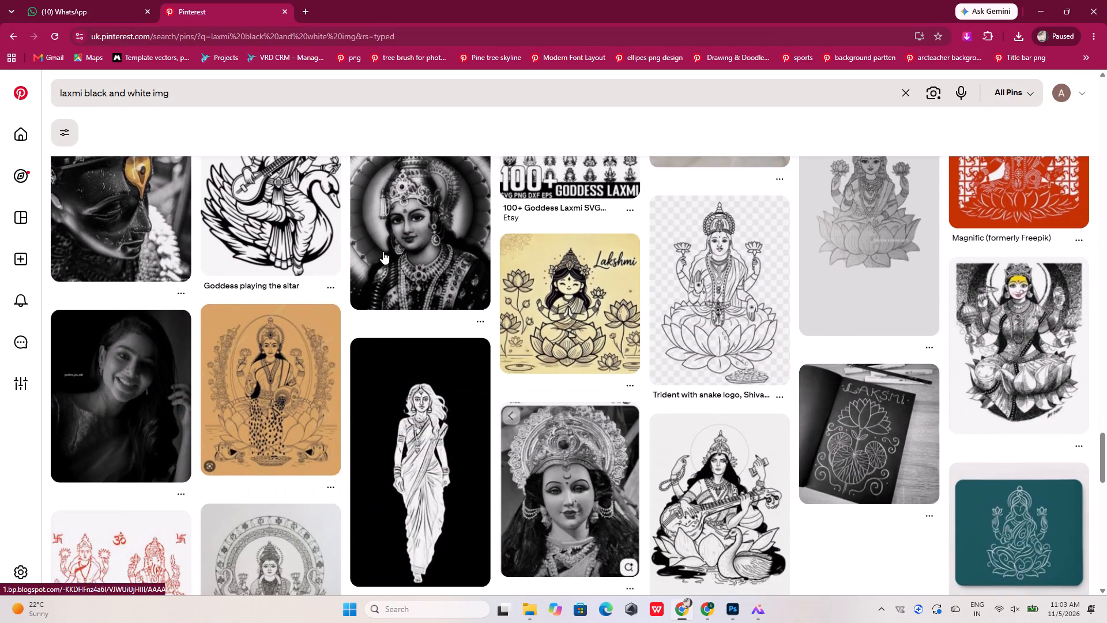
scroll(383, 252, down, 6)
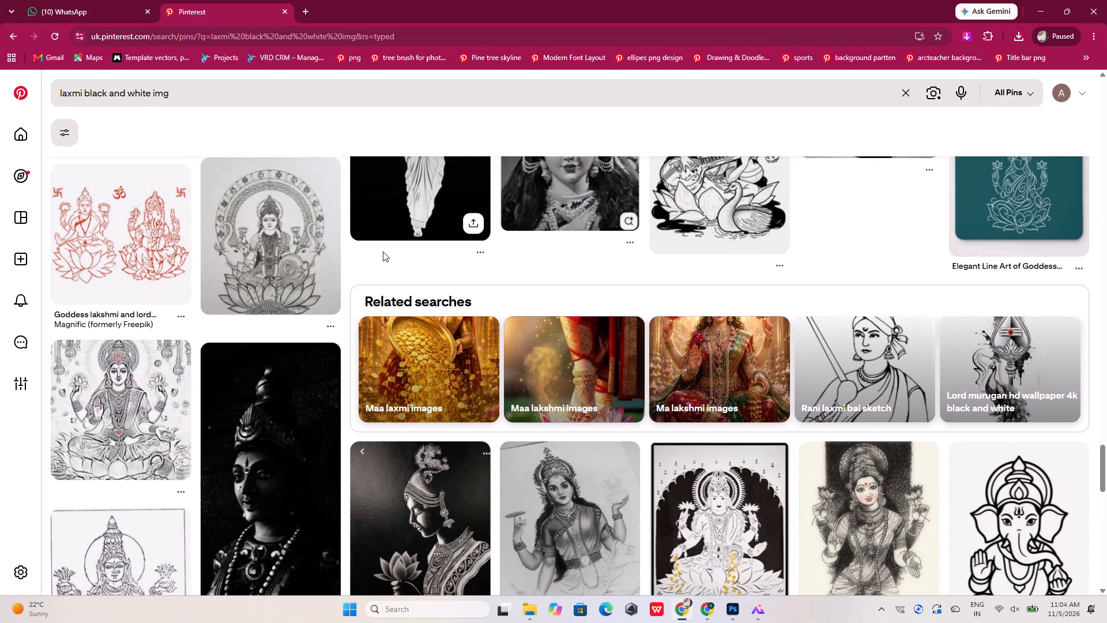
scroll(383, 252, down, 11)
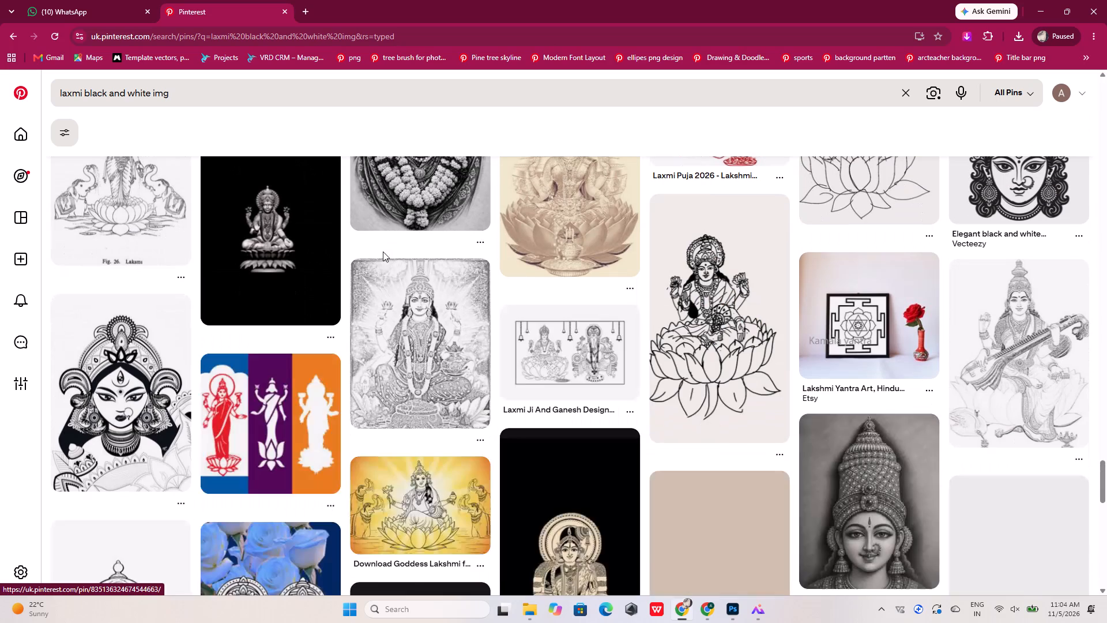
scroll(383, 252, down, 3)
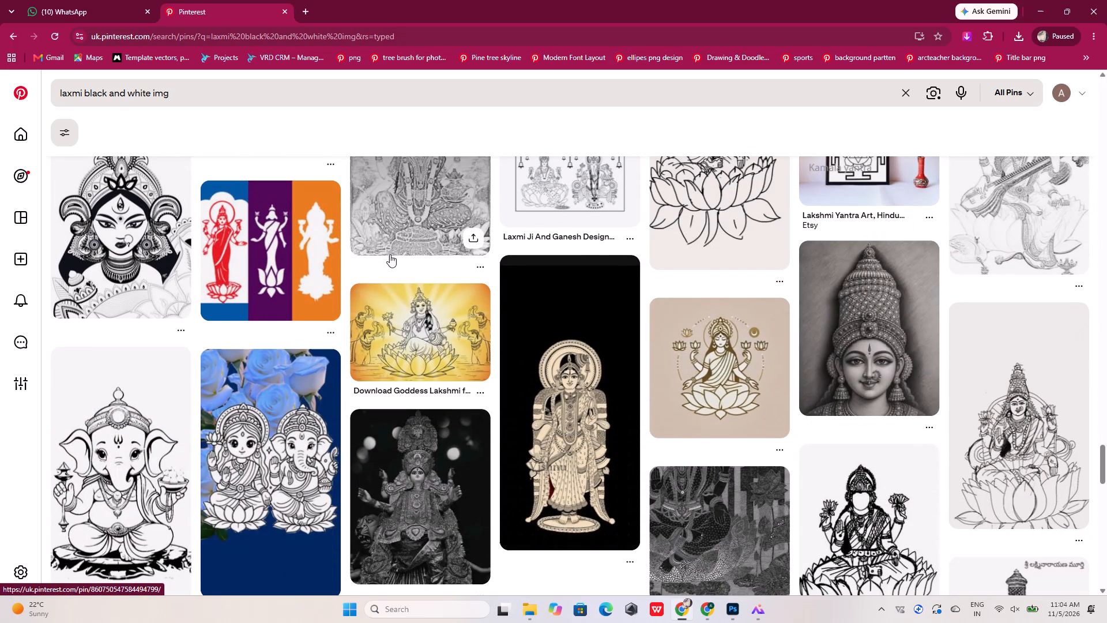
scroll(390, 254, down, 9)
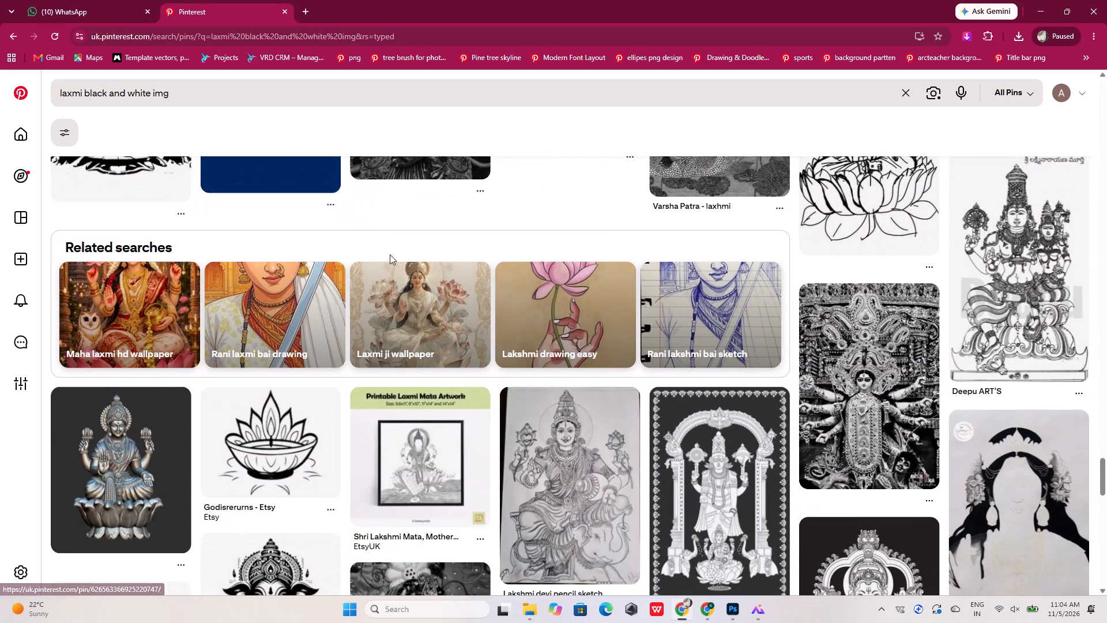
scroll(390, 254, down, 1)
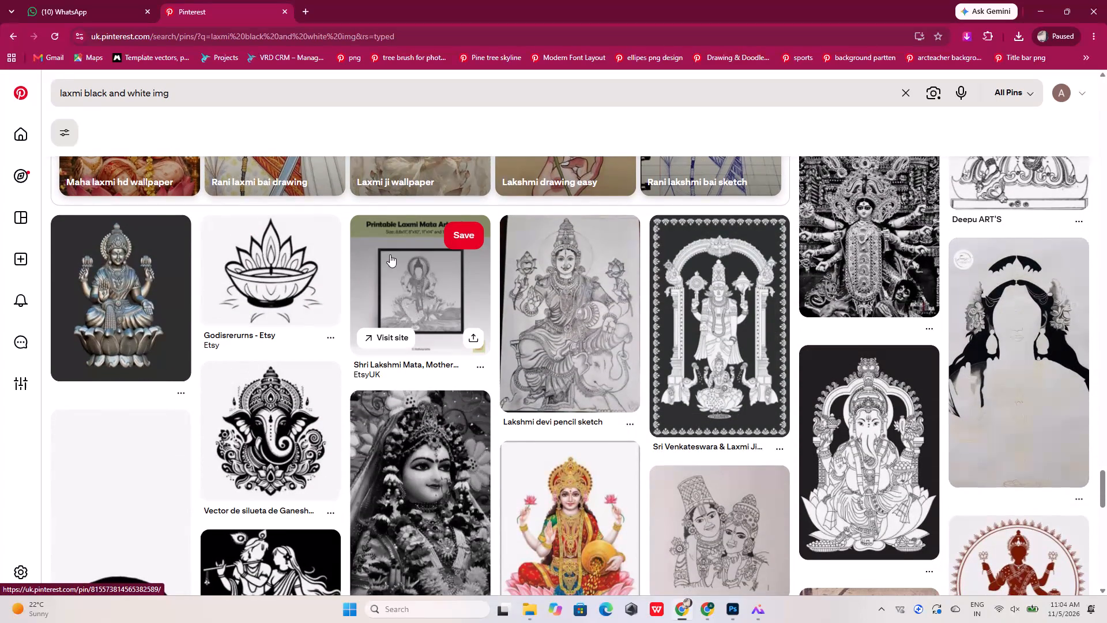
scroll(390, 254, down, 6)
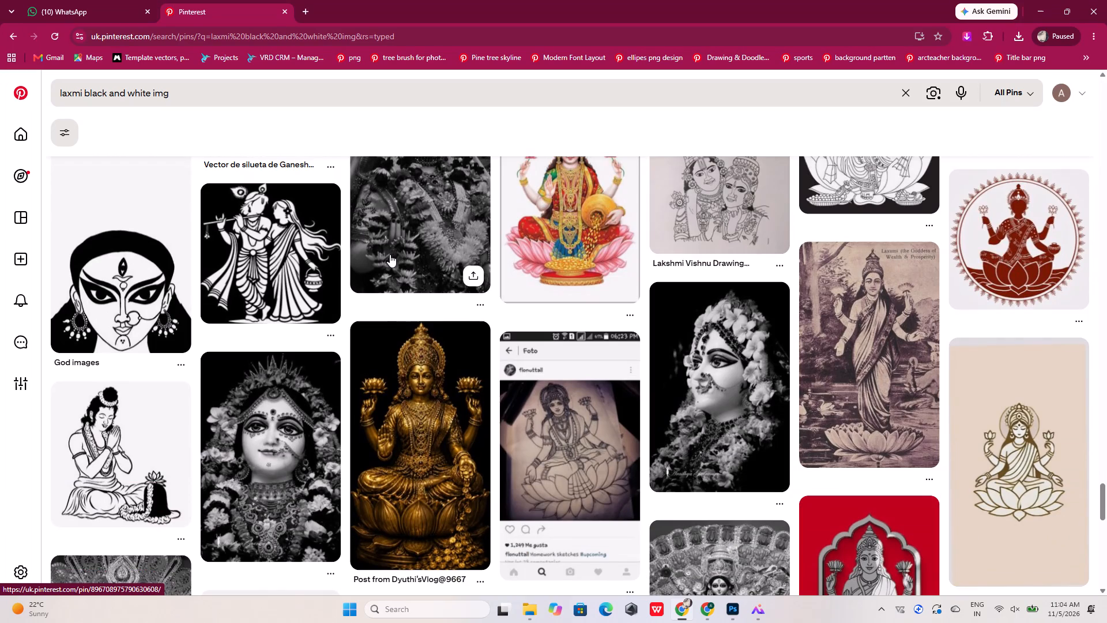
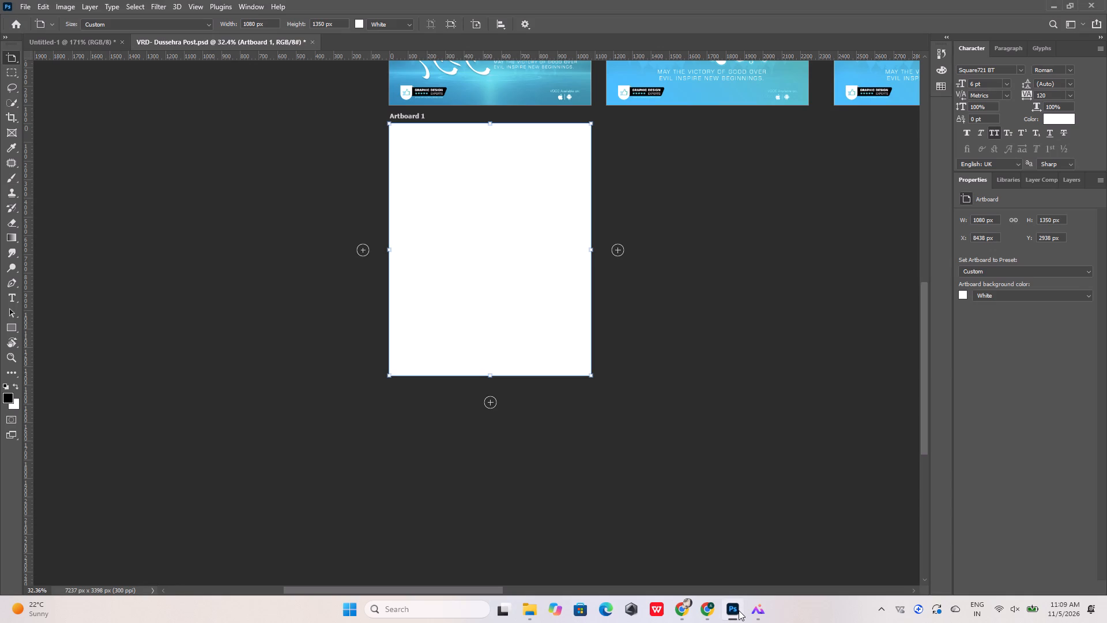
click(22, 2)
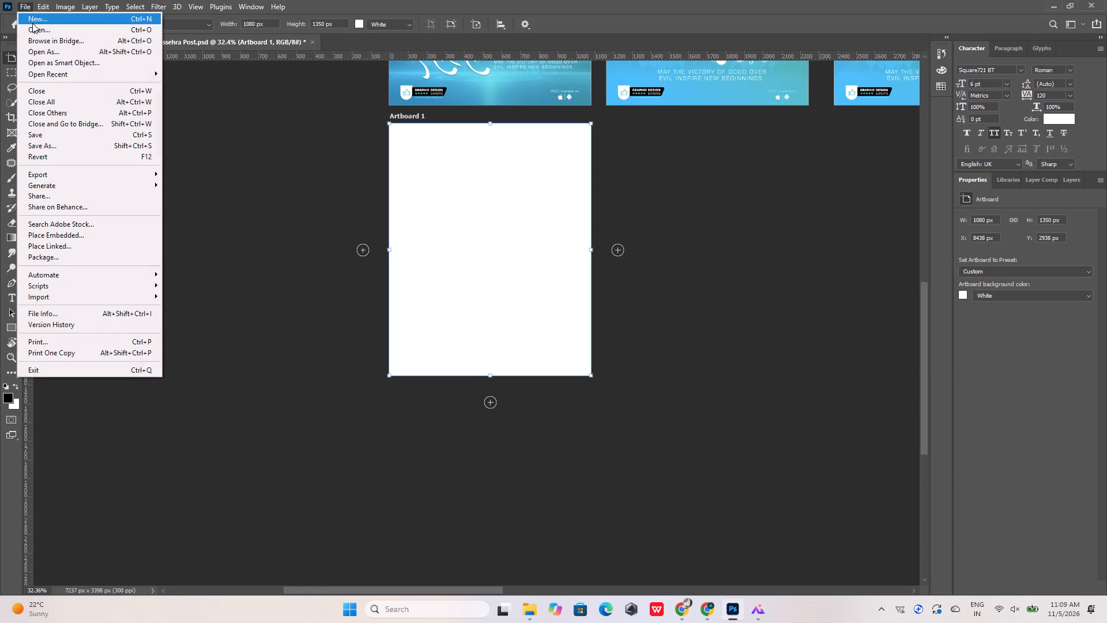
click(35, 17)
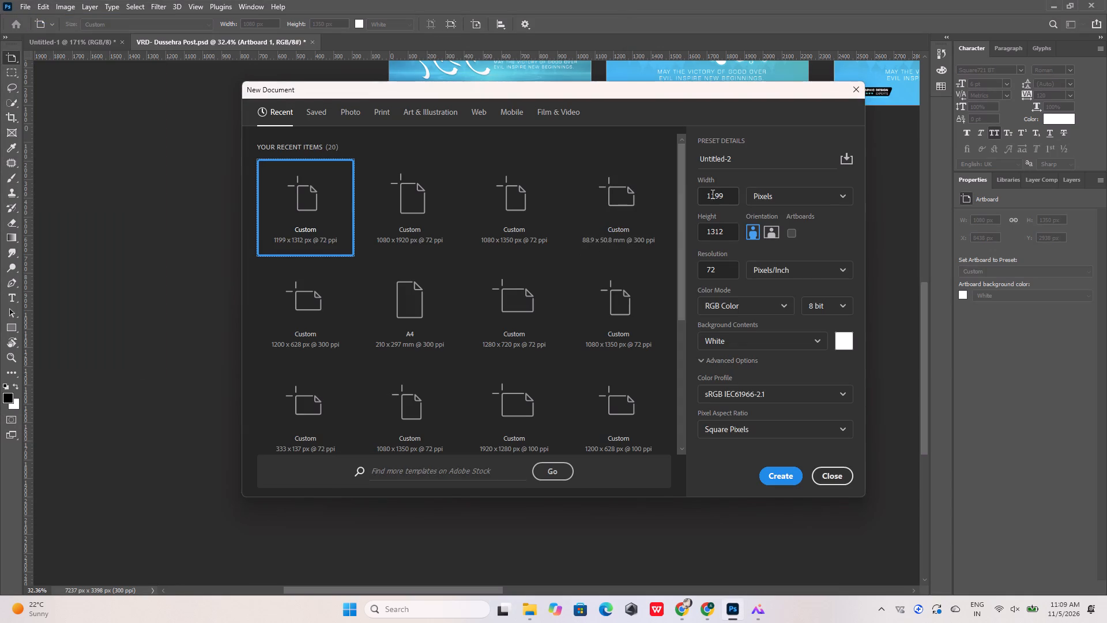
drag(728, 197, 694, 194)
text(10)
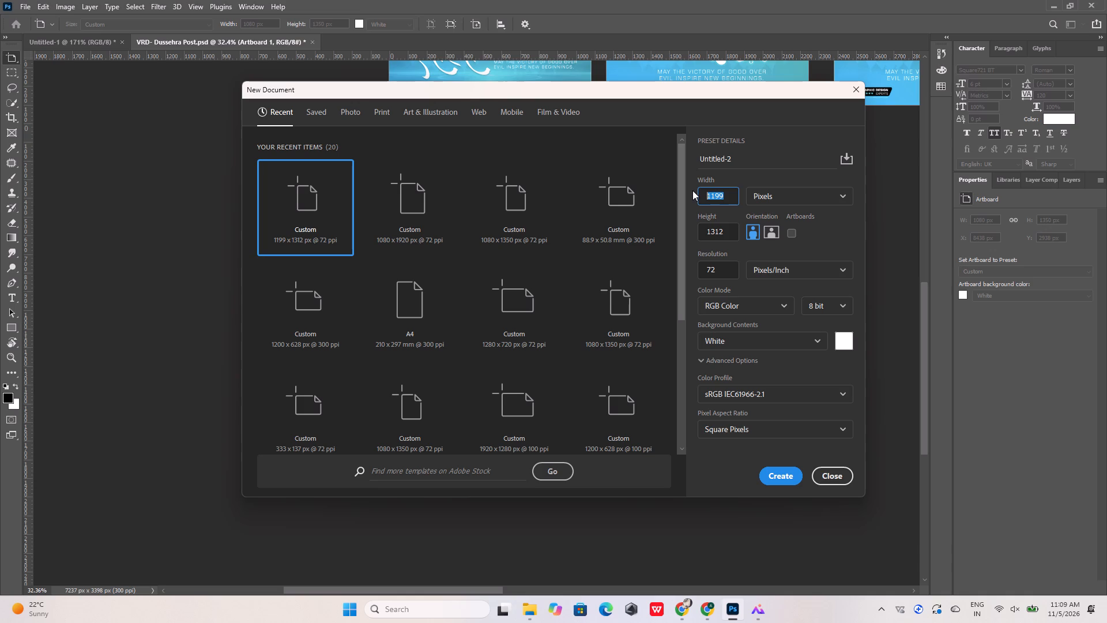
drag(725, 197, 685, 195)
key(End)
key(Insert)
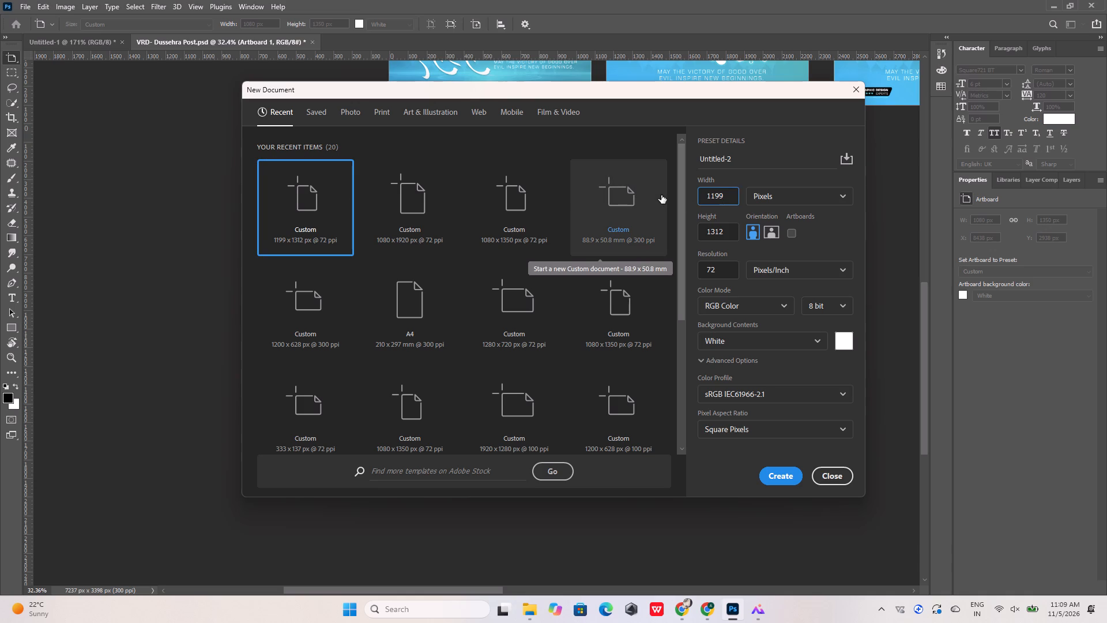
key(BackSpace)
key(BackSpace)
key(BackSpace)
key(BackSpace)
key(BackSpace)
text(1080)
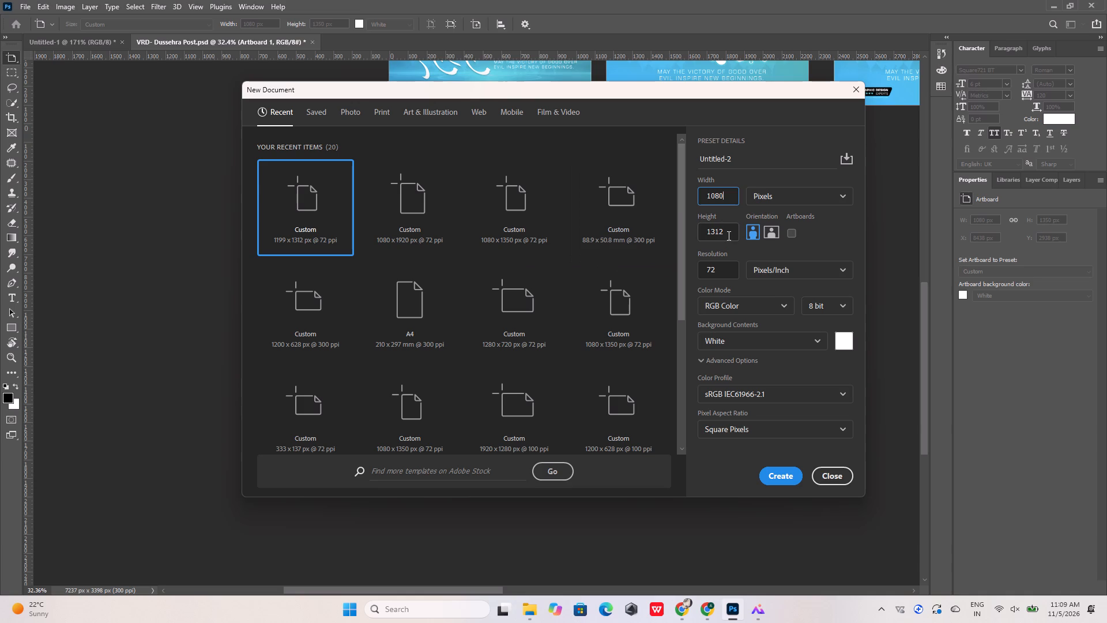
click(728, 235)
key(BackSpace)
key(BackSpace)
text(50)
key(Return)
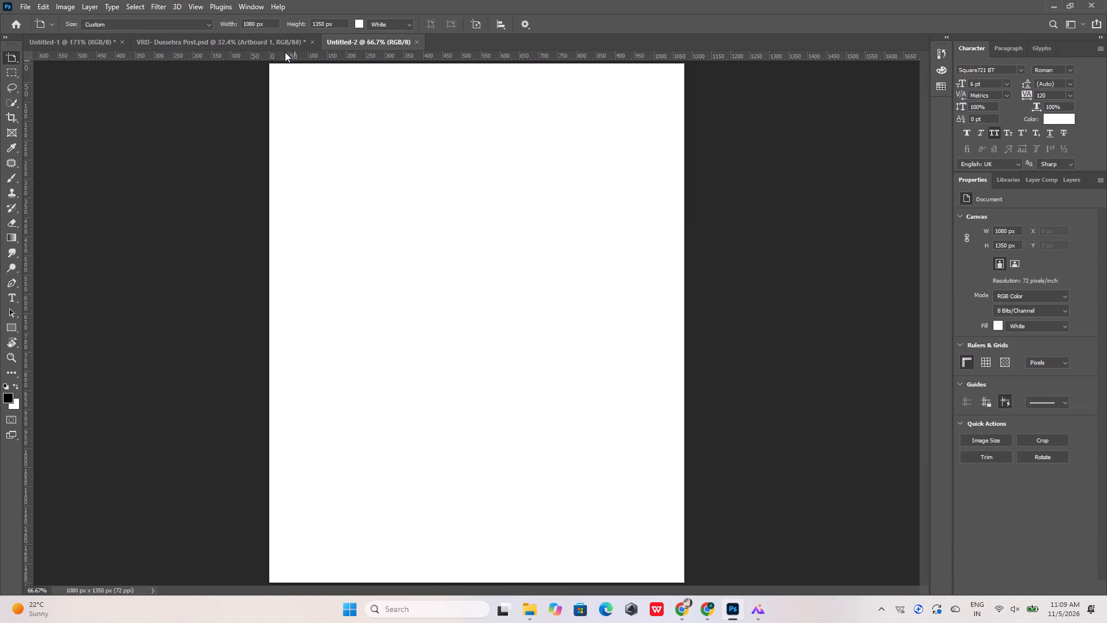
In the Untitled-1 document, select the TeamLease HRtech logo and the headline and subheading text with the Move tool.
click(77, 36)
click(107, 37)
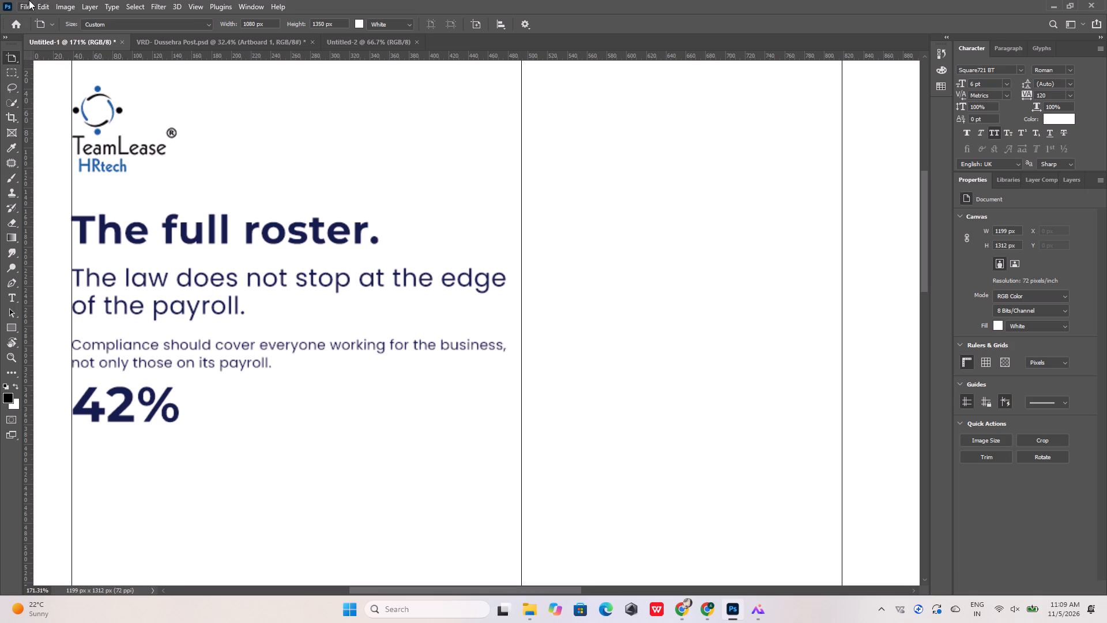
key(v)
click(119, 113)
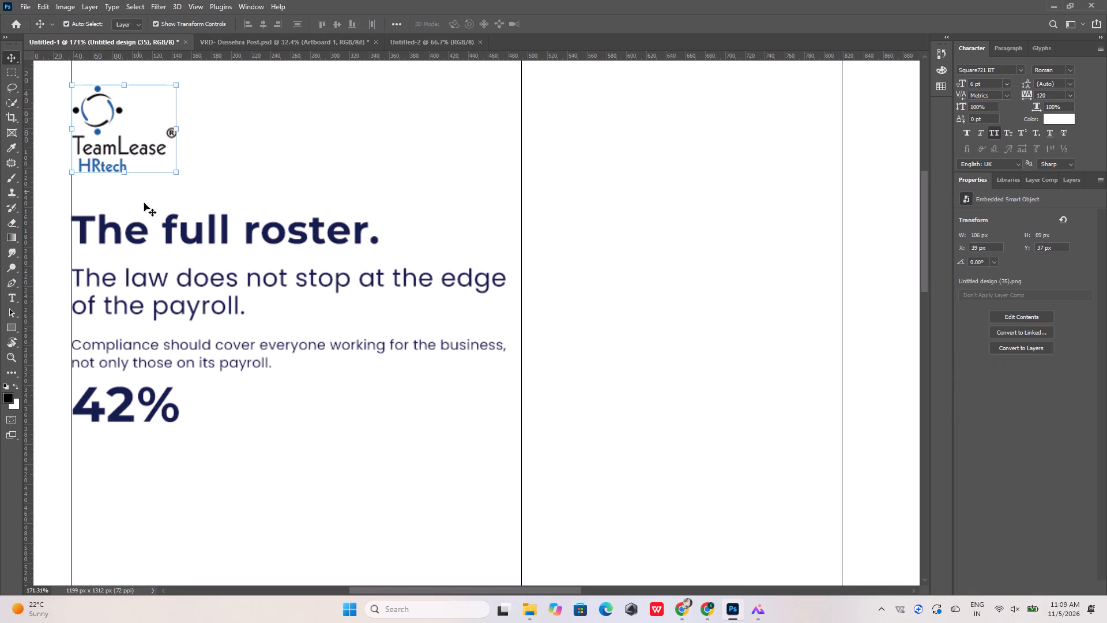
shift+click(169, 228)
shift+click(186, 283)
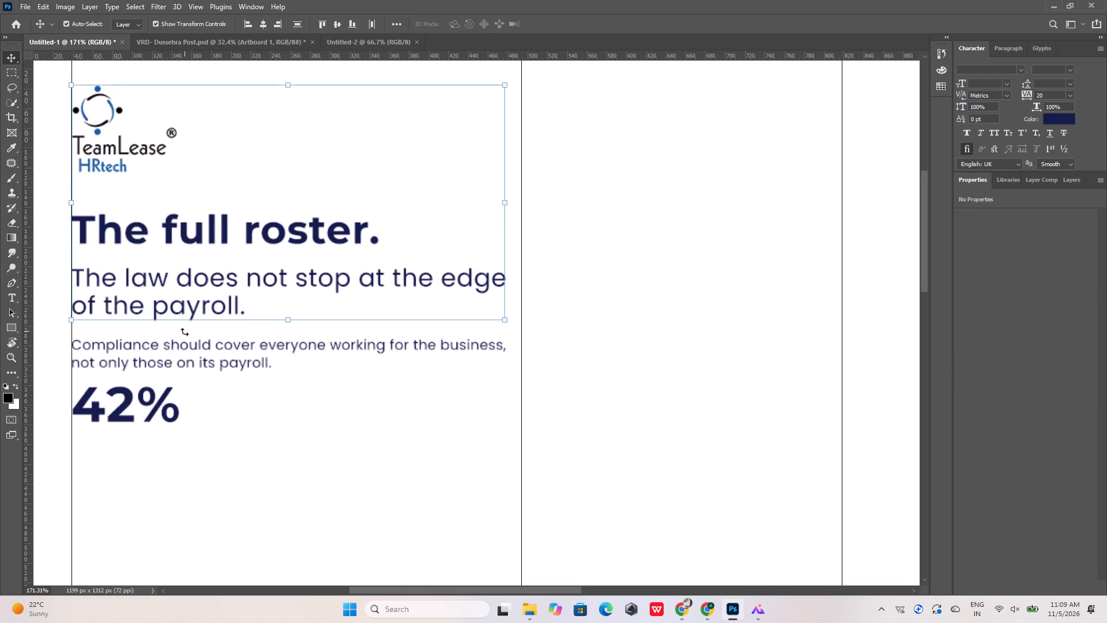
Add the compliance paragraph and "42%" to the selection, copy everything, and paste it in place into the Untitled-2 document.
shift+click(185, 345)
shift+click(130, 399)
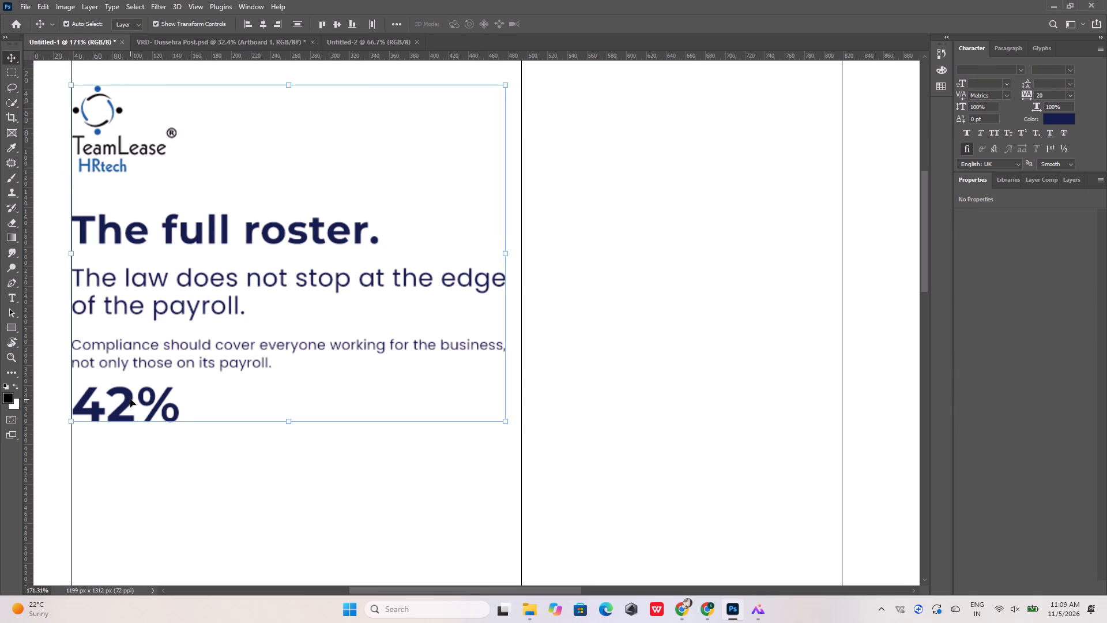
key(ctrl+c)
click(360, 38)
click(395, 282)
key(ctrl+shift+v)
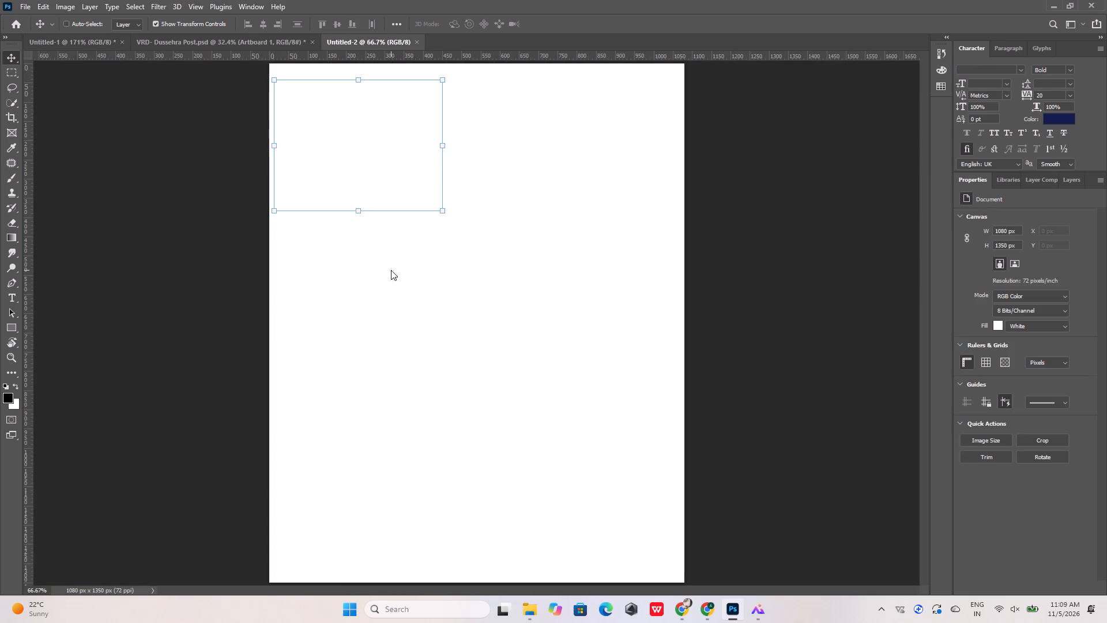
click(351, 253)
Select the pasted logo and all text in Untitled-2 and nudge them 20 px right and 6 px up.
alt+scroll(338, 290, down, 4)
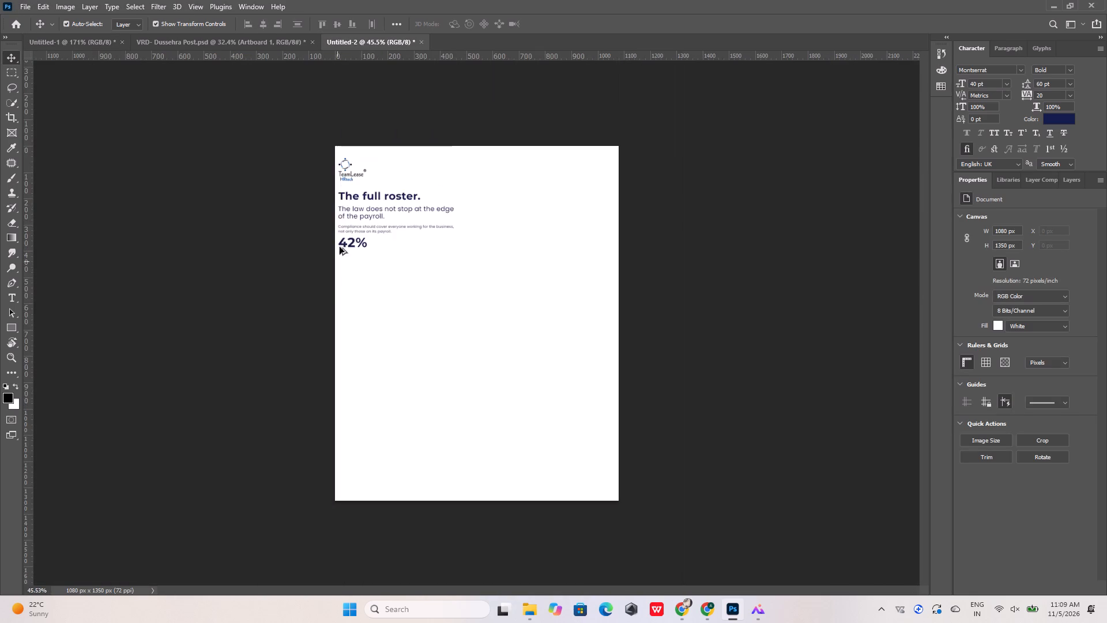
alt+scroll(345, 189, up, 5)
scroll(344, 222, up, 9)
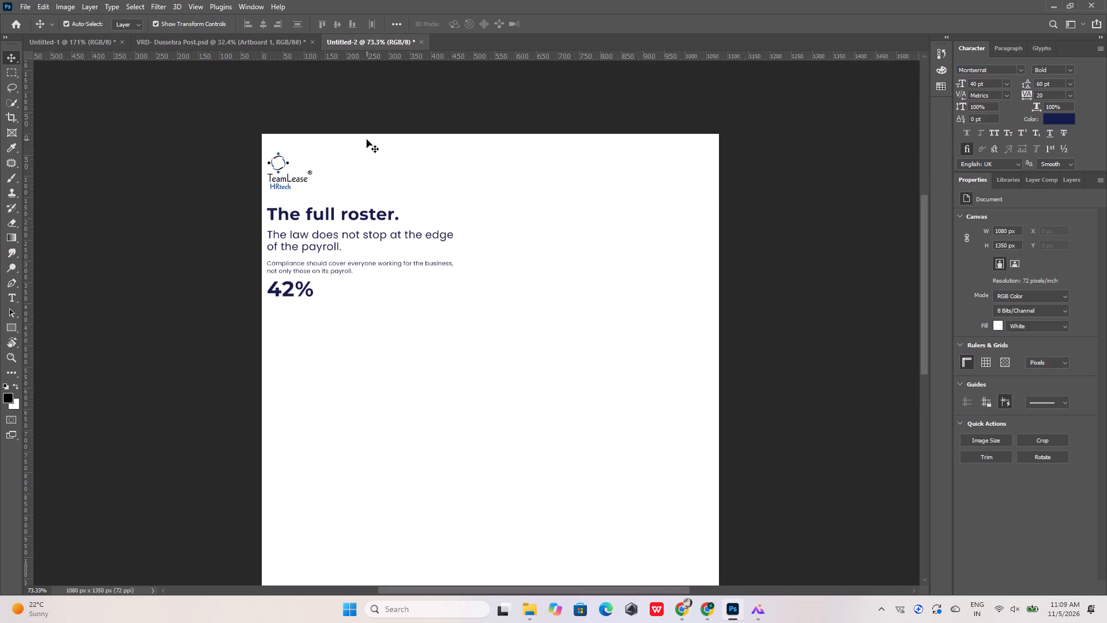
drag(370, 143, 276, 330)
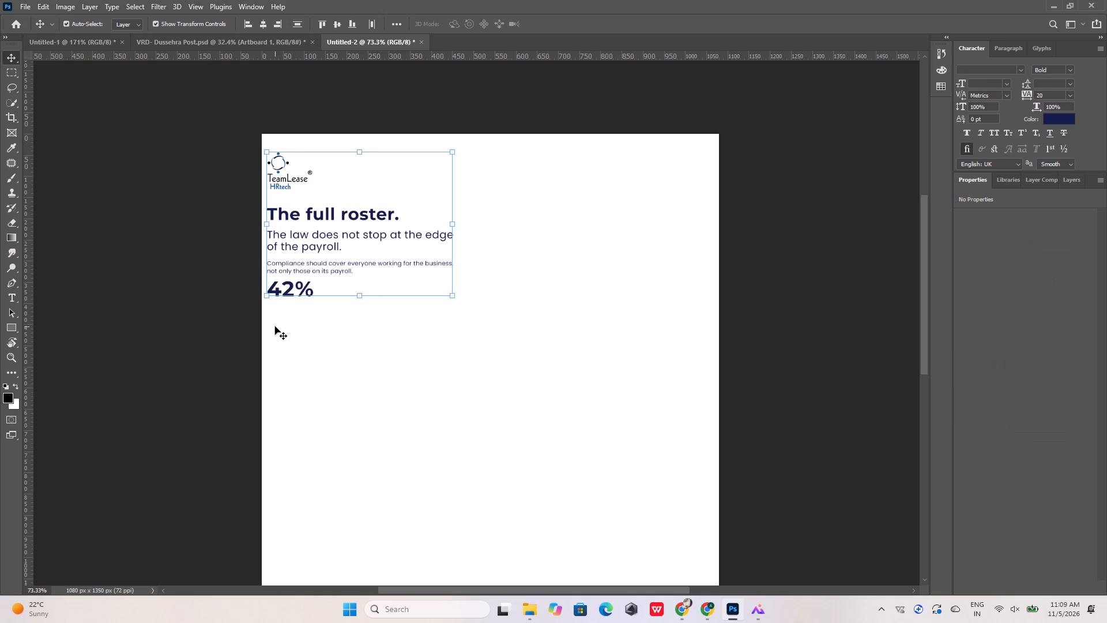
key(shift+Right)
key(shift+Right)
key(Up)
key(Up)
key(Up)
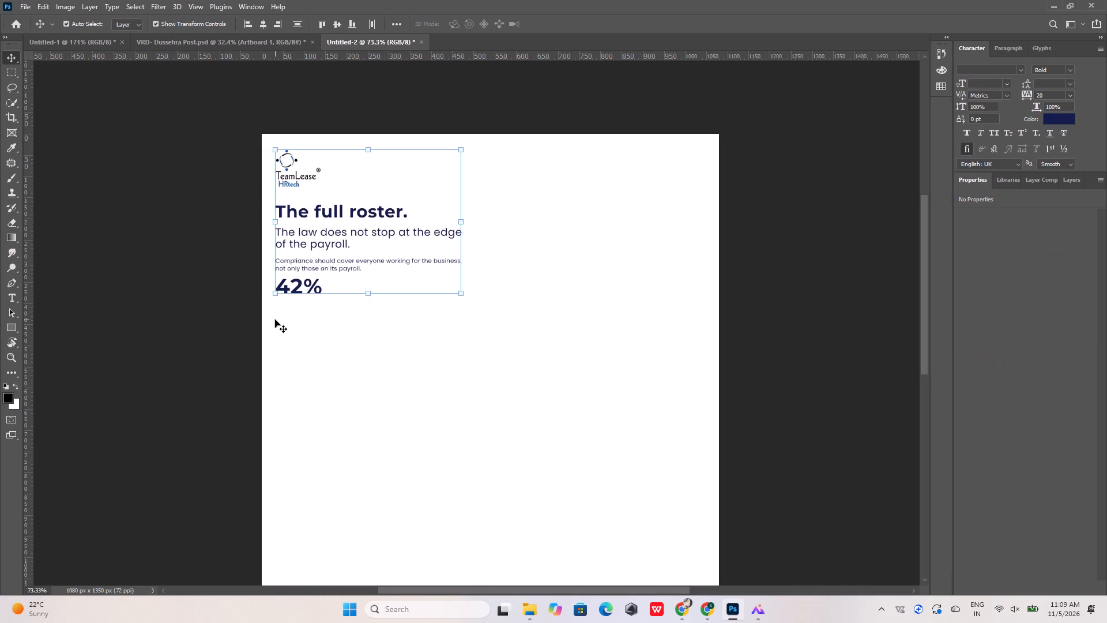
key(Up)
key(Up)
key(Up)
click(270, 115)
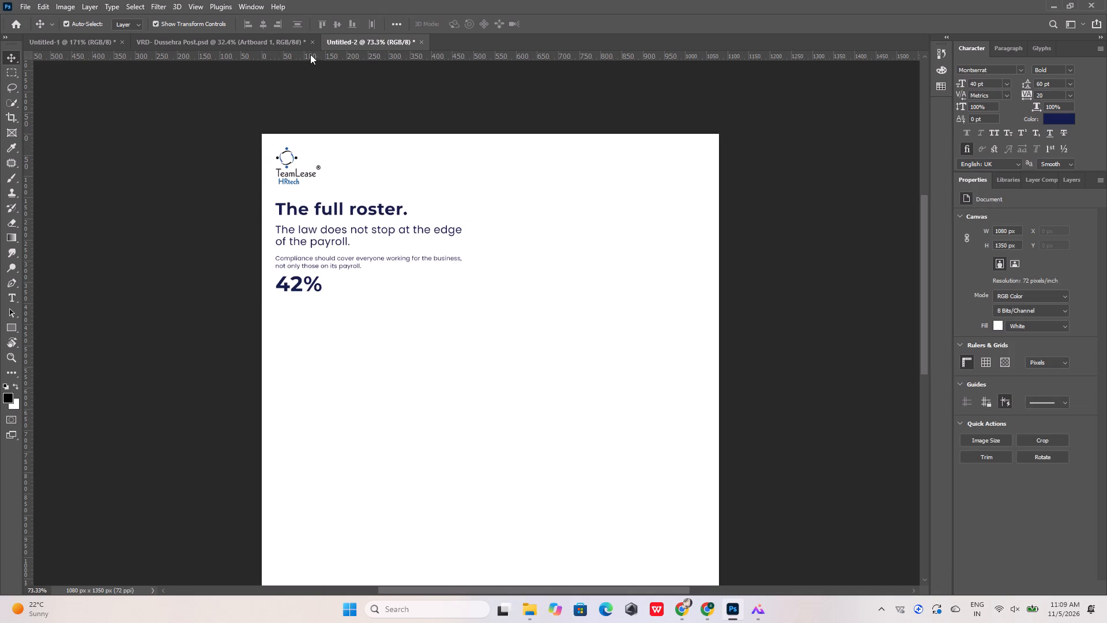
Switch to Chrome to examine the generated Laxmi images and the full roster infographic, and compare them with the open Photoshop documents.
click(703, 602)
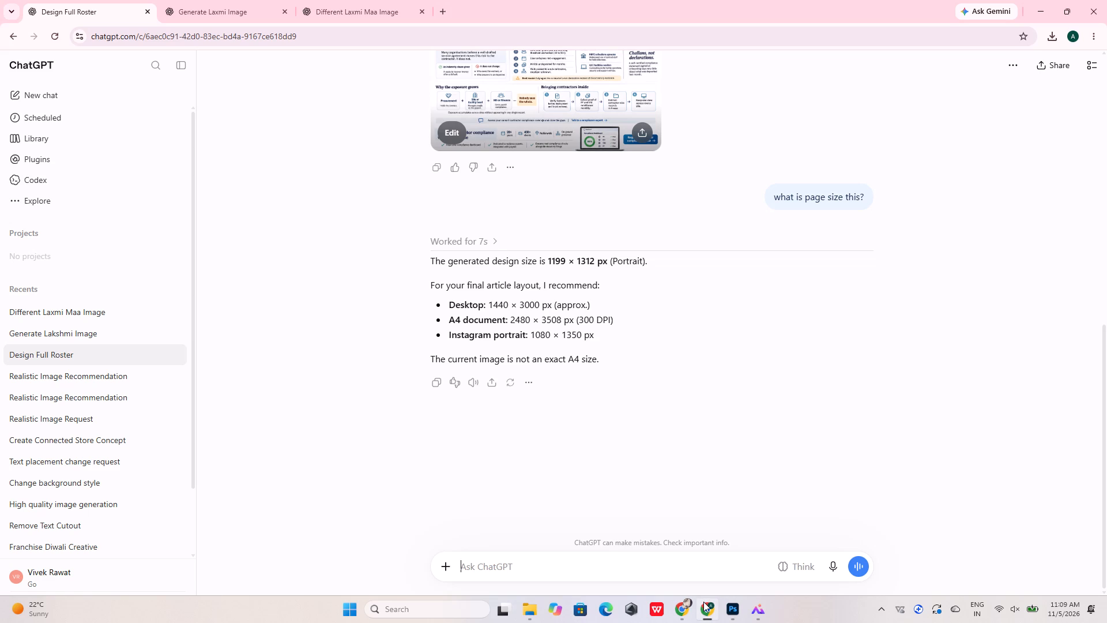
click(355, 0)
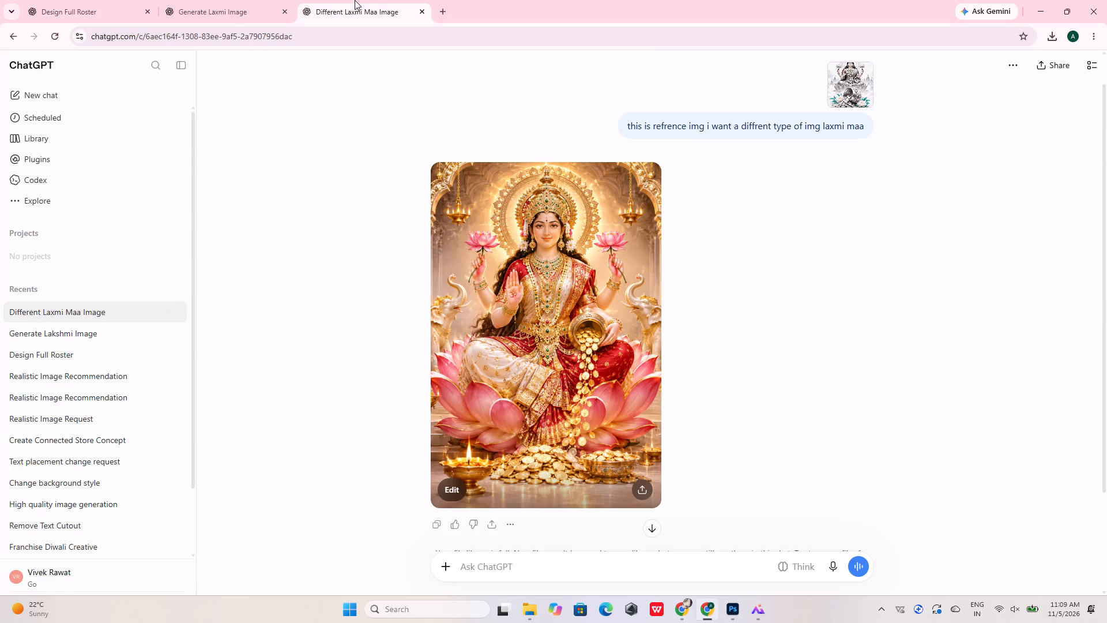
click(206, 1)
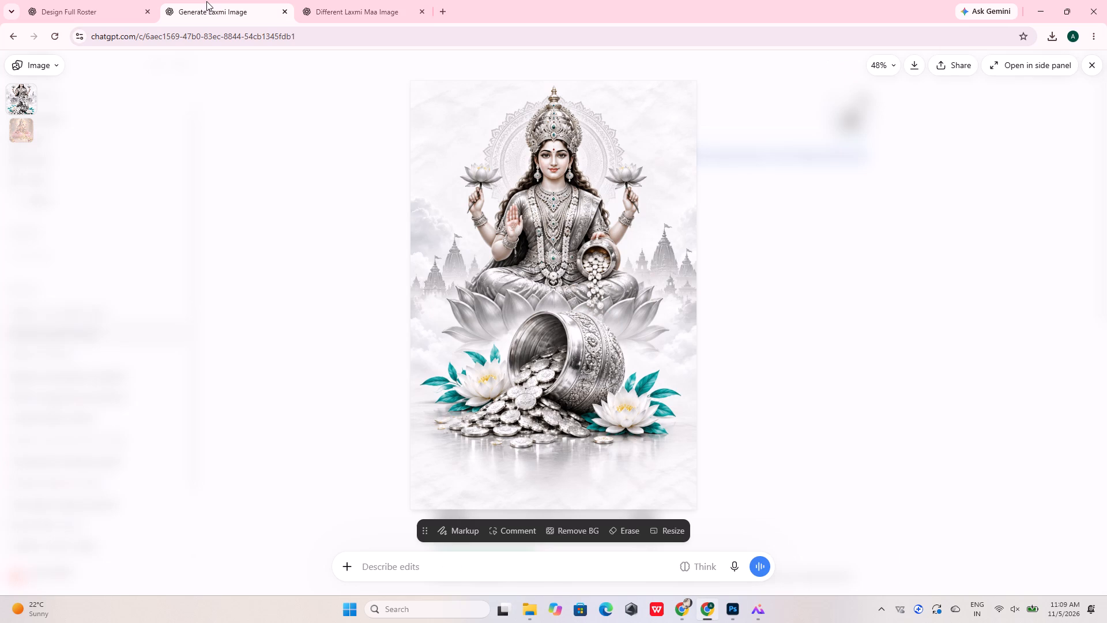
click(73, 5)
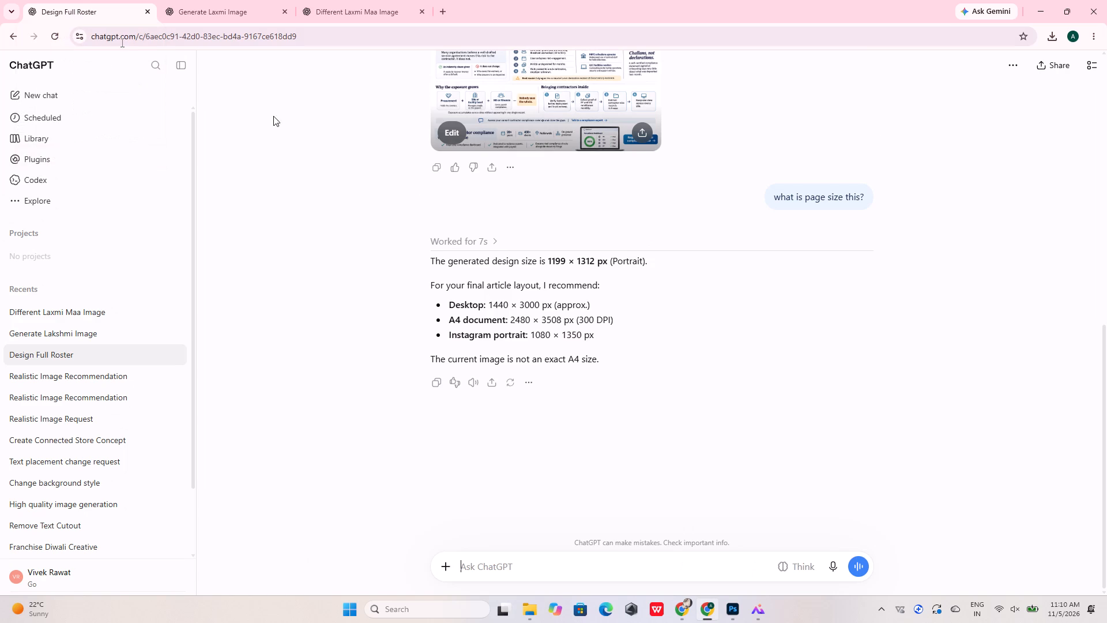
scroll(501, 223, up, 5)
click(511, 261)
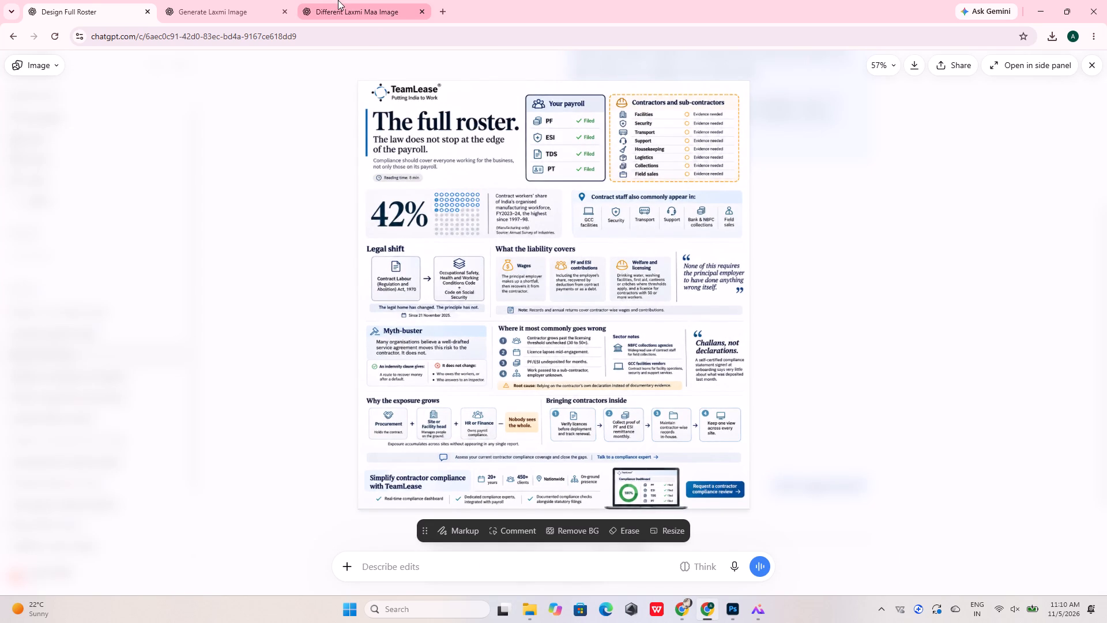
click(726, 610)
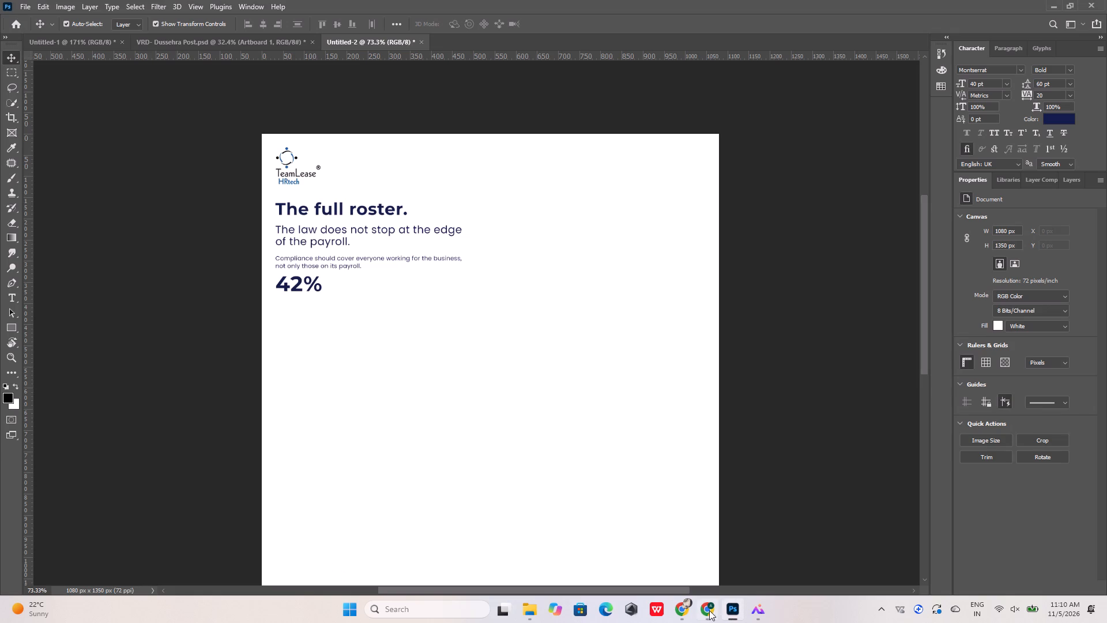
click(207, 37)
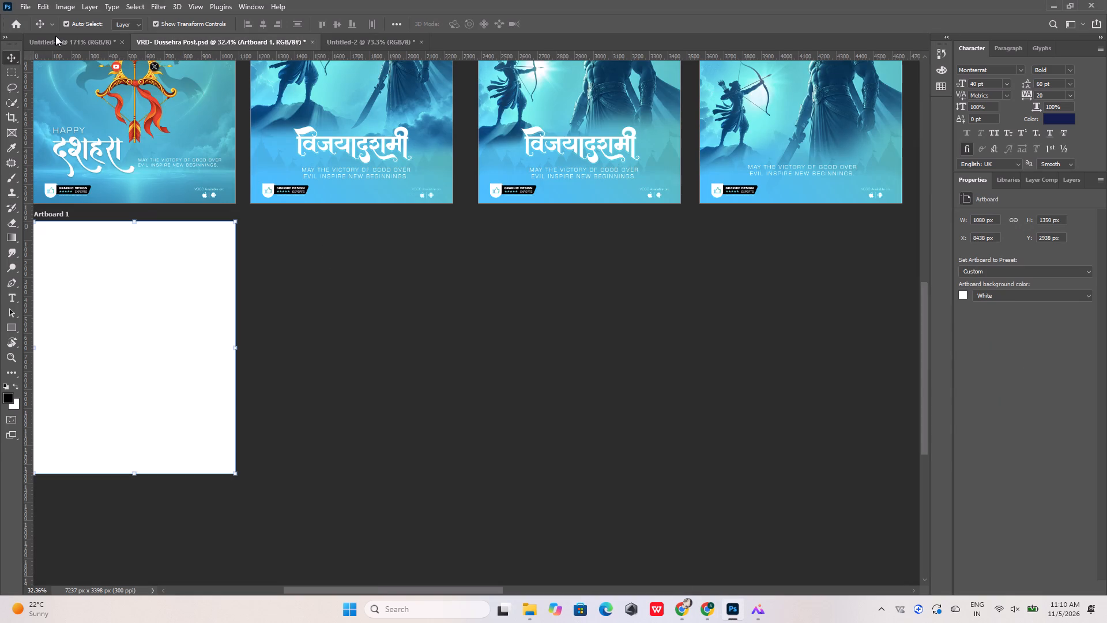
click(59, 37)
click(705, 613)
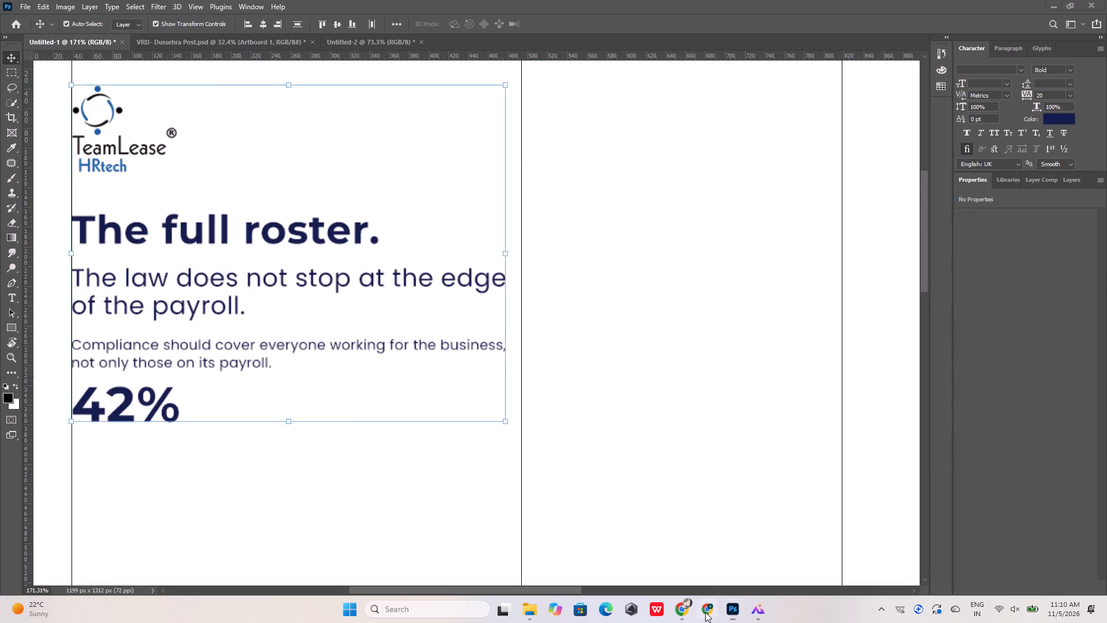
Switch to ChatGPT in Chrome and compare the newly generated Laxmi Maa image with the silver Lakshmi image in the other chat.
click(354, 0)
scroll(482, 309, up, 7)
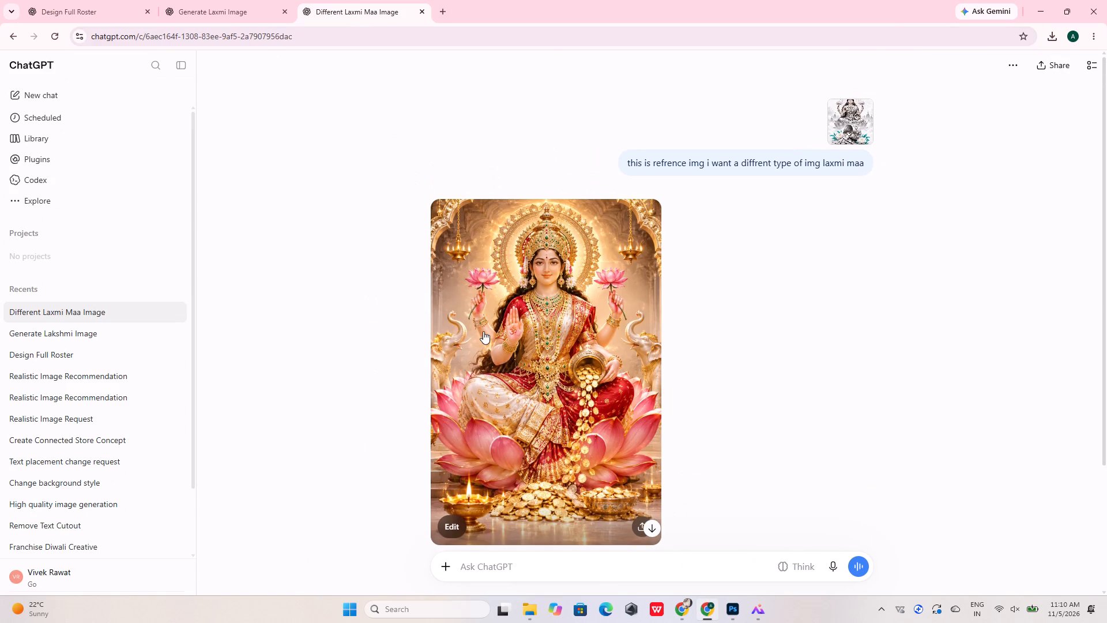
scroll(483, 331, up, 5)
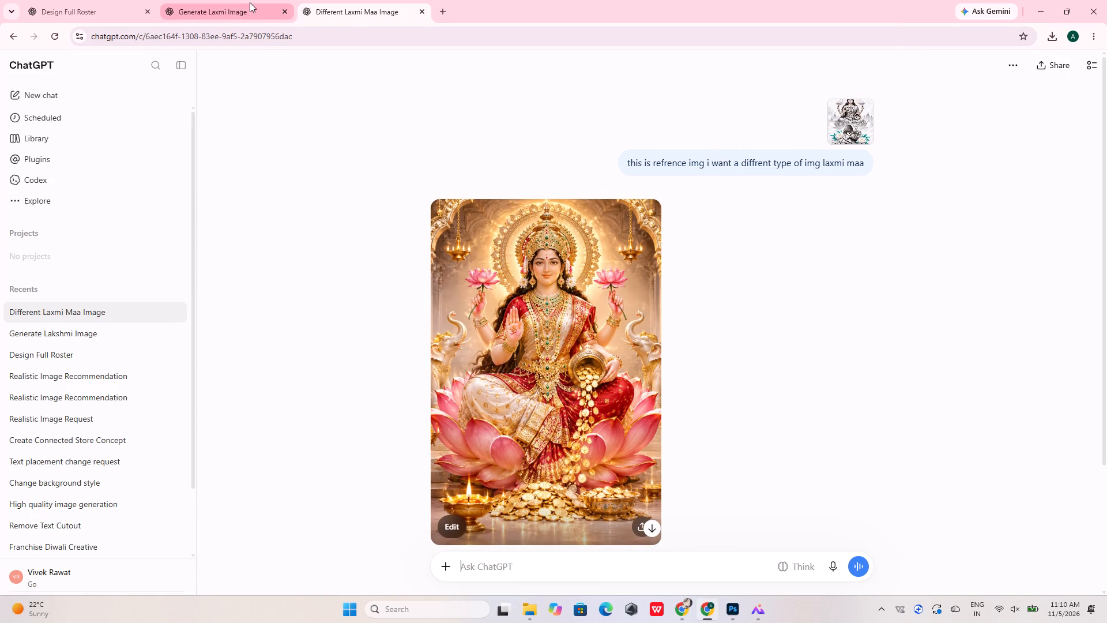
click(249, 2)
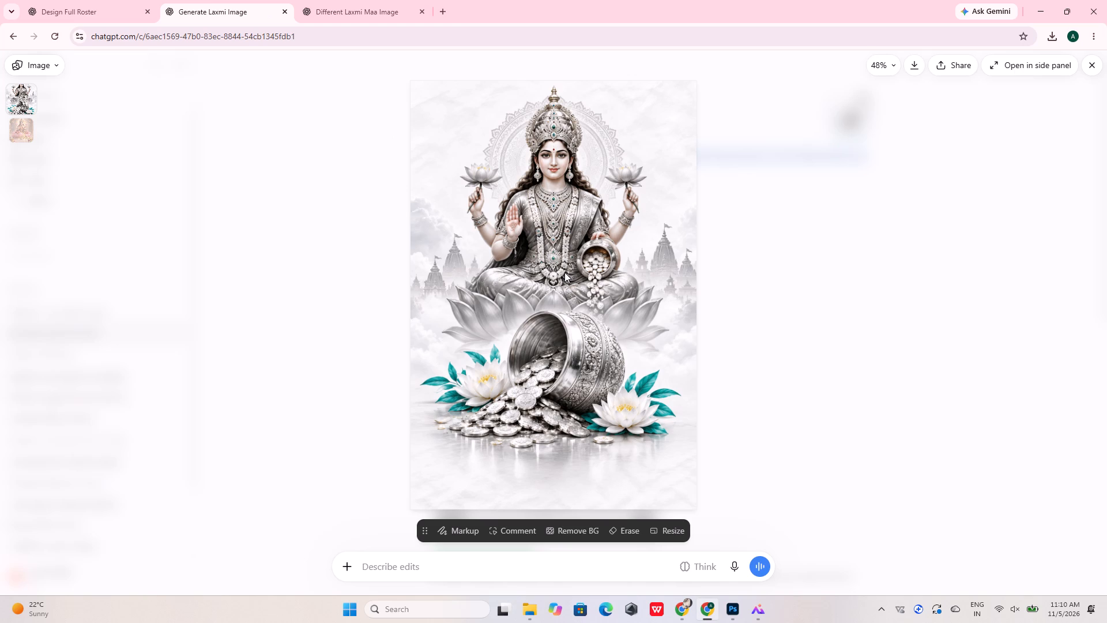
Browse the Pinterest results for "ma lakshmi images" in the other Chrome window for reference artwork.
click(679, 607)
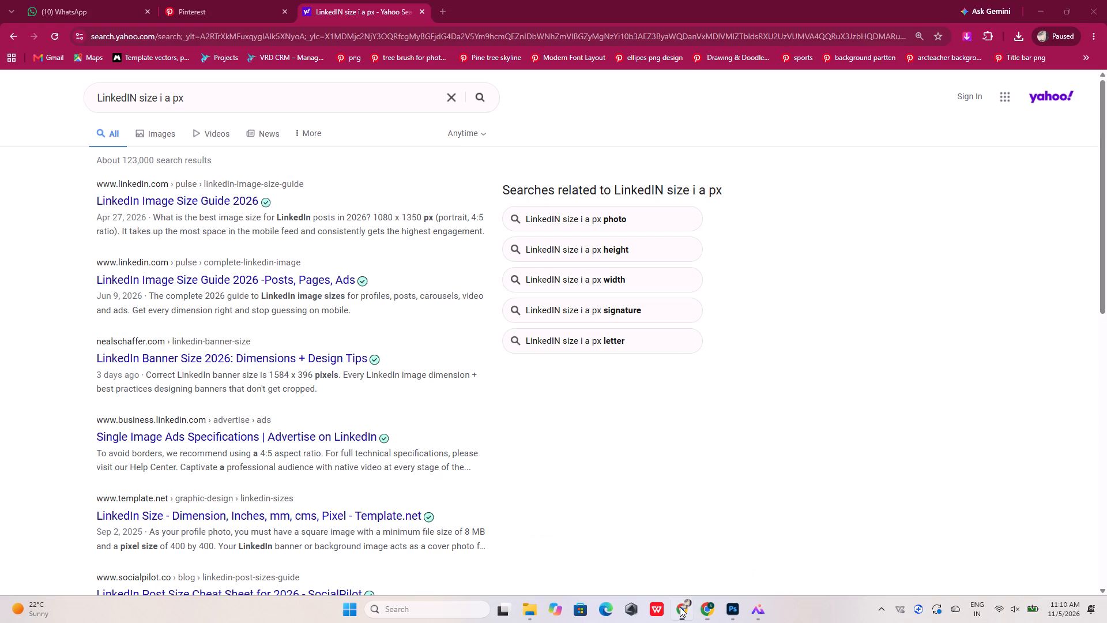
click(216, 3)
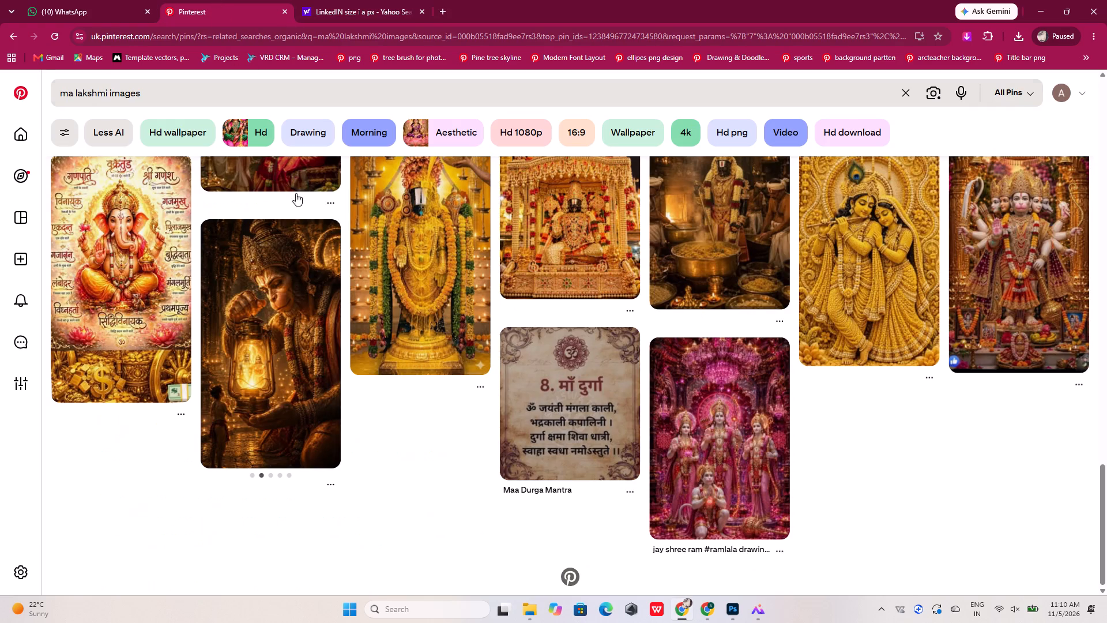
scroll(332, 267, up, 15)
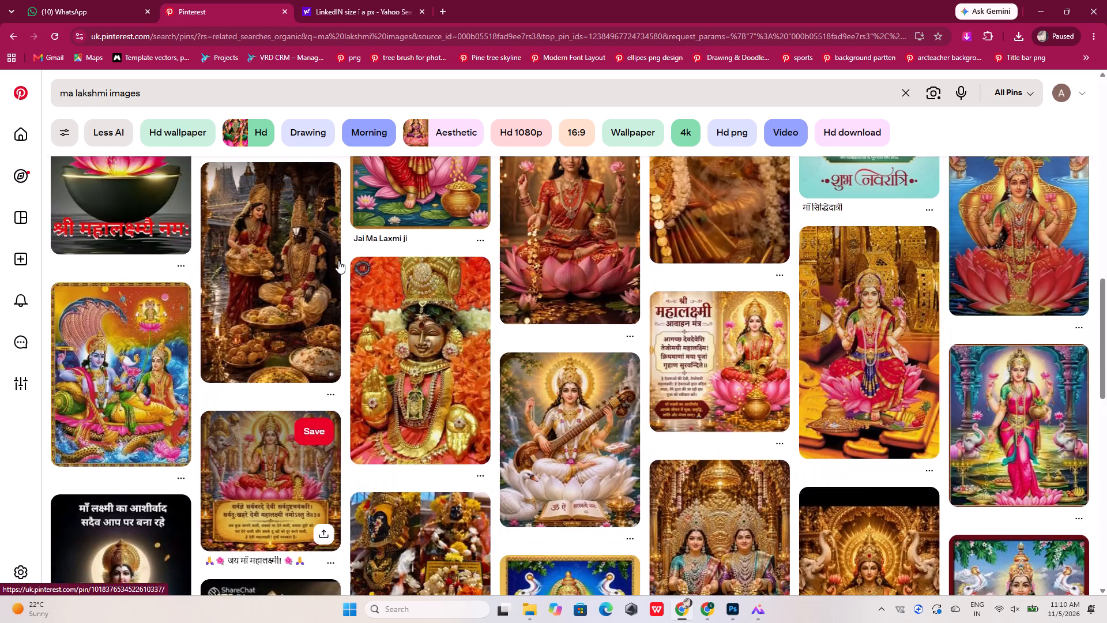
scroll(341, 257, up, 12)
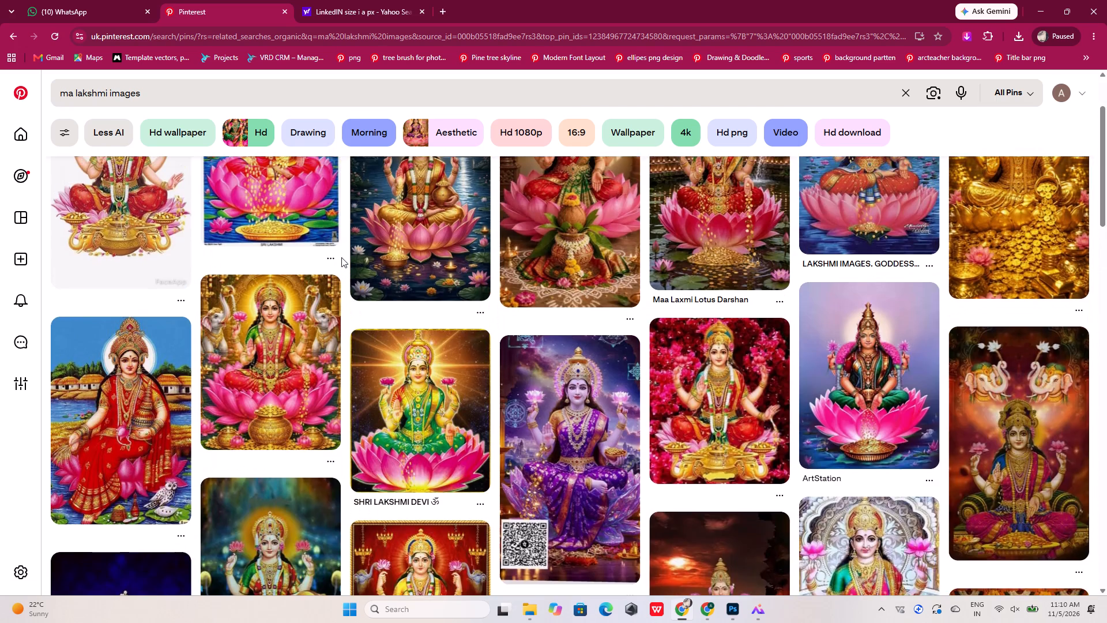
scroll(341, 257, up, 4)
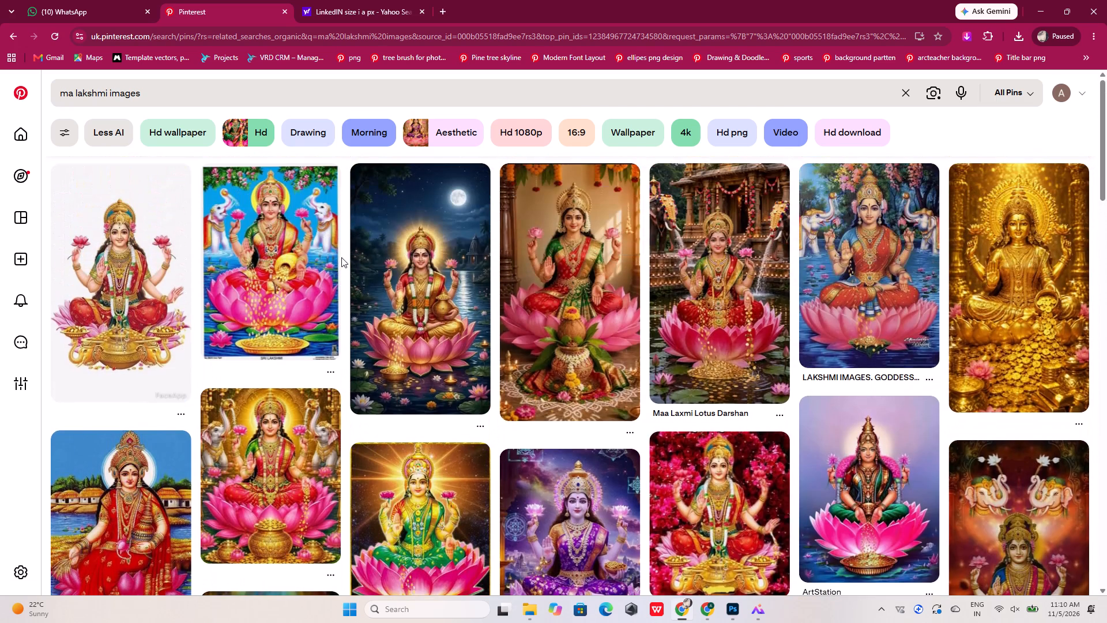
scroll(341, 257, down, 20)
scroll(341, 257, down, 5)
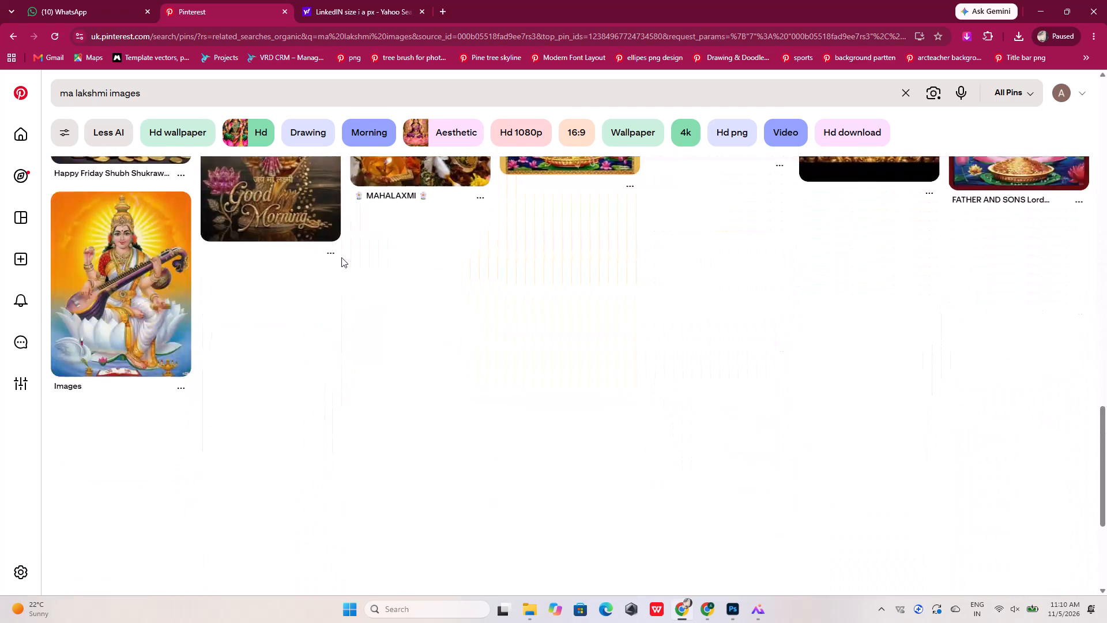
scroll(341, 257, down, 4)
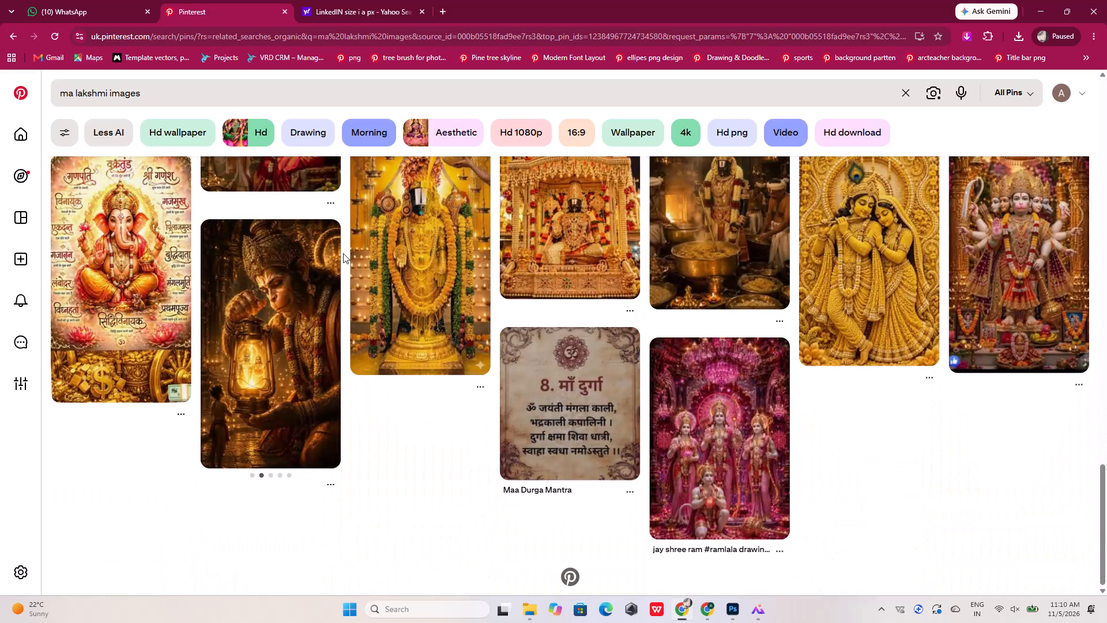
scroll(518, 176, up, 5)
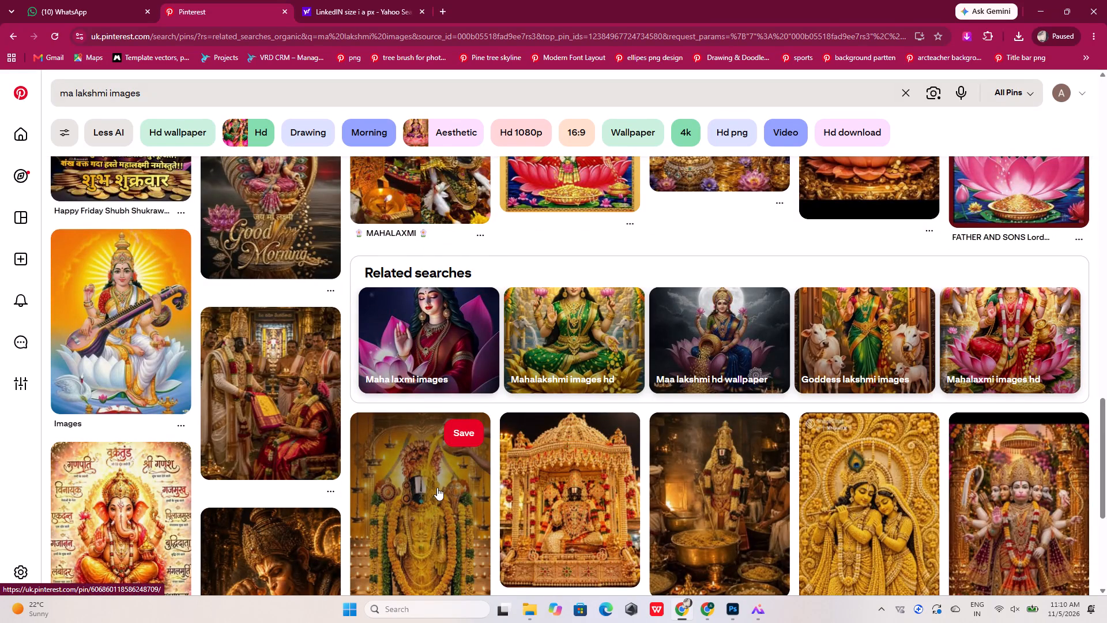
scroll(438, 486, down, 1)
scroll(438, 486, up, 10)
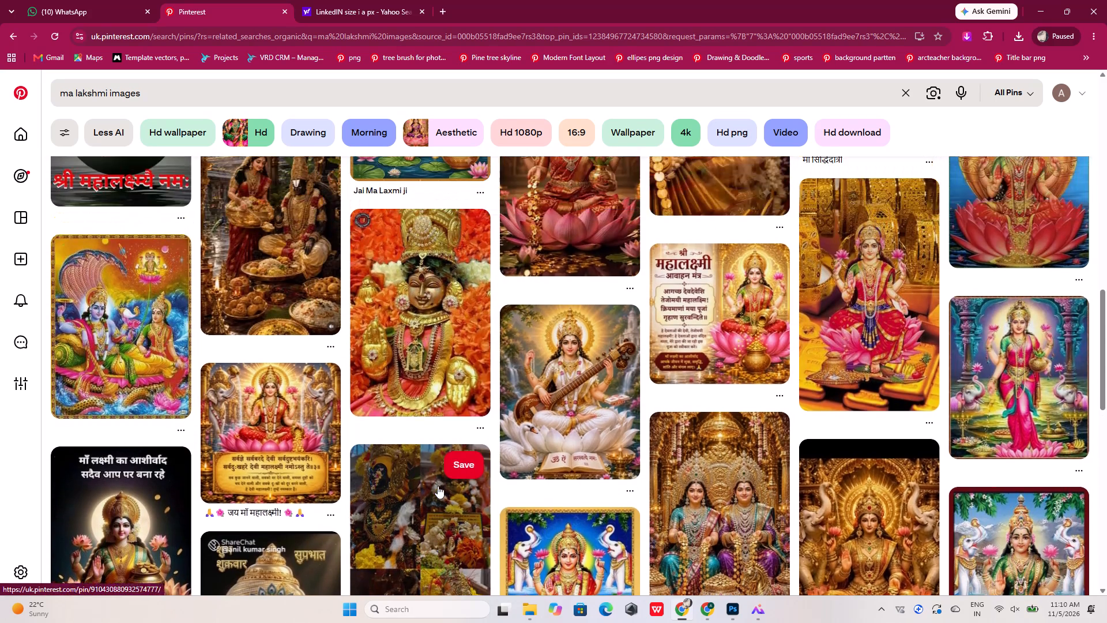
scroll(438, 486, up, 5)
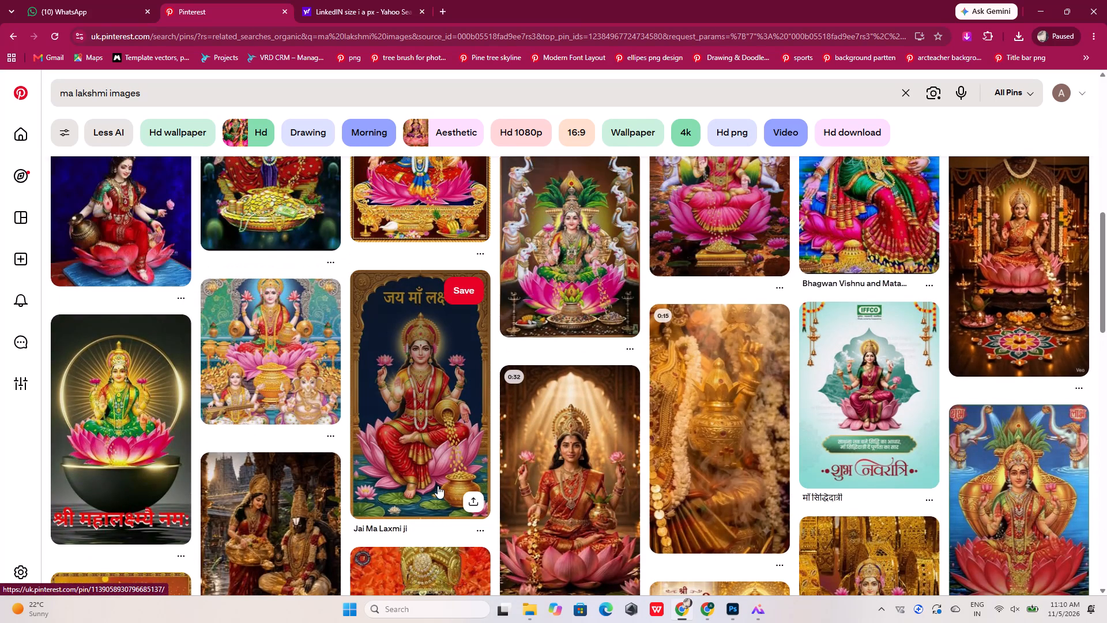
scroll(438, 486, up, 10)
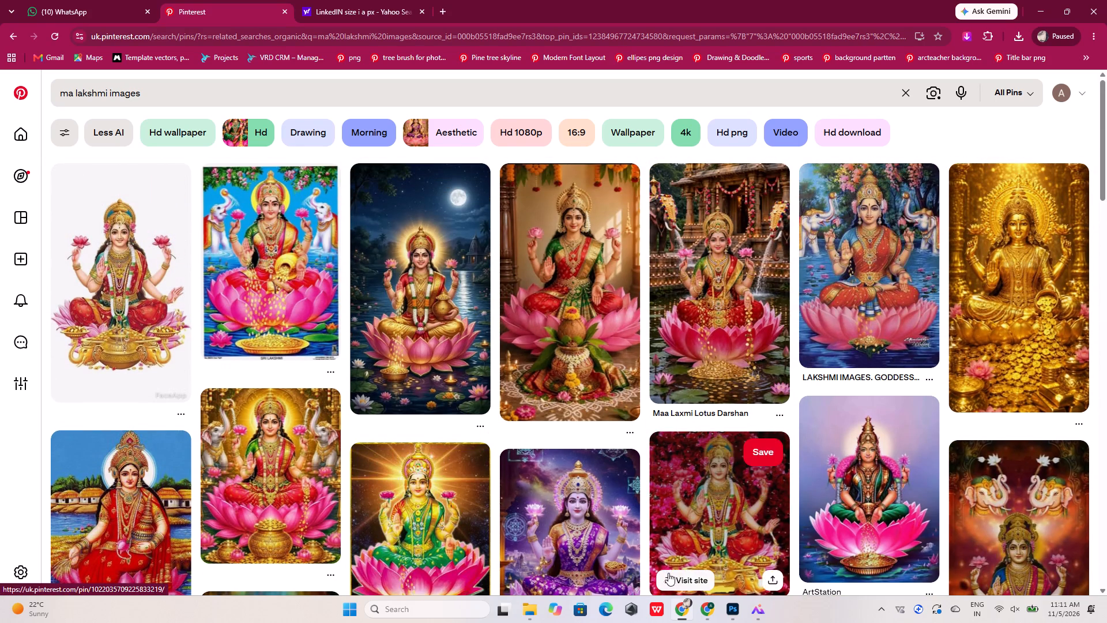
In Photoshop's Dussehra post document, add a Black & White adjustment layer above the bow-and-arrow artwork on the first poster.
click(734, 605)
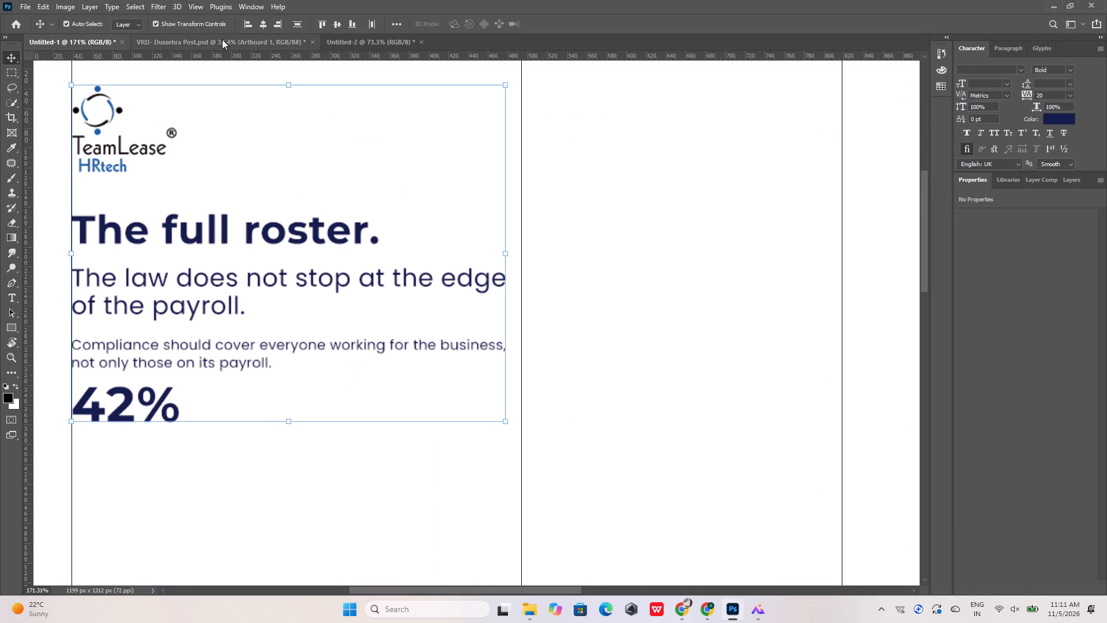
click(225, 38)
scroll(289, 137, up, 12)
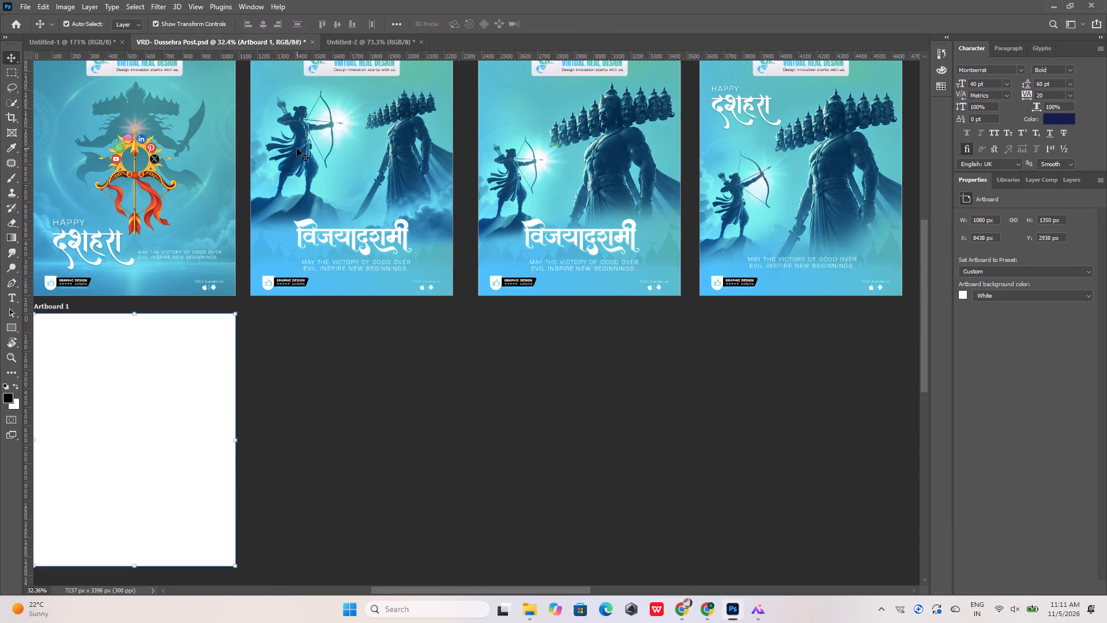
click(157, 193)
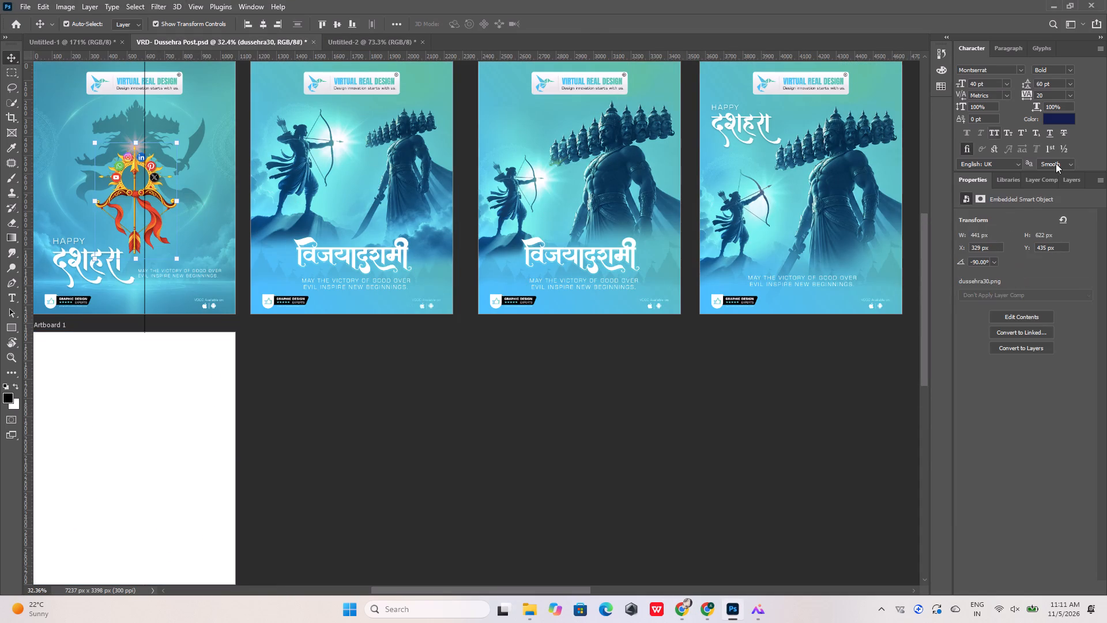
click(1072, 181)
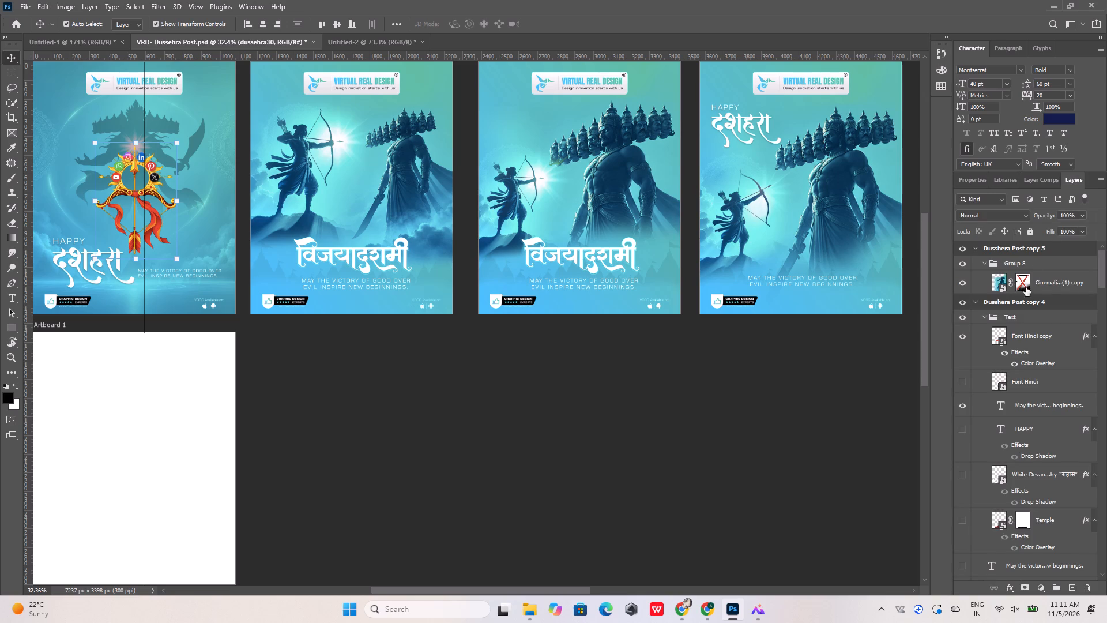
scroll(1039, 462, down, 20)
scroll(1039, 462, down, 12)
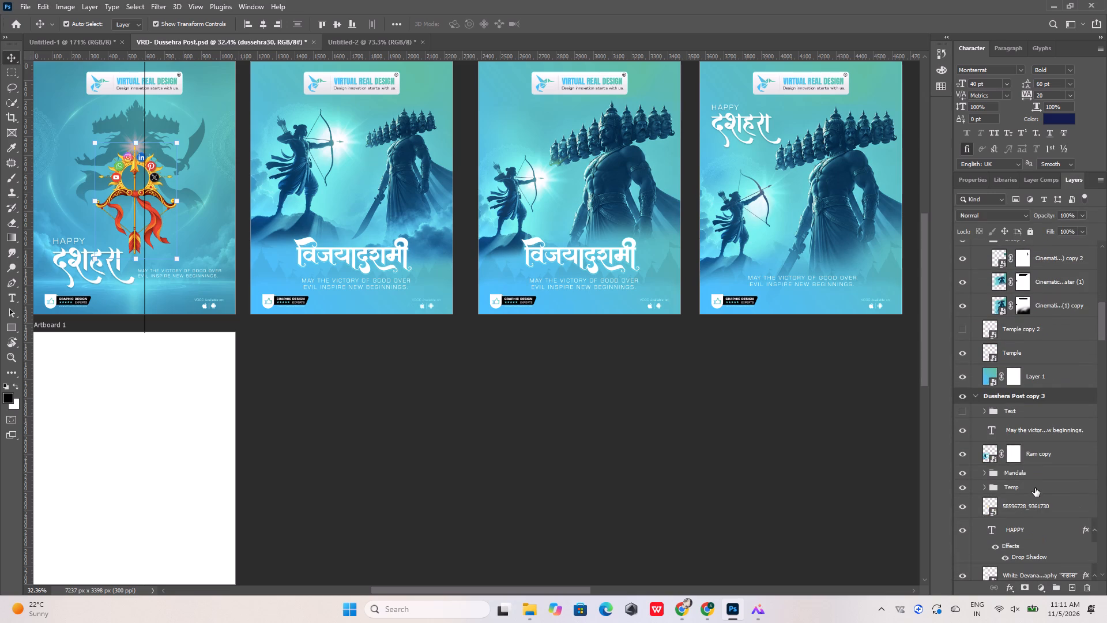
click(1045, 587)
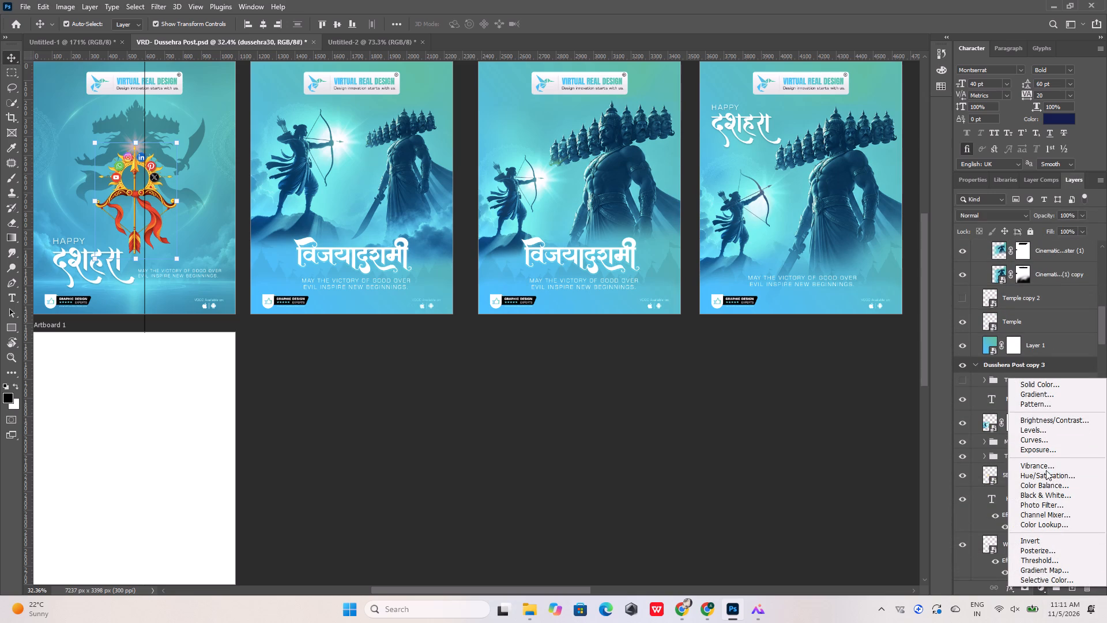
click(1044, 496)
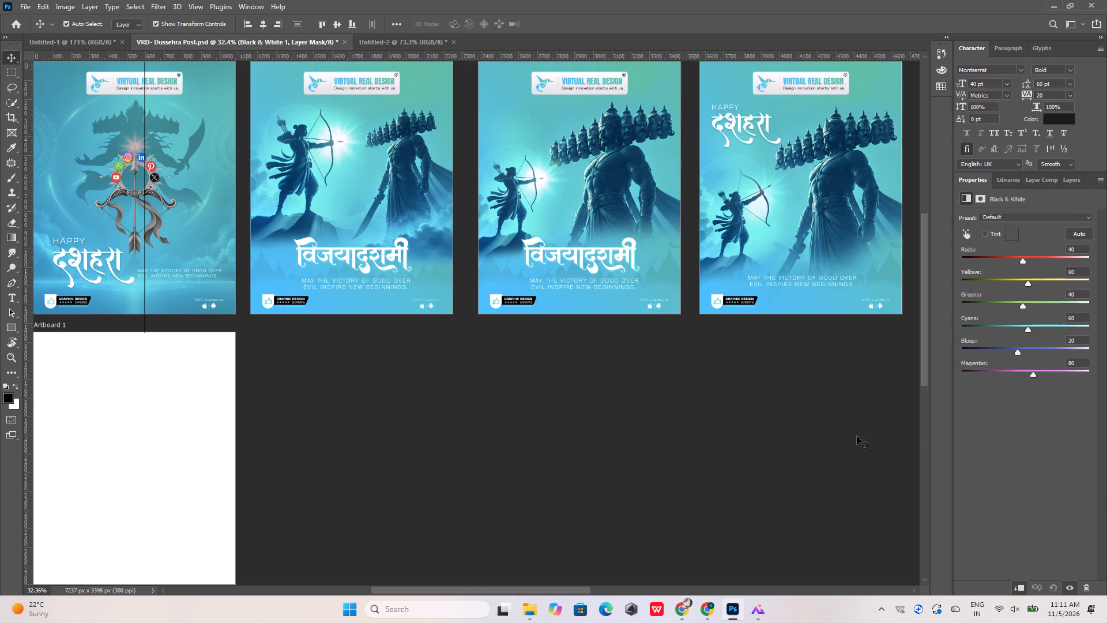
Switch to Pinterest in the other Chrome window and look through the "ma lakshmi images" results for reference artwork.
click(678, 604)
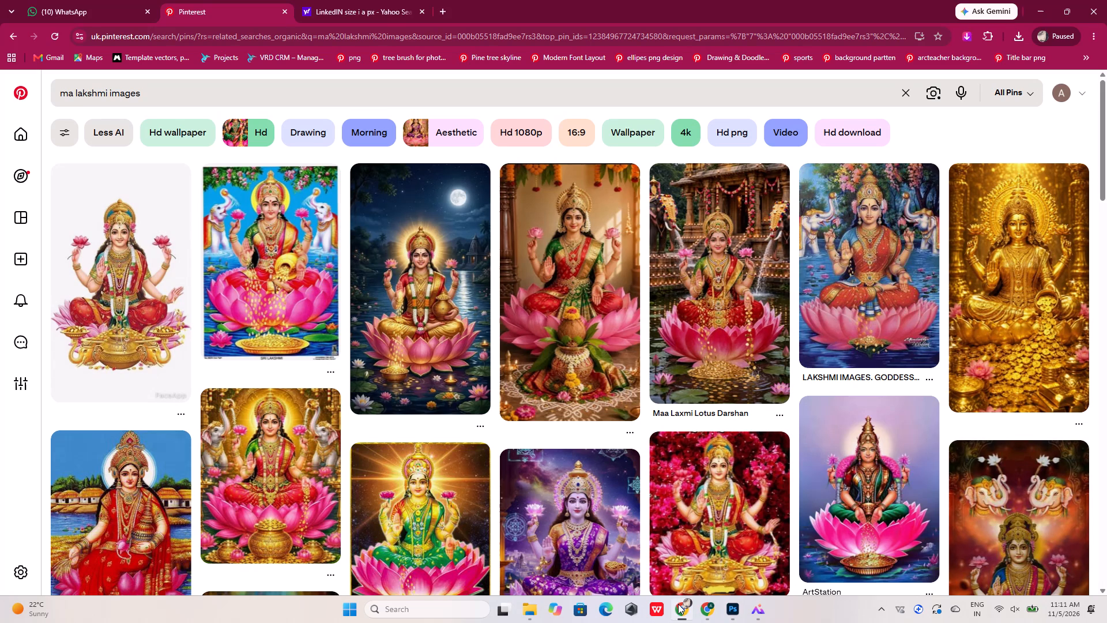
scroll(681, 426, down, 4)
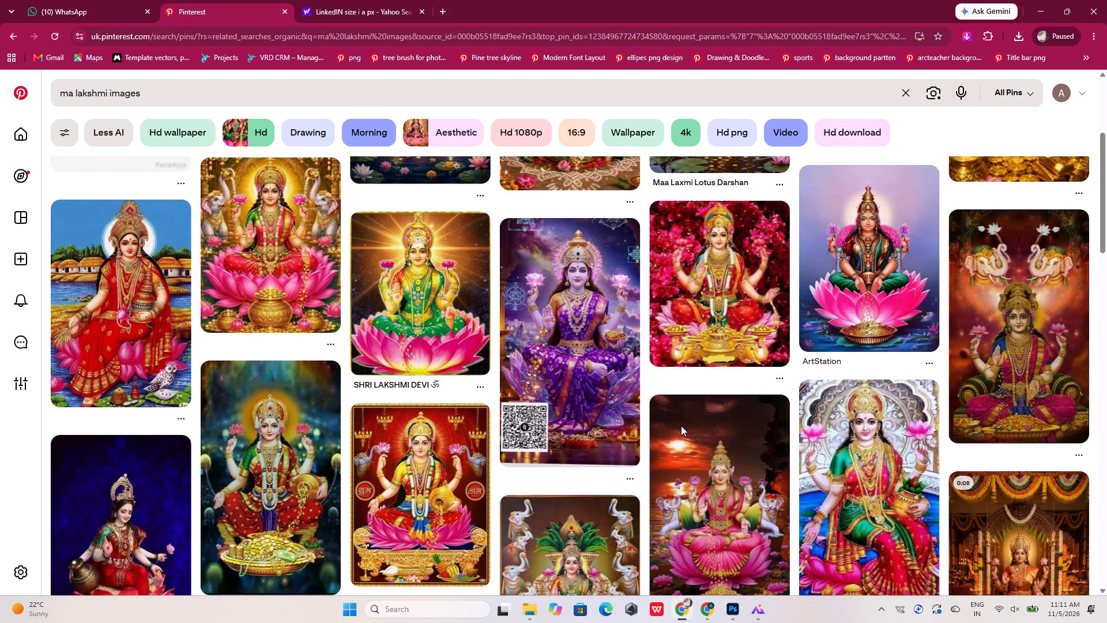
scroll(681, 426, down, 9)
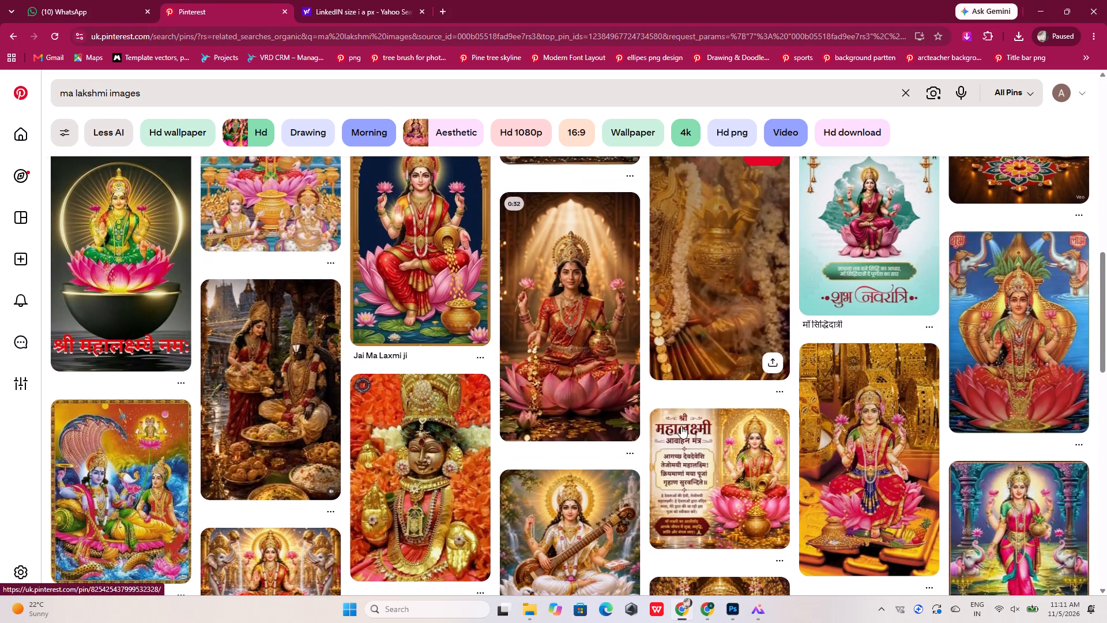
scroll(681, 426, down, 8)
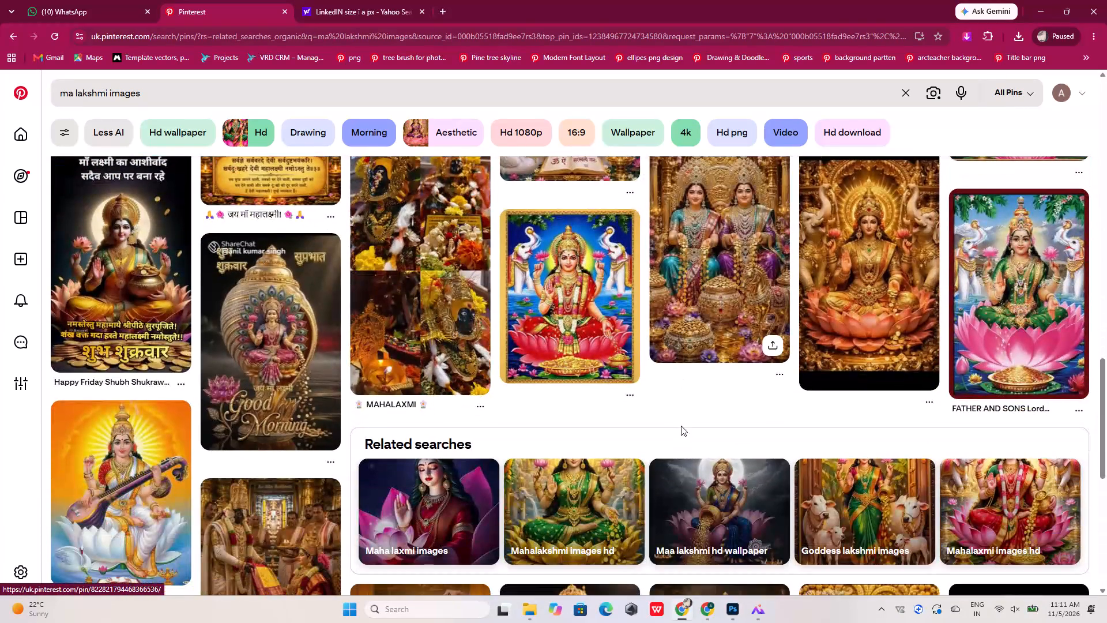
scroll(681, 426, down, 7)
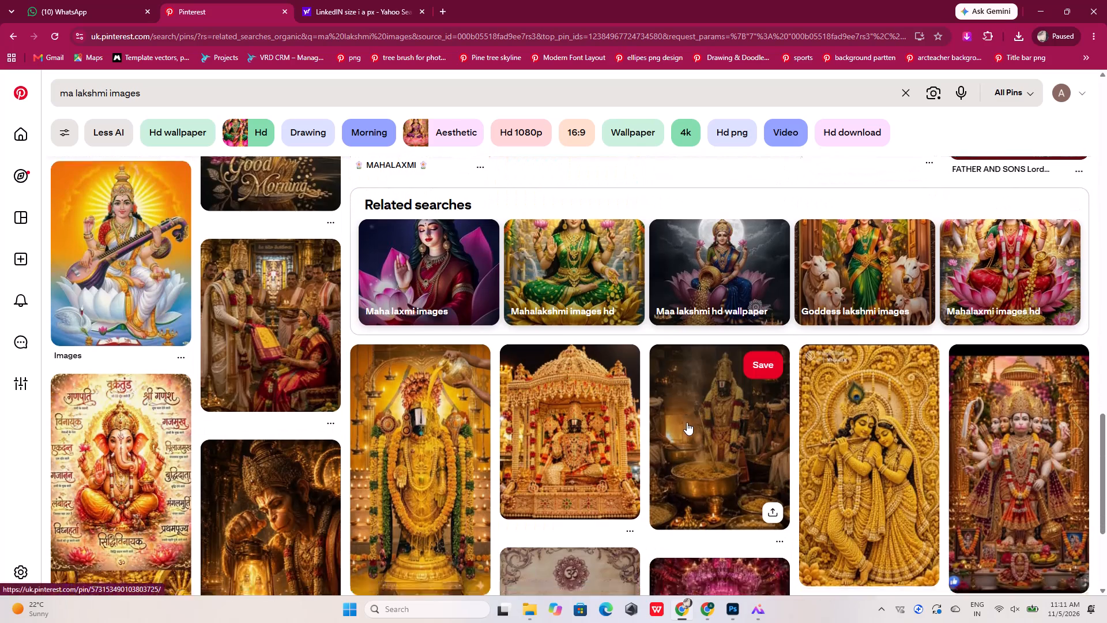
scroll(687, 422, down, 3)
scroll(687, 422, up, 20)
scroll(687, 422, up, 3)
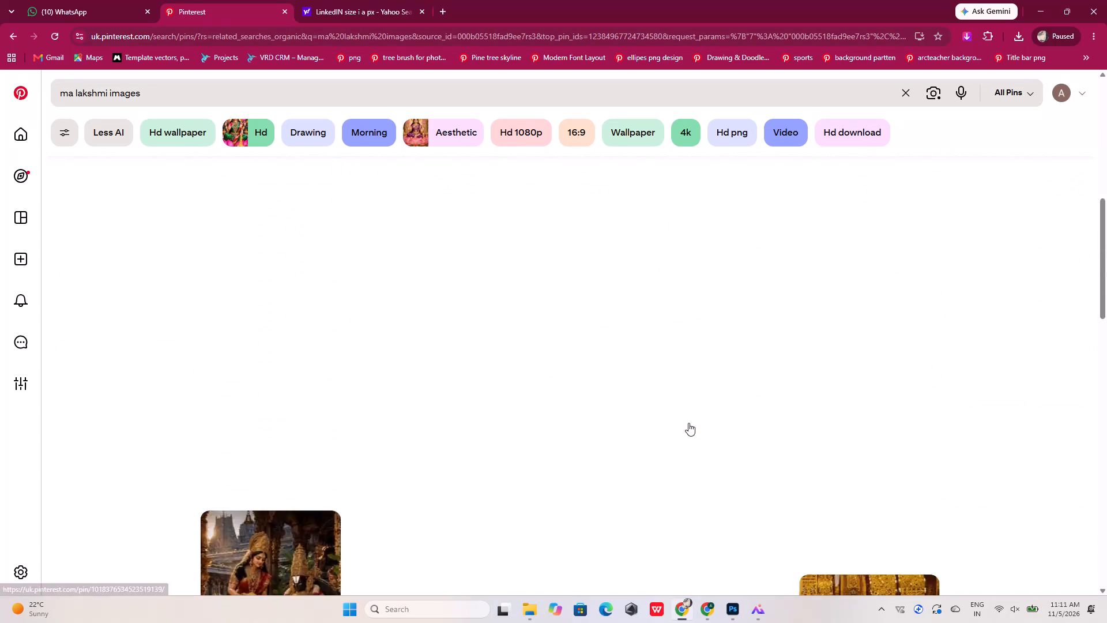
scroll(688, 423, up, 18)
From the pins related to the white-background Lakshmi pin, open and download the green-sari Lakshmi on a pink lotus with gold pots.
click(148, 253)
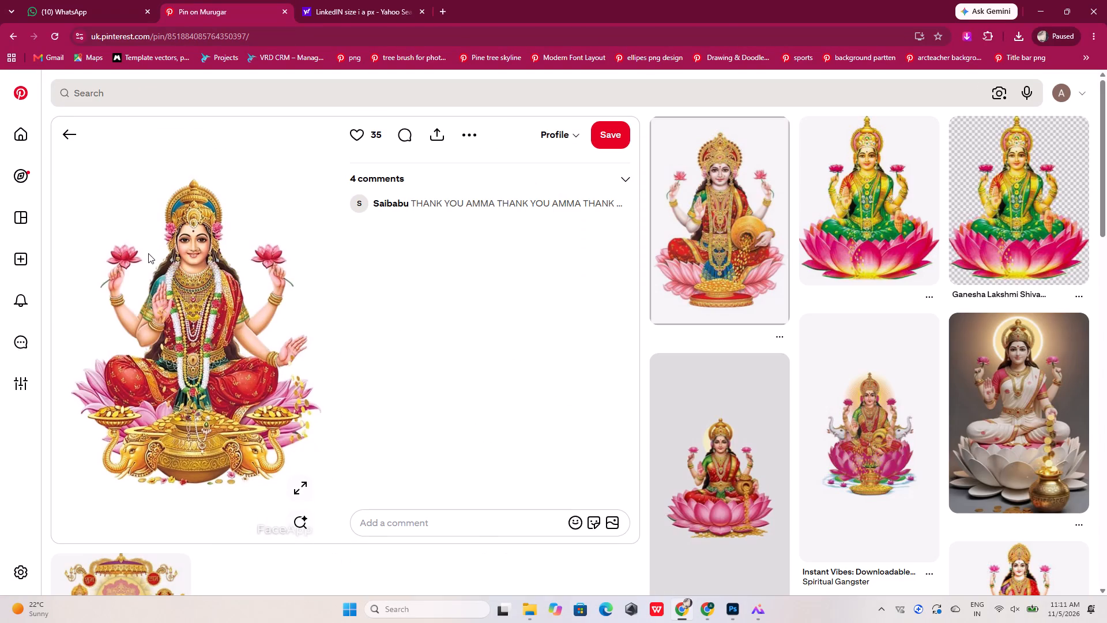
scroll(163, 250, down, 3)
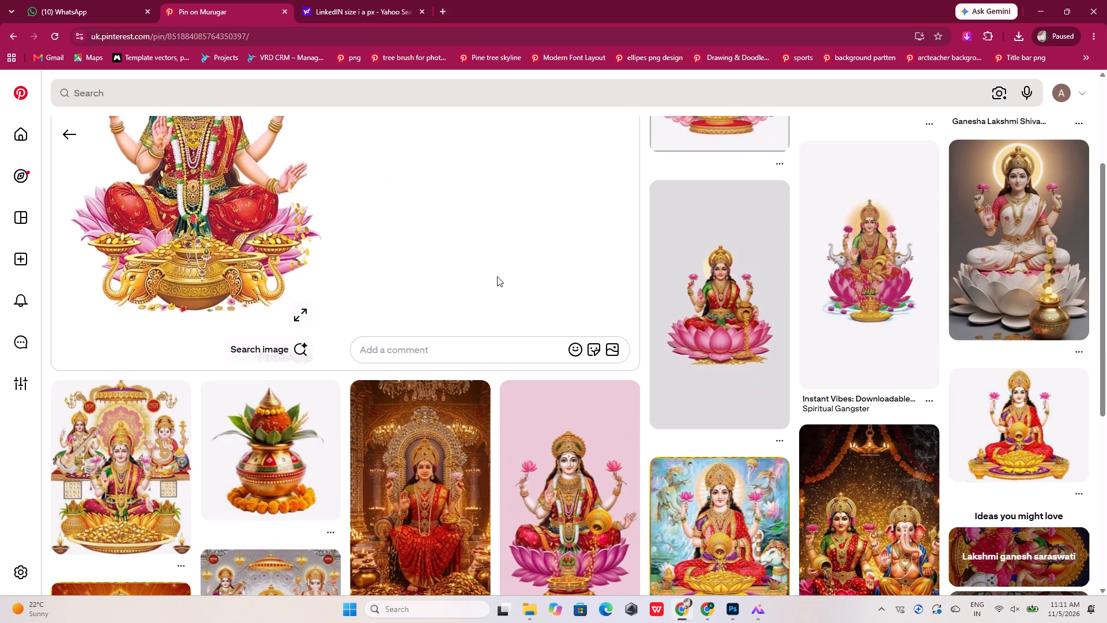
scroll(497, 276, down, 5)
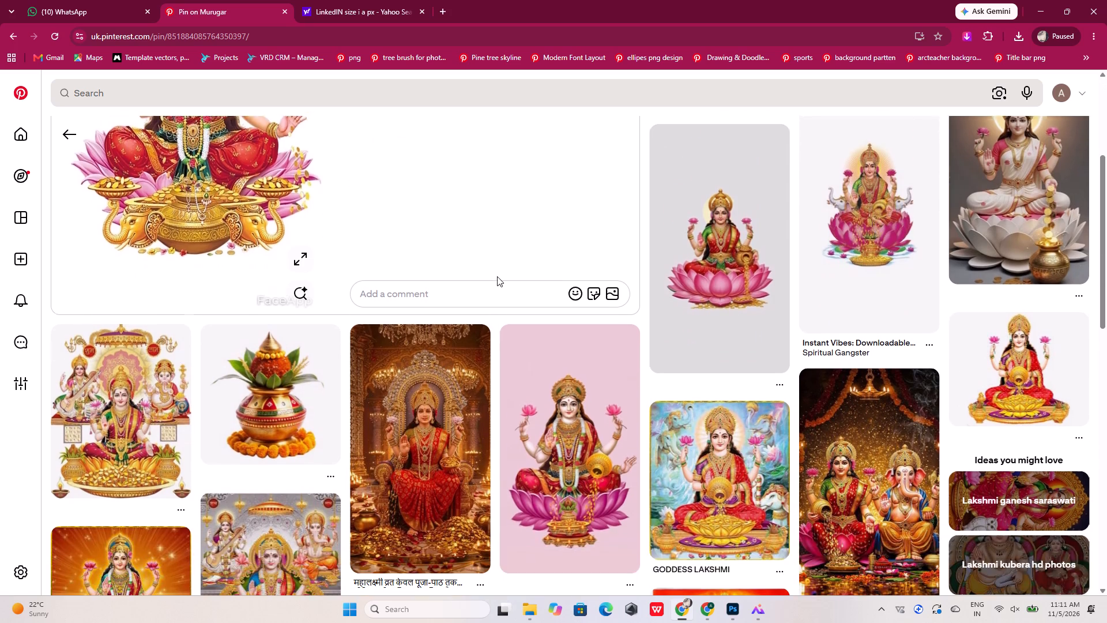
scroll(497, 276, down, 6)
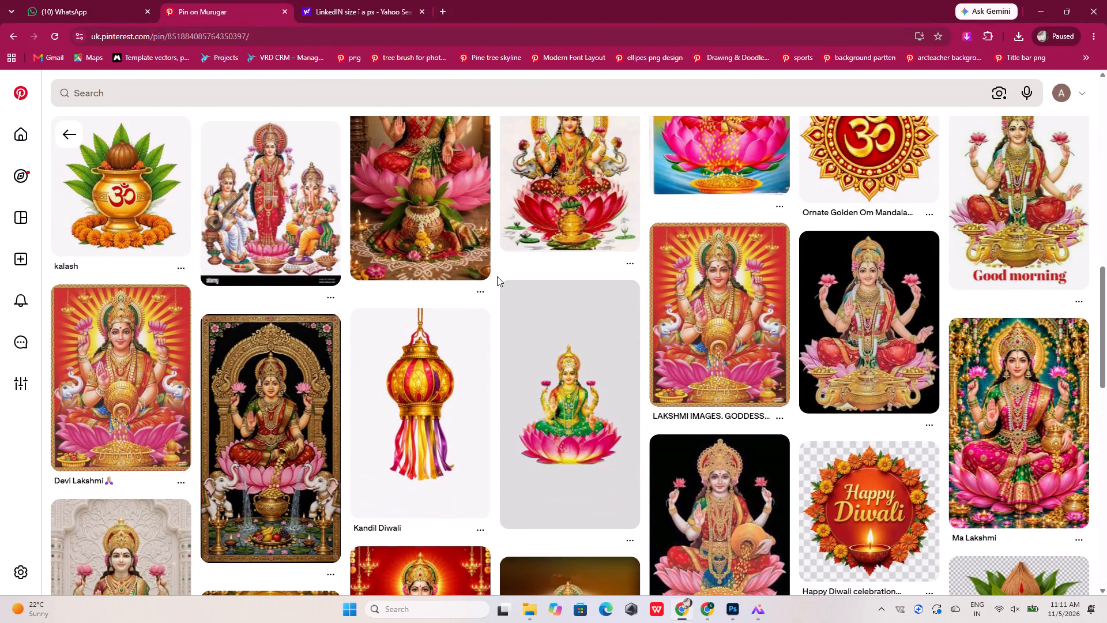
scroll(497, 276, down, 3)
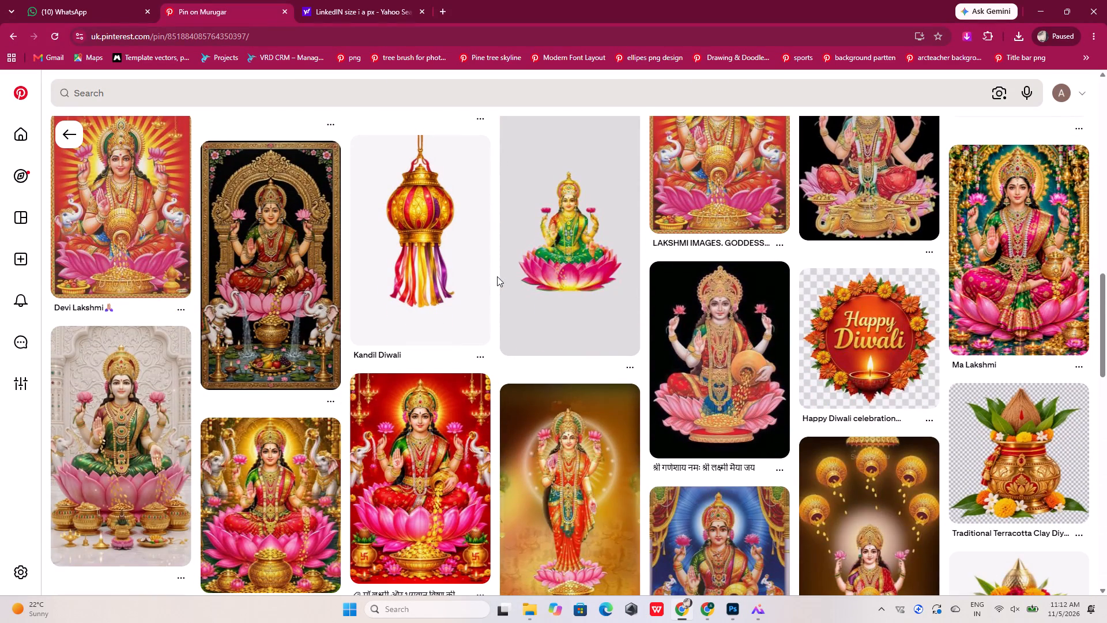
scroll(497, 276, down, 2)
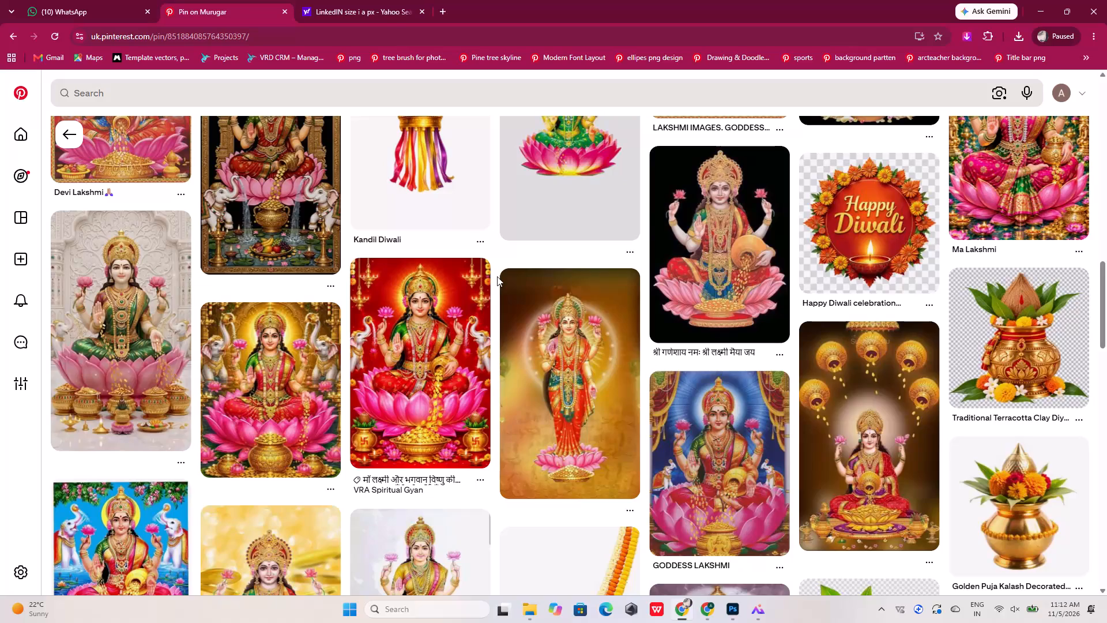
click(108, 229)
click(114, 230)
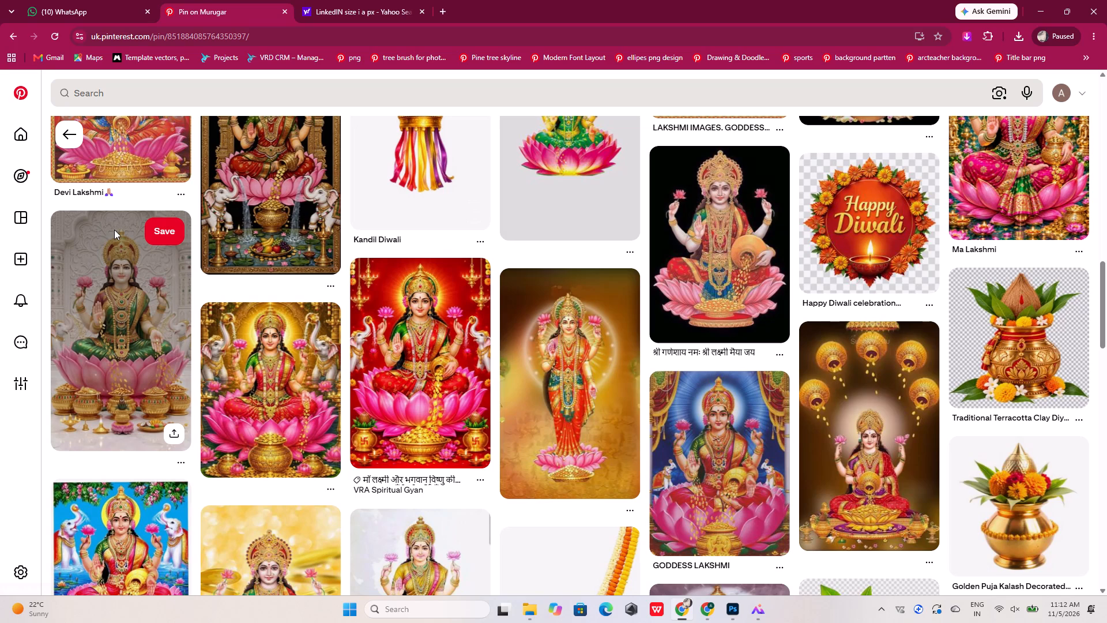
double_click(121, 220)
double_click(126, 277)
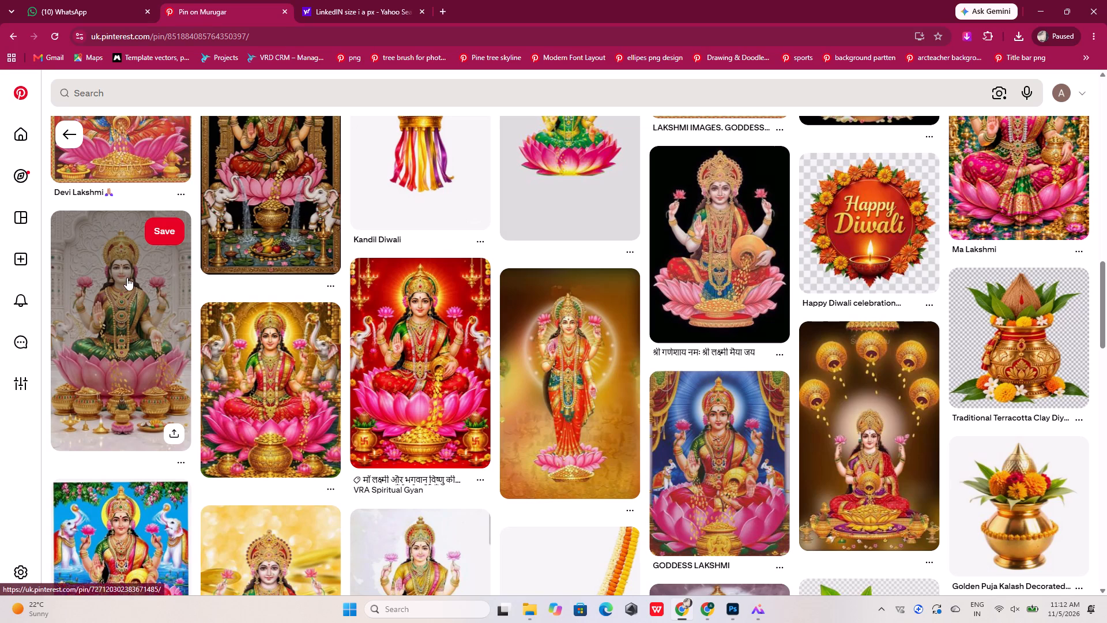
click(471, 135)
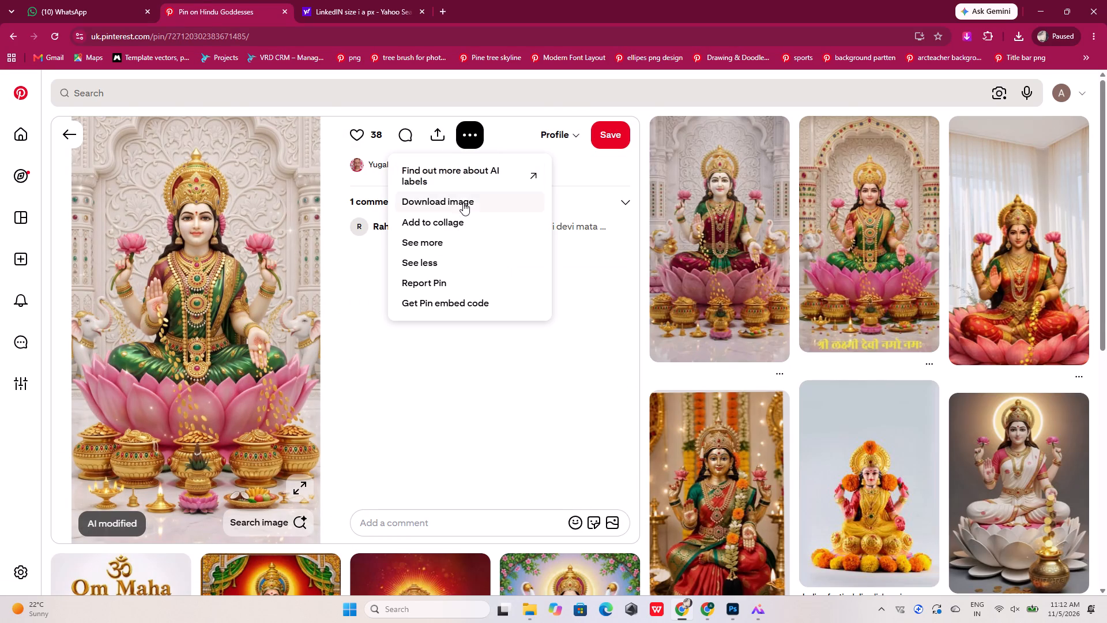
click(464, 201)
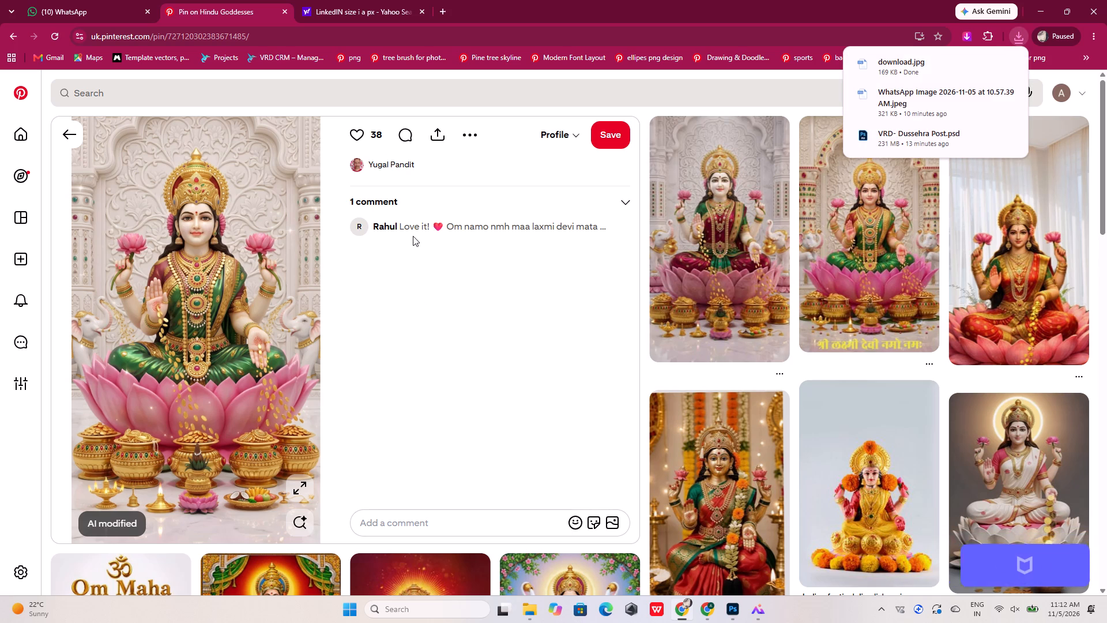
Among the related pins, open the "Om Maha Lakshmi namo namah" pin and download its image.
scroll(413, 236, down, 6)
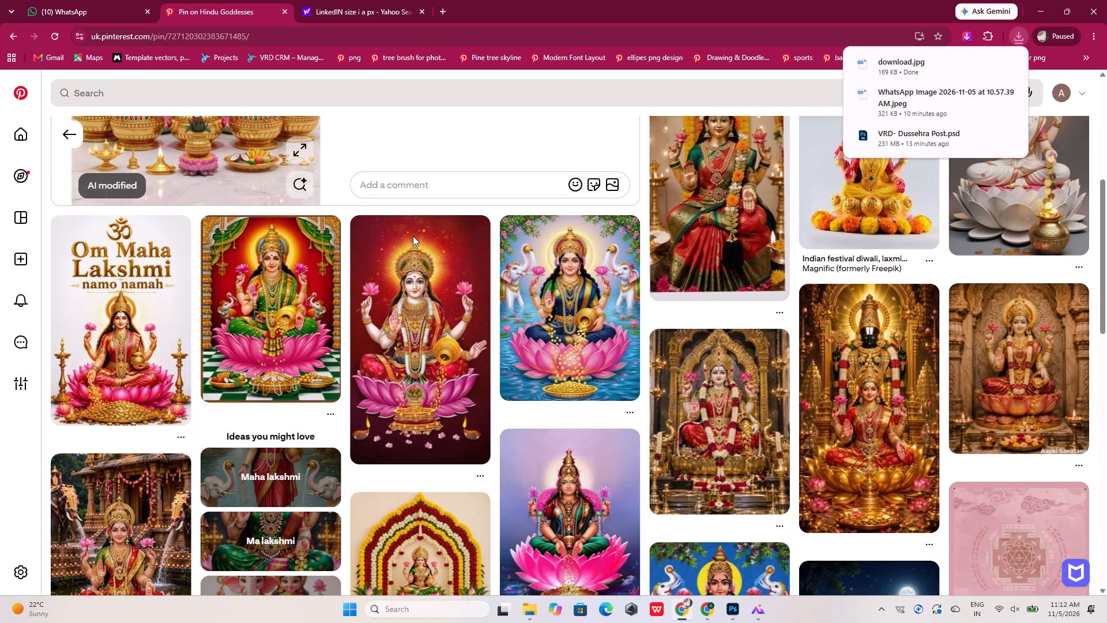
scroll(413, 236, down, 2)
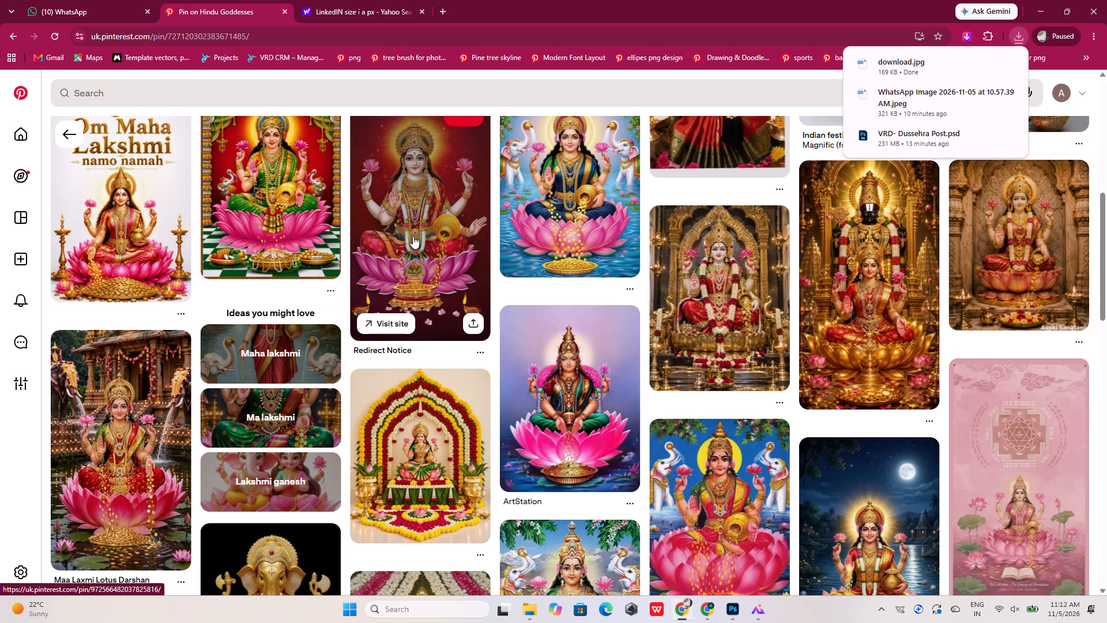
scroll(413, 236, up, 1)
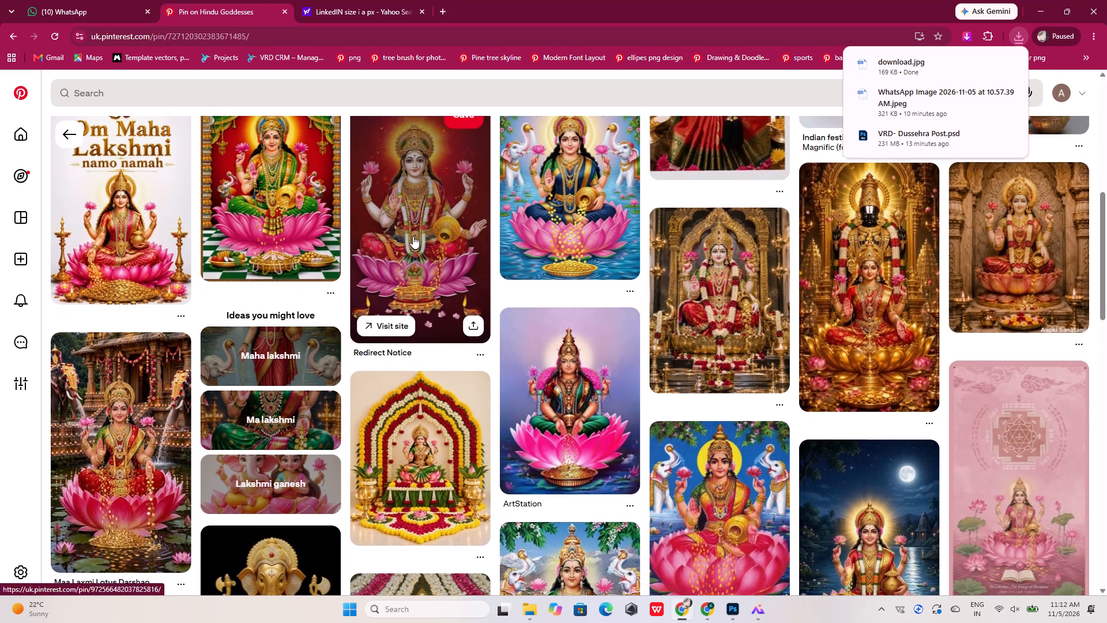
click(161, 252)
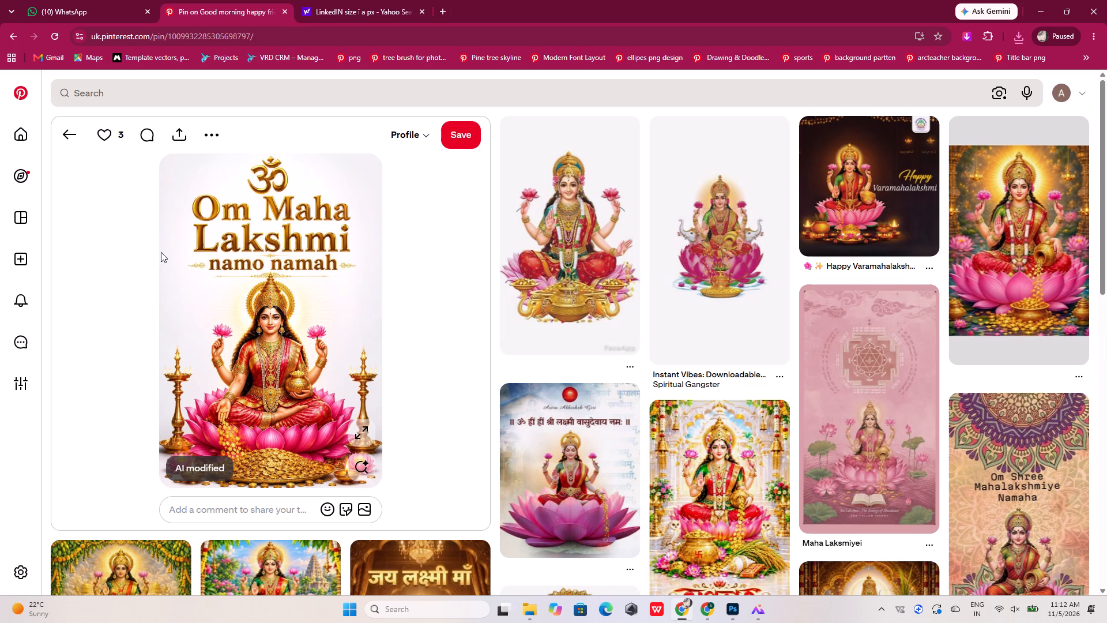
click(212, 141)
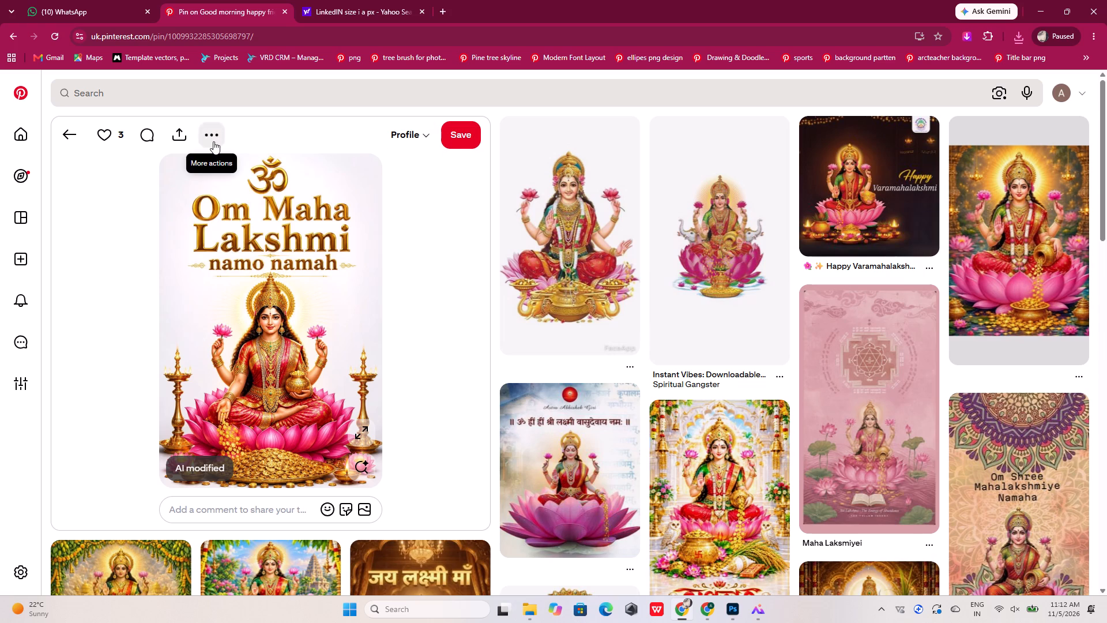
click(223, 200)
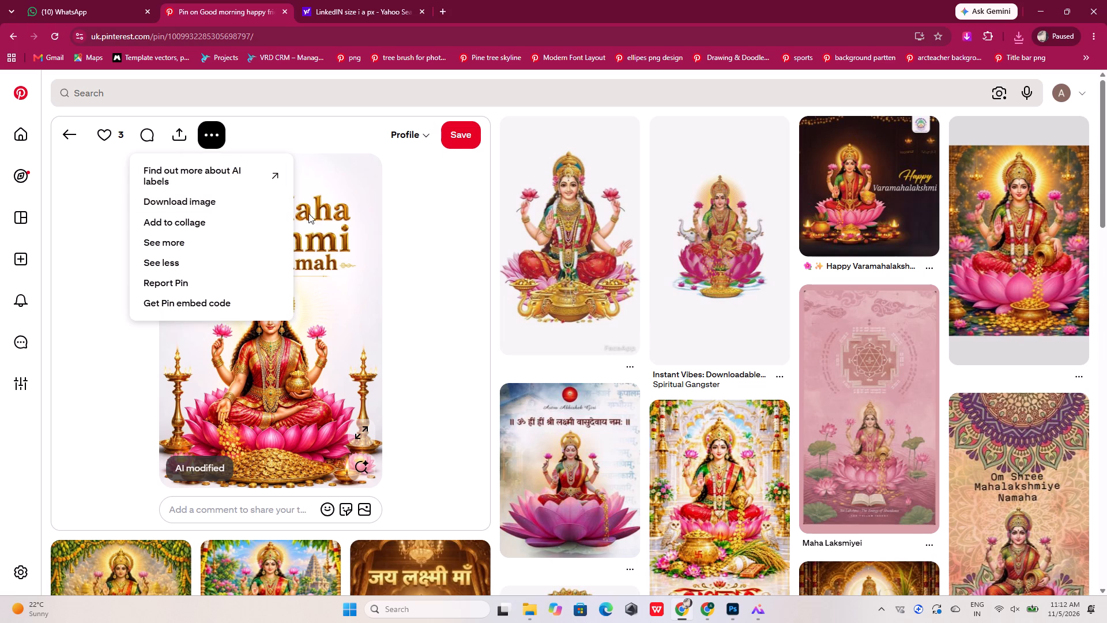
Look through the pins related to the "Om Maha Lakshmi namo namah" image for further Lakshmi references.
scroll(372, 311, down, 8)
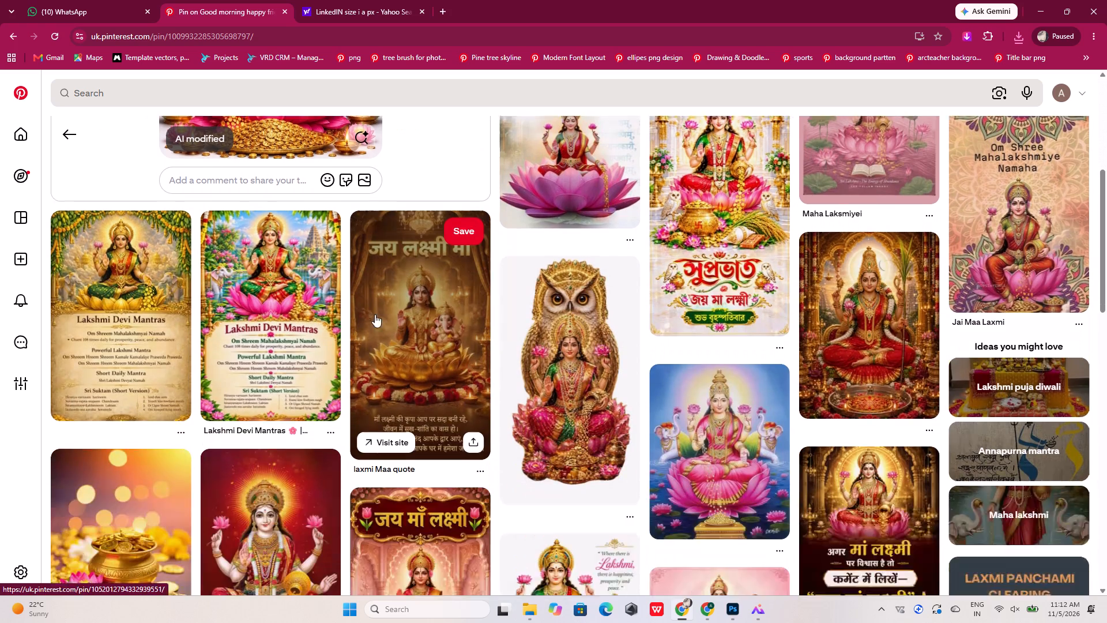
scroll(375, 314, down, 10)
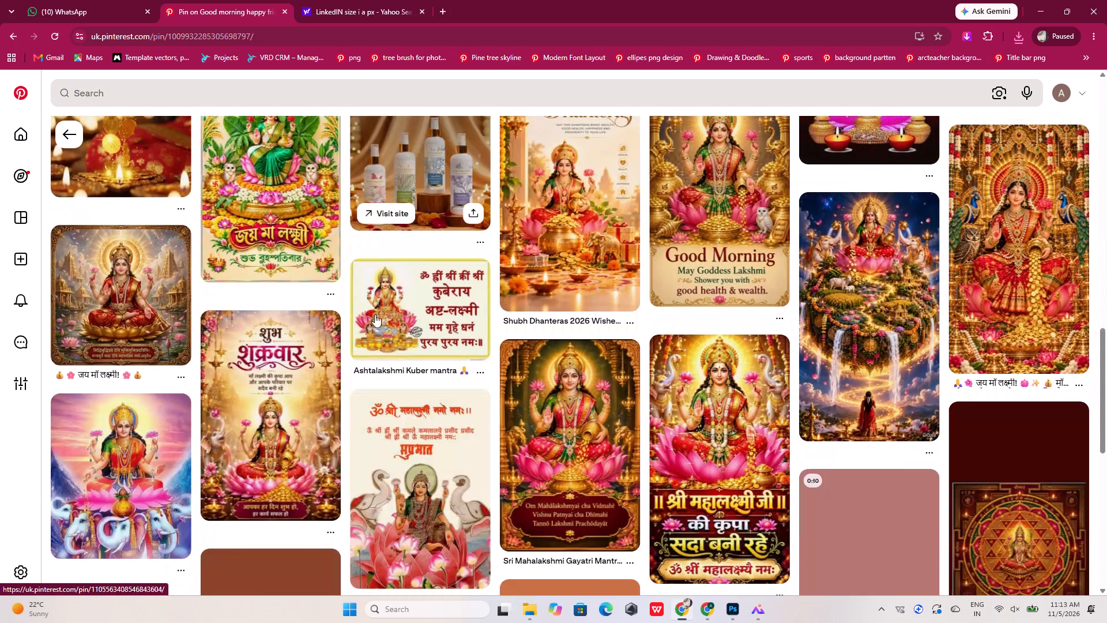
scroll(375, 314, down, 5)
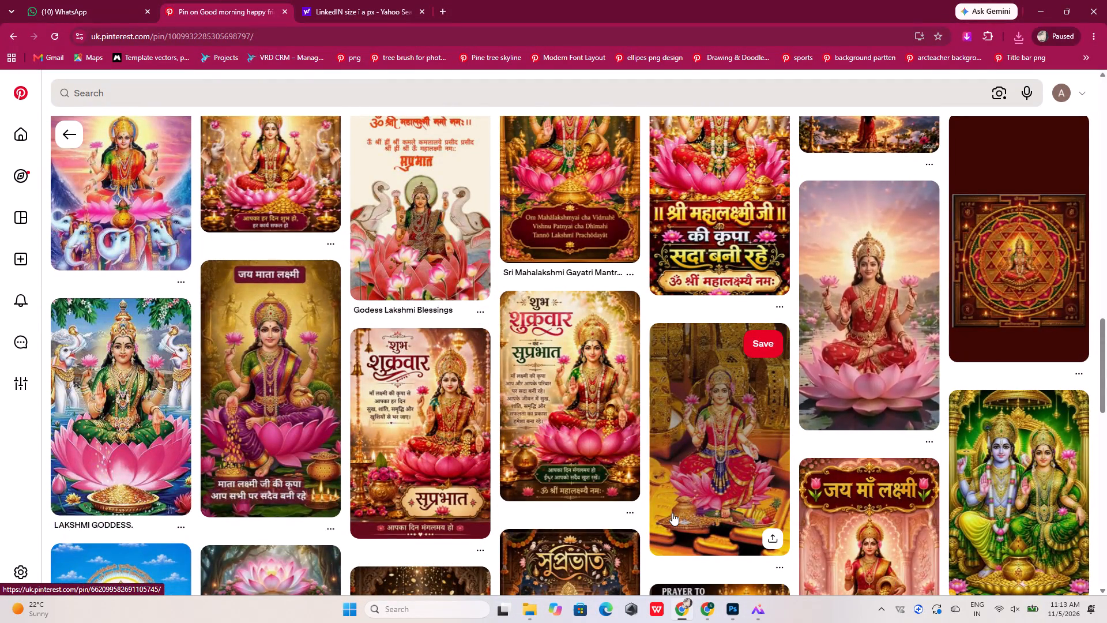
scroll(726, 482, up, 20)
scroll(726, 482, up, 1)
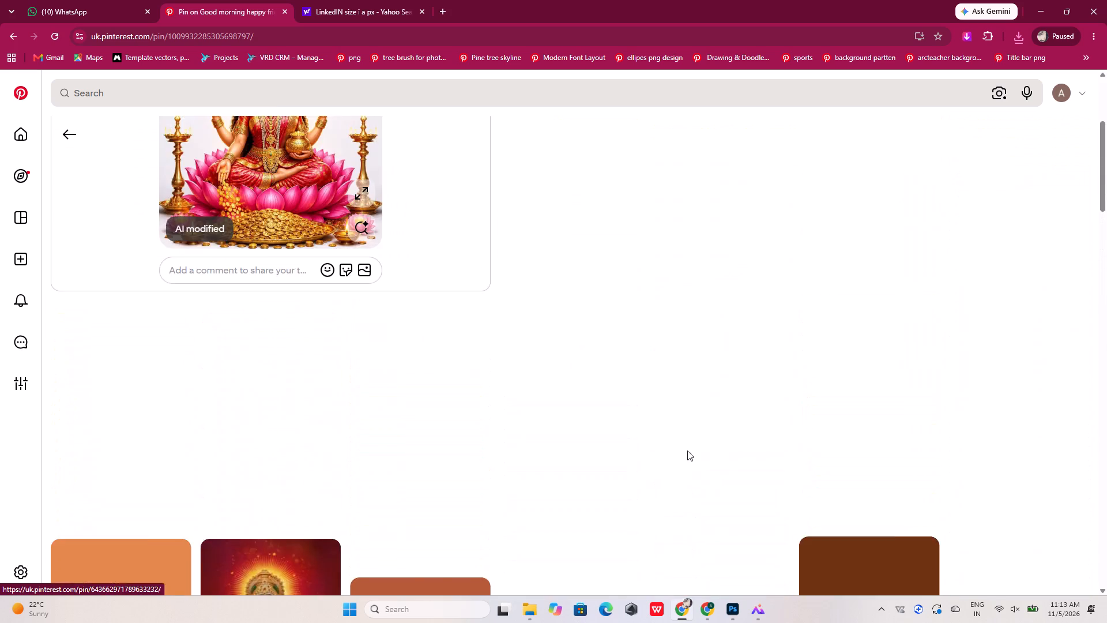
scroll(687, 451, up, 3)
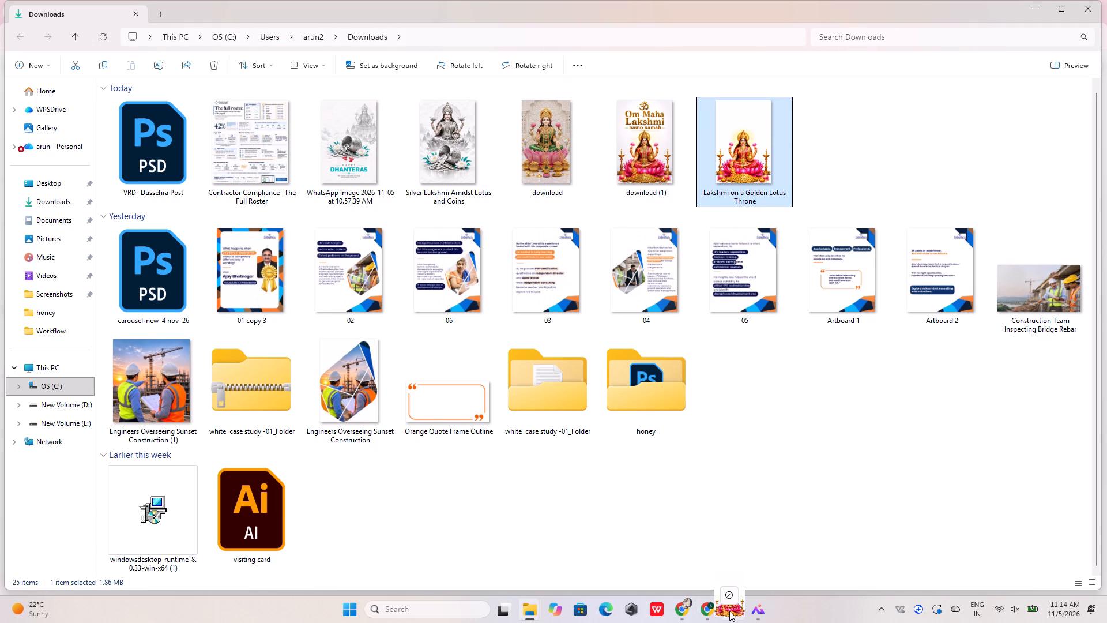
drag(729, 611, 178, 435)
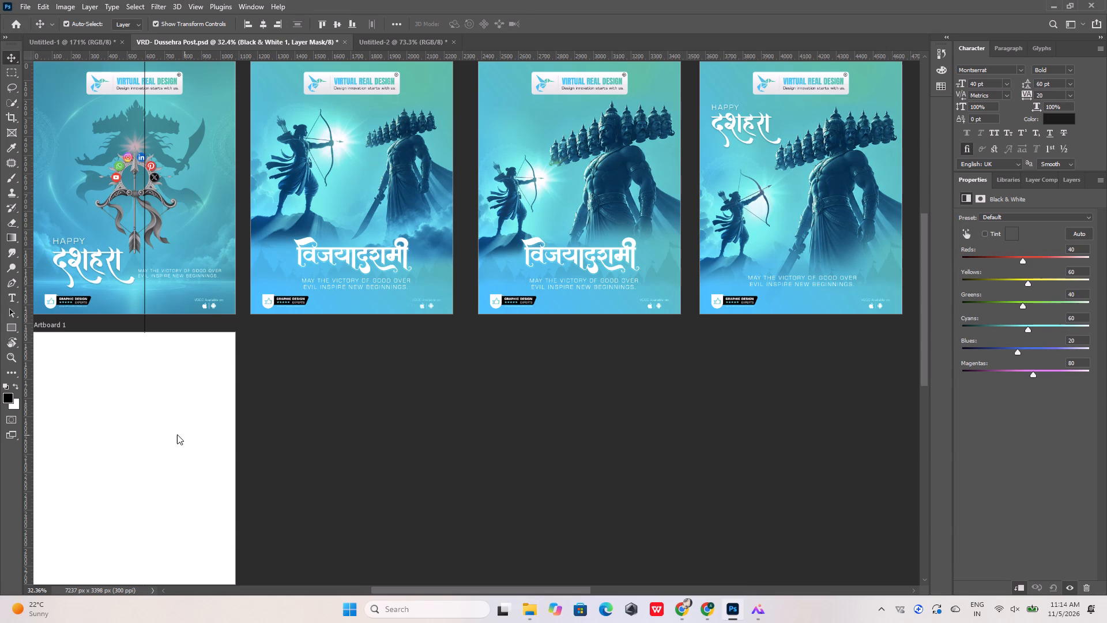
alt+scroll(531, 371, down, 10)
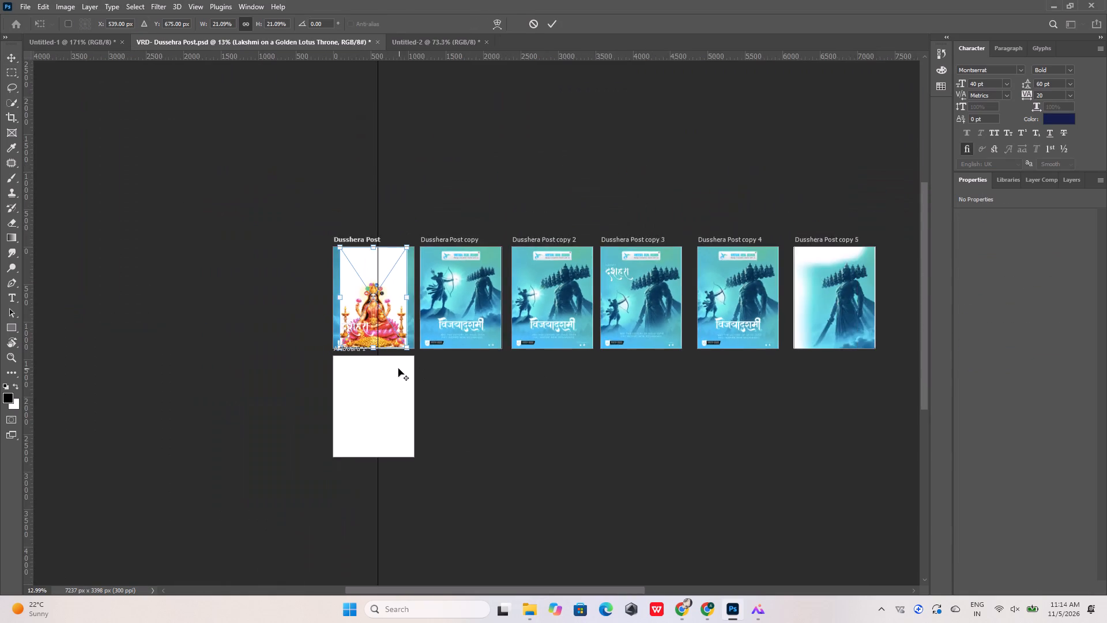
alt+scroll(398, 369, up, 5)
drag(376, 275, 375, 452)
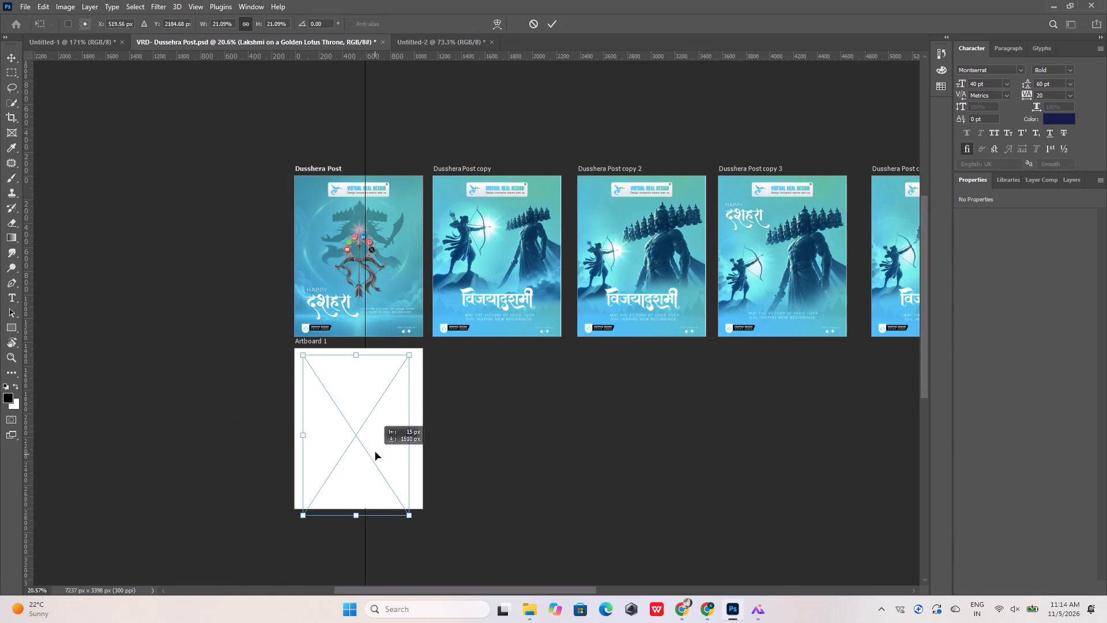
drag(375, 452, 378, 448)
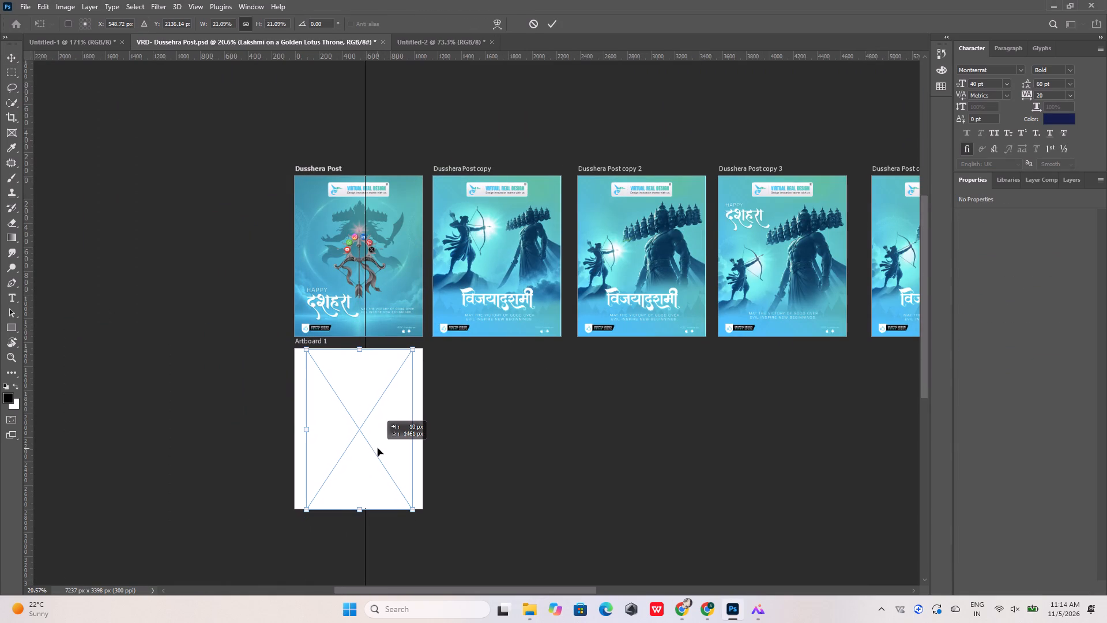
drag(378, 448, 379, 447)
click(548, 23)
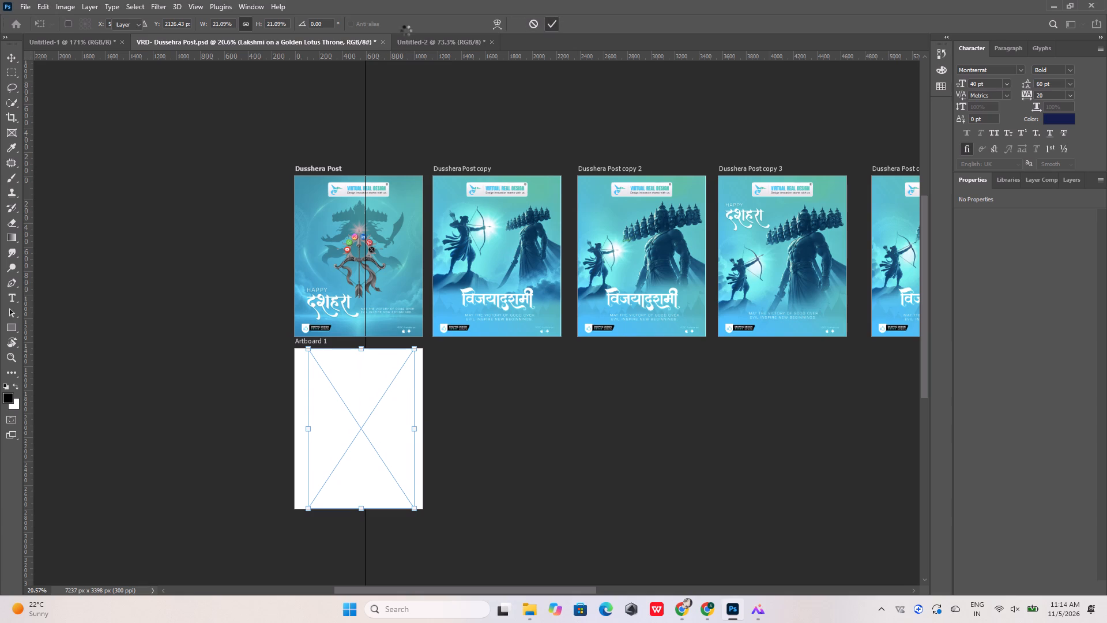
click(259, 18)
click(536, 423)
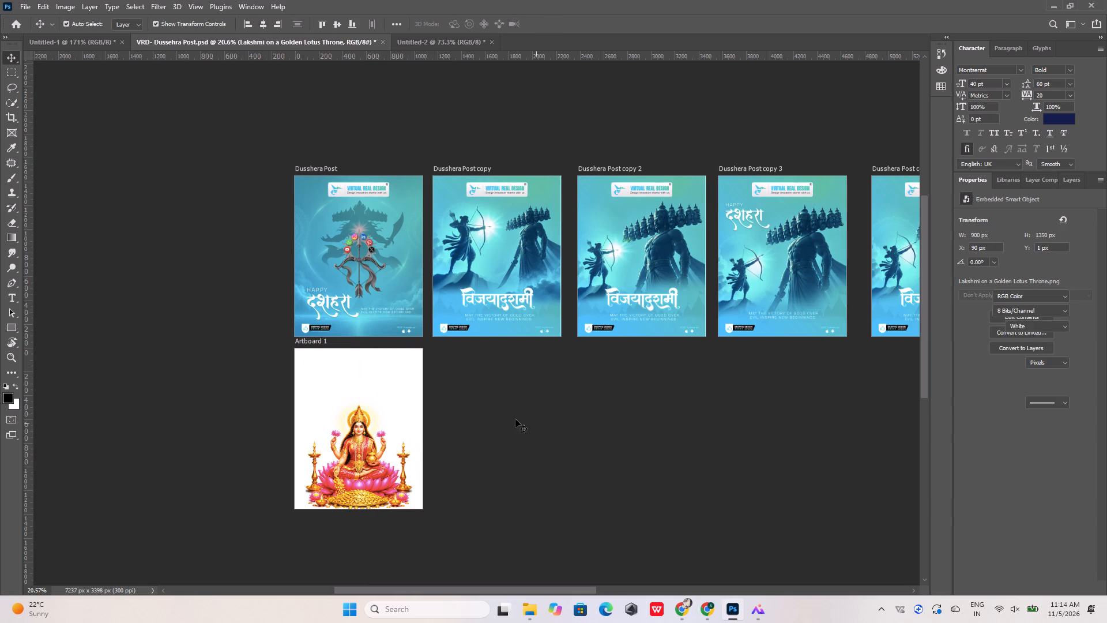
Move the Lakshmi image straight up on Artboard 1 to Y -269 px, leaving white space below the coins.
alt+scroll(376, 470, up, 12)
alt+scroll(390, 362, down, 4)
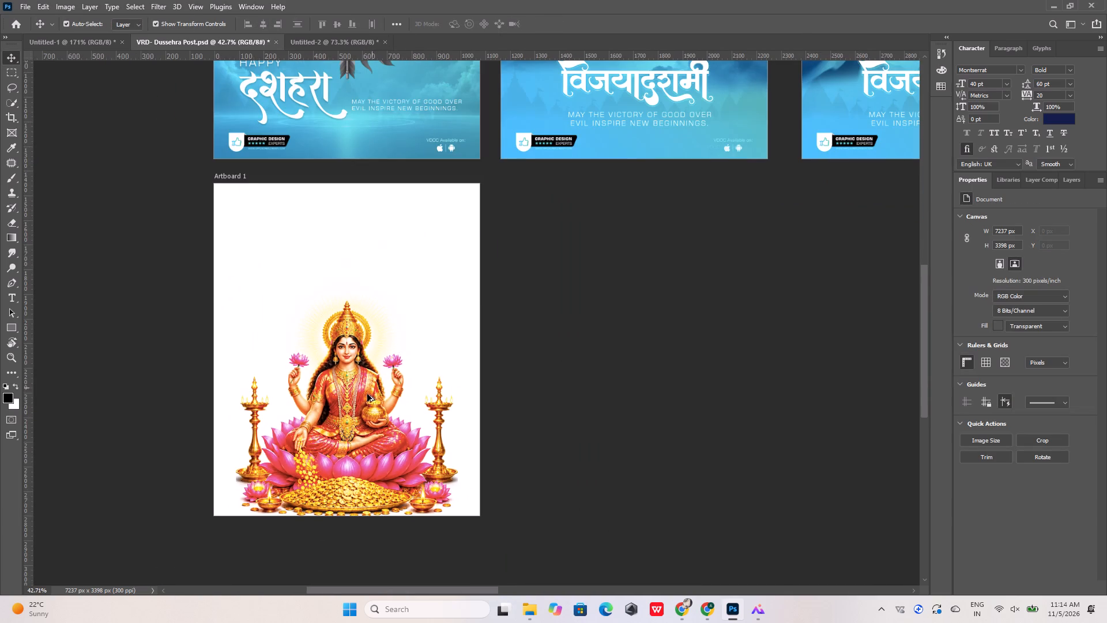
click(361, 405)
key(shift+Up)
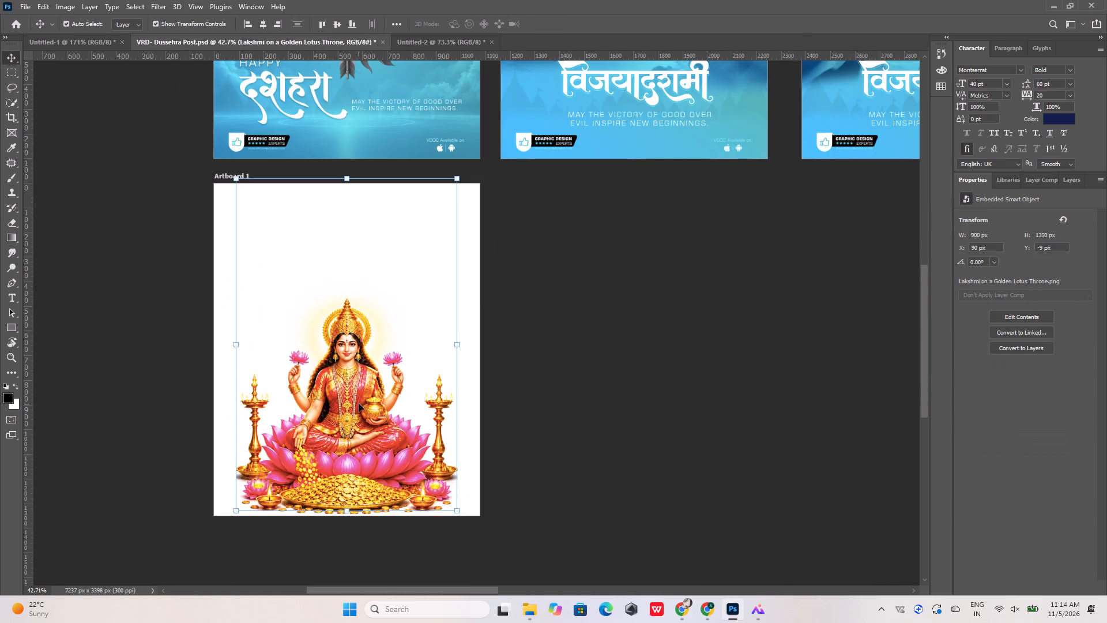
key(shift+Up)
key(shift+Up)
key(shift+Up)
key(shift+Up)
key(shift+Up)
key(shift+Up)
key(shift+Up)
key(shift+Up)
key(shift+Up)
key(shift+Up)
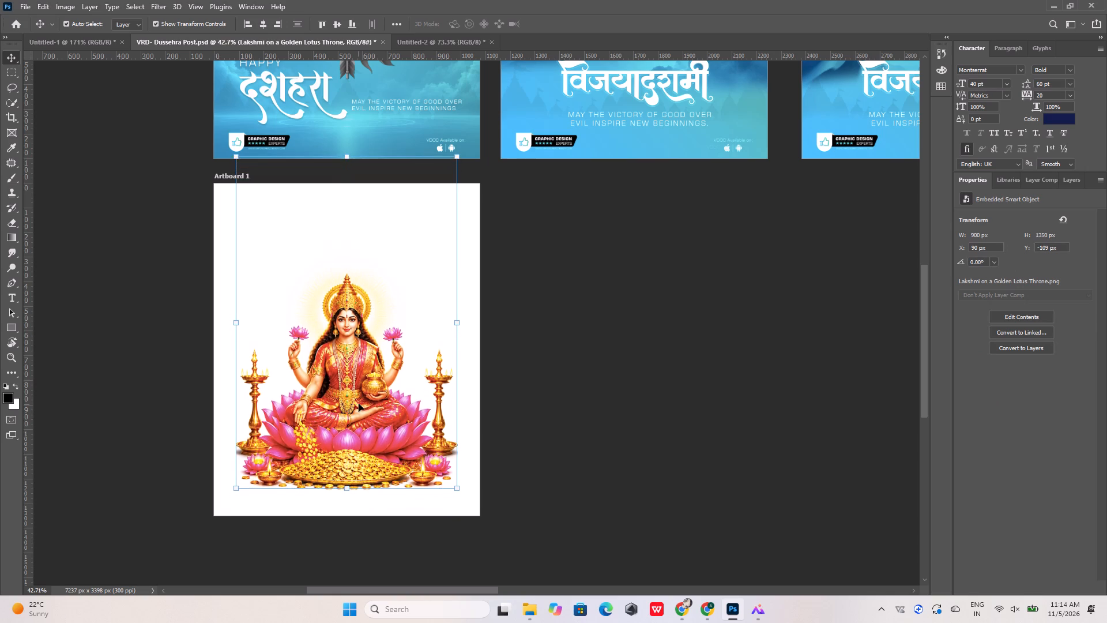
key(shift+Up)
key(shift+Up)
key(shift+Up)
key(shift+Up)
key(shift+Up)
key(shift+Up)
key(shift+Up)
key(shift+Up)
key(shift+Up)
key(shift+Up)
key(shift+Up)
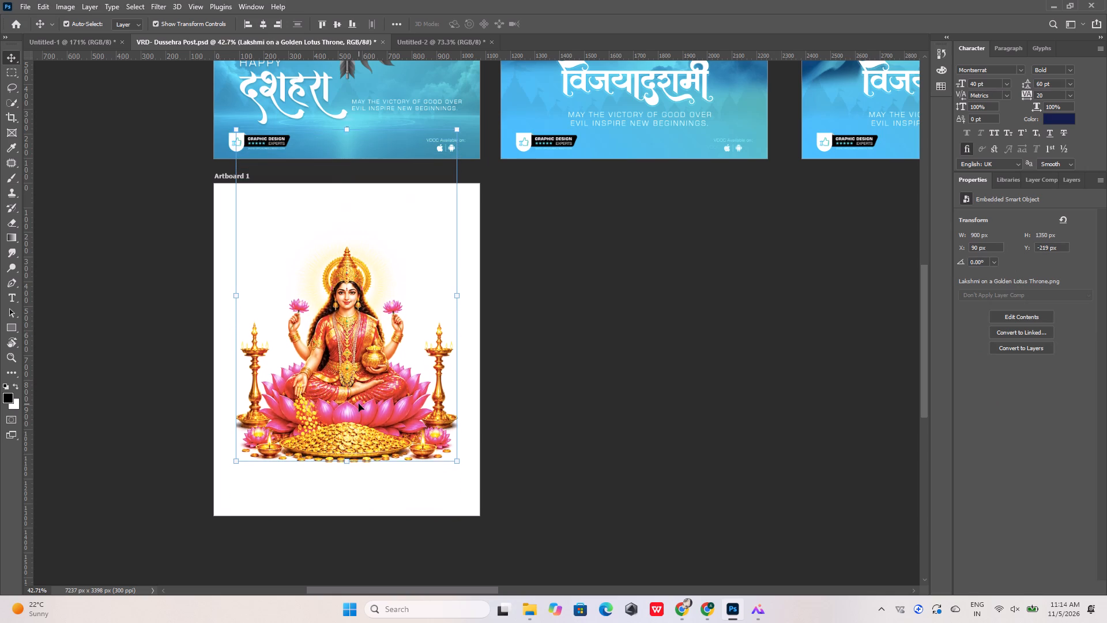
key(shift+Up)
key(shift+Up)
key(shift+Up)
key(shift+Up)
key(shift+Up)
key(shift+Up)
key(shift+Up)
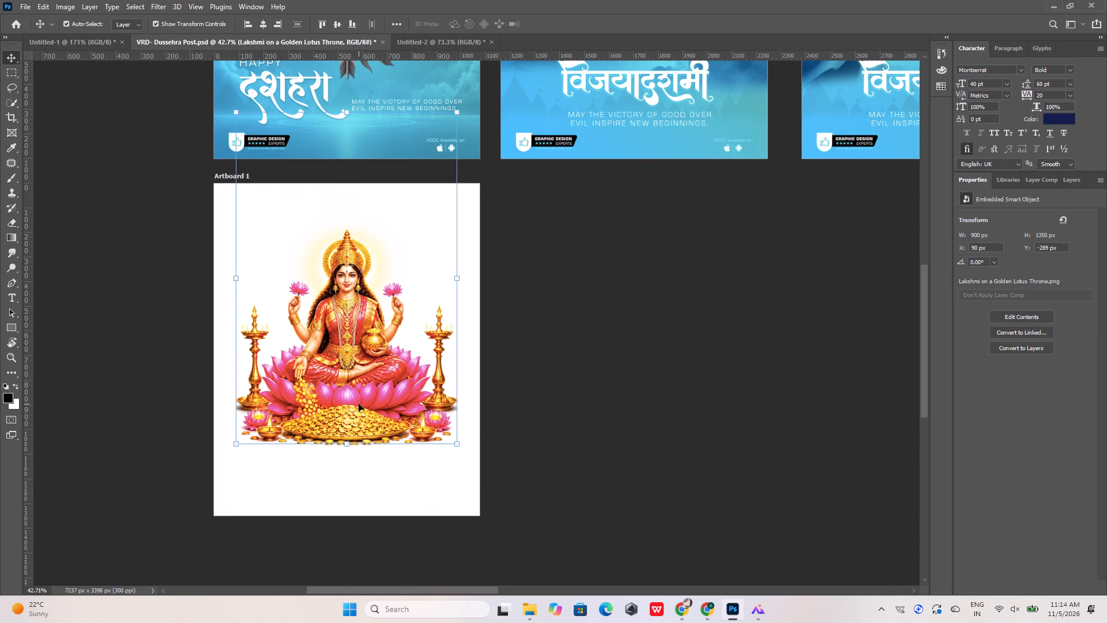
key(shift+Down)
key(shift+Down)
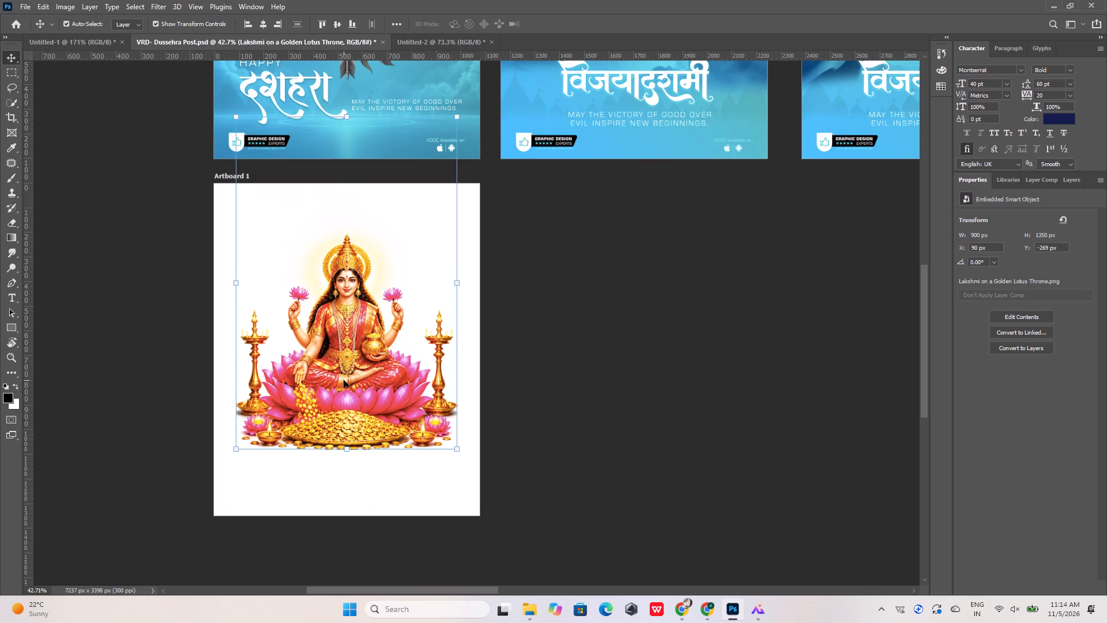
Add a Black & White adjustment layer with the Default preset above the Lakshmi image on Artboard 1.
click(683, 428)
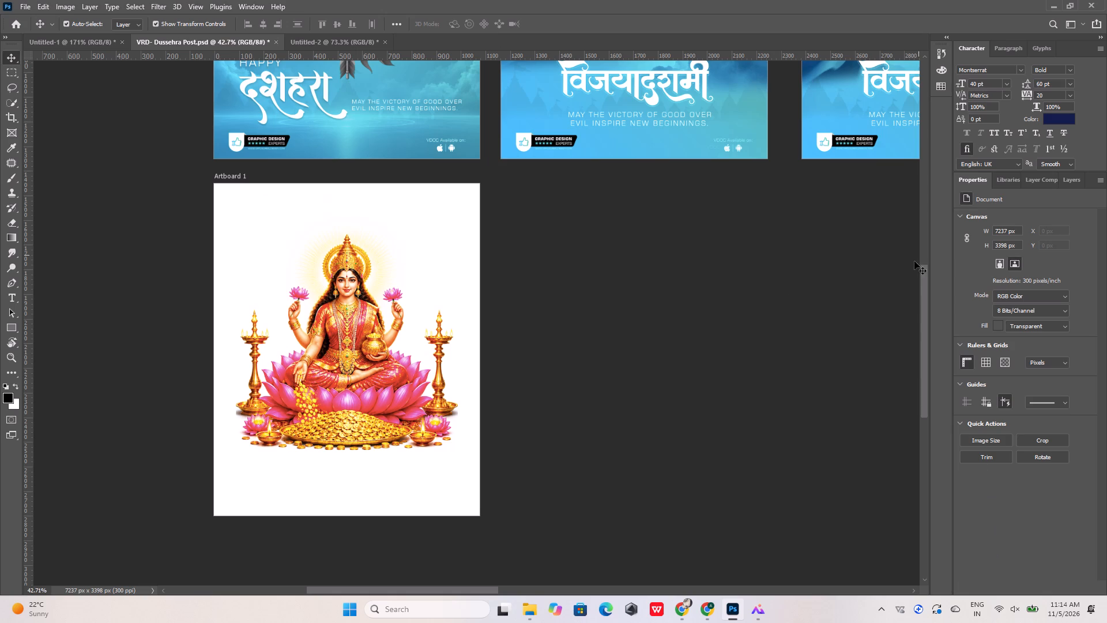
click(1076, 179)
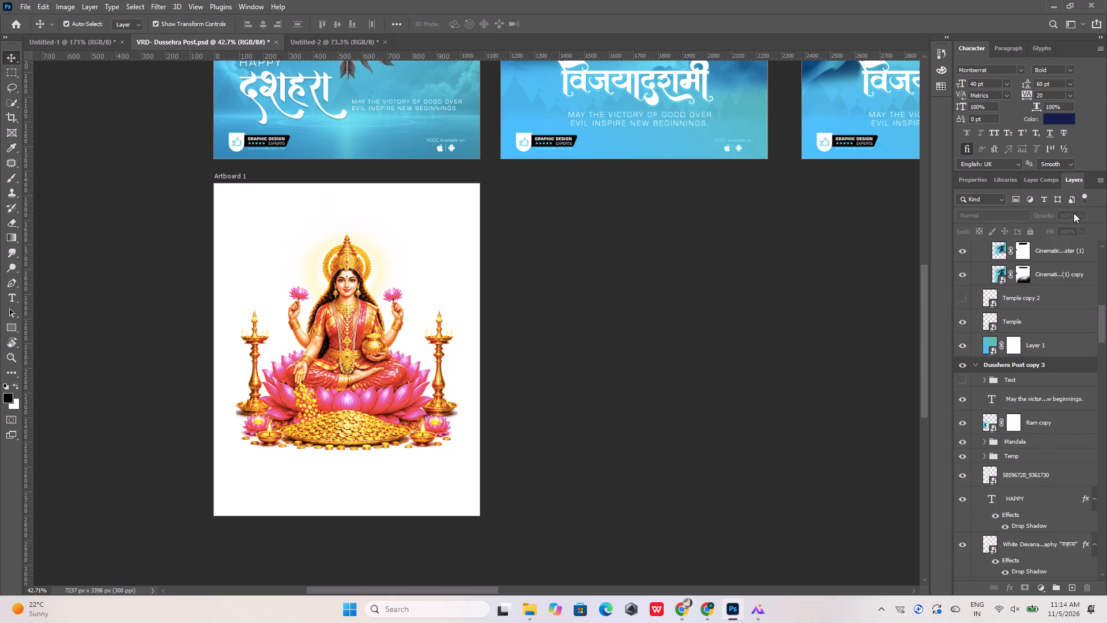
click(339, 361)
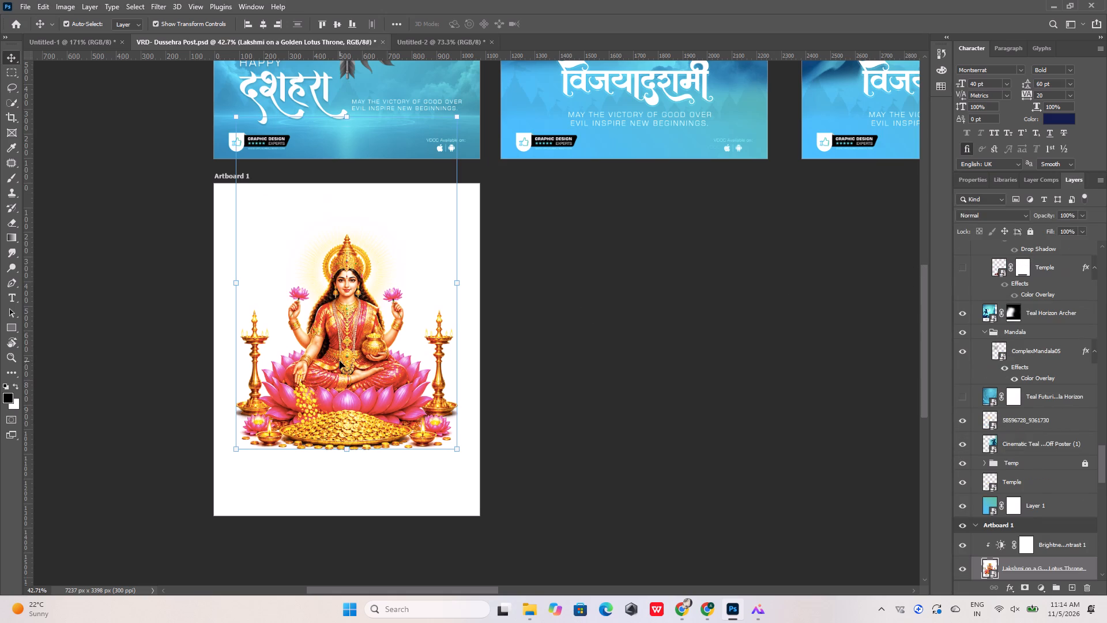
click(1039, 590)
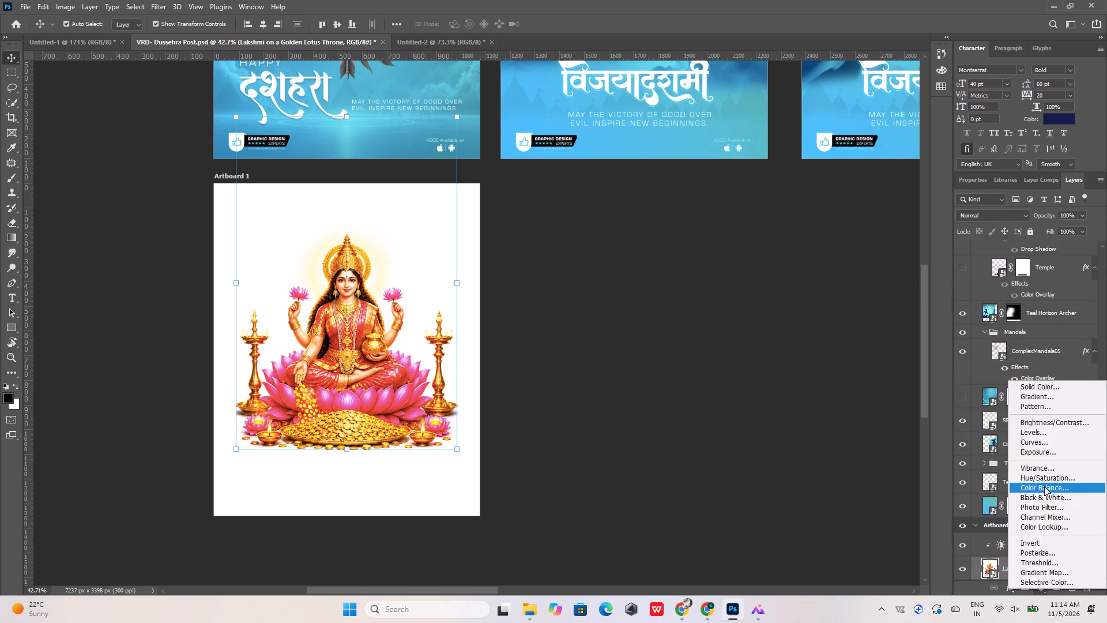
click(1048, 494)
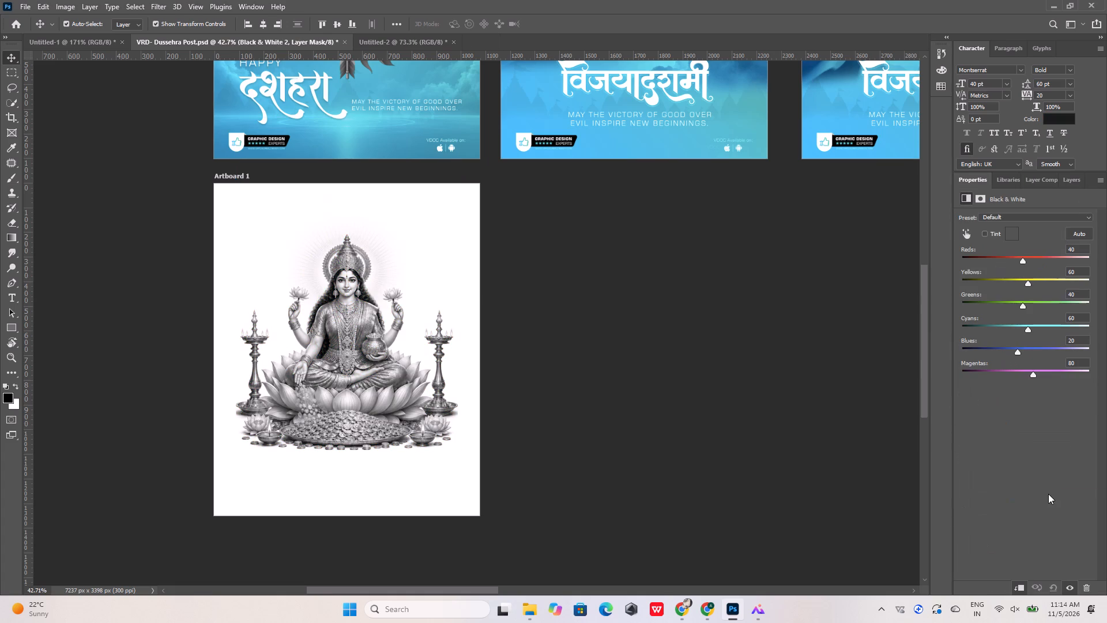
Inspect the black-and-white Lakshmi image on Artboard 1 together with its Brightness/Contrast and Black & White adjustment layers.
alt+scroll(301, 328, up, 6)
alt+scroll(383, 283, up, 5)
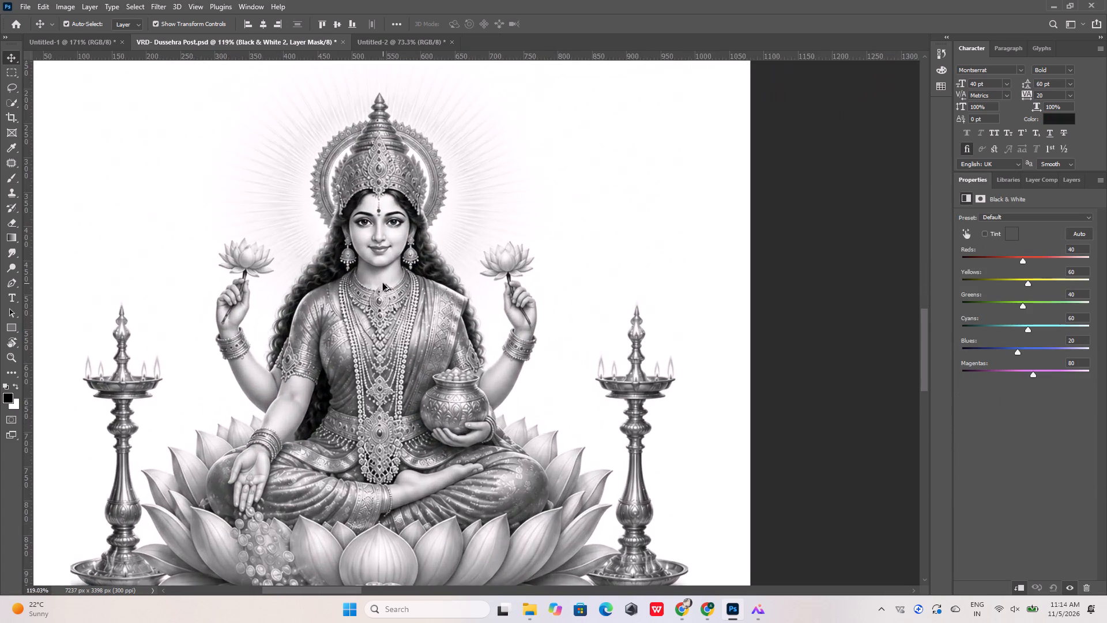
alt+scroll(406, 232, down, 8)
click(407, 232)
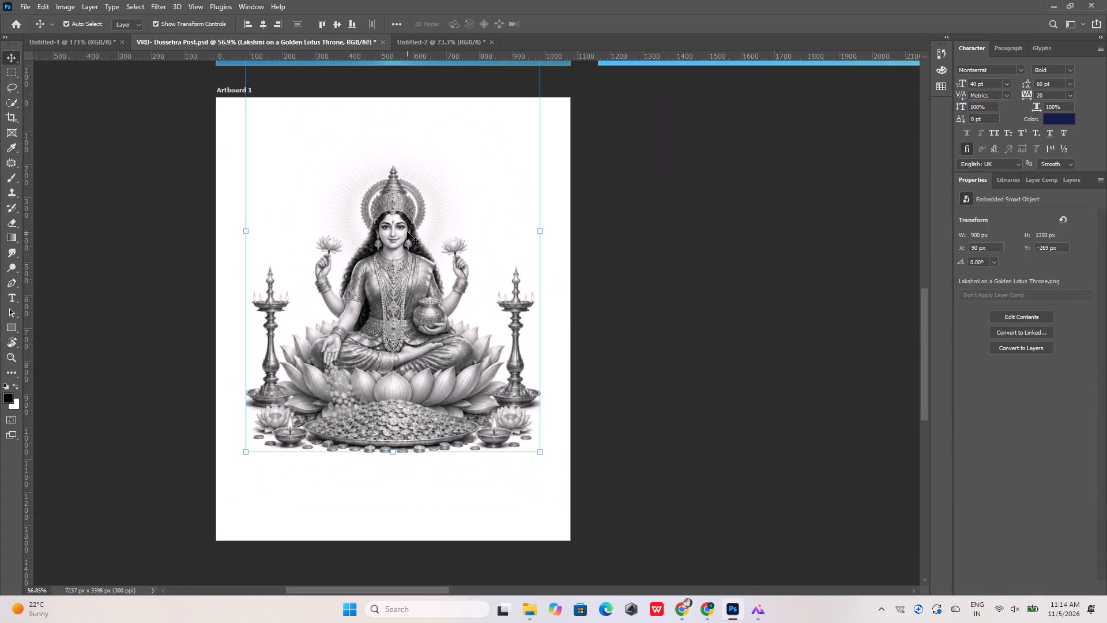
click(266, 22)
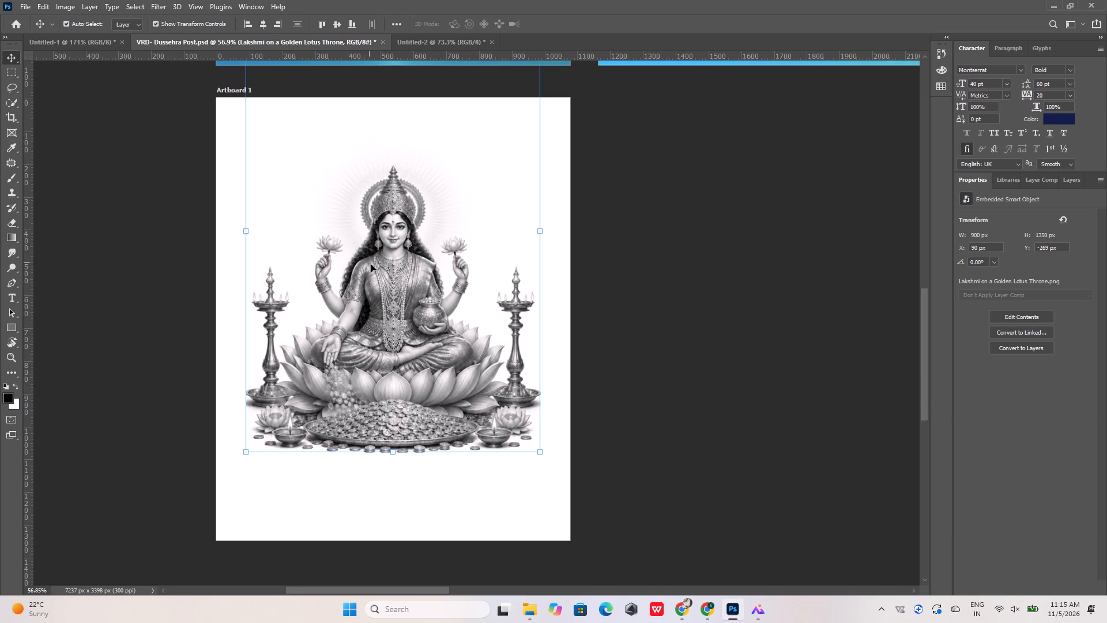
click(371, 264)
click(1070, 177)
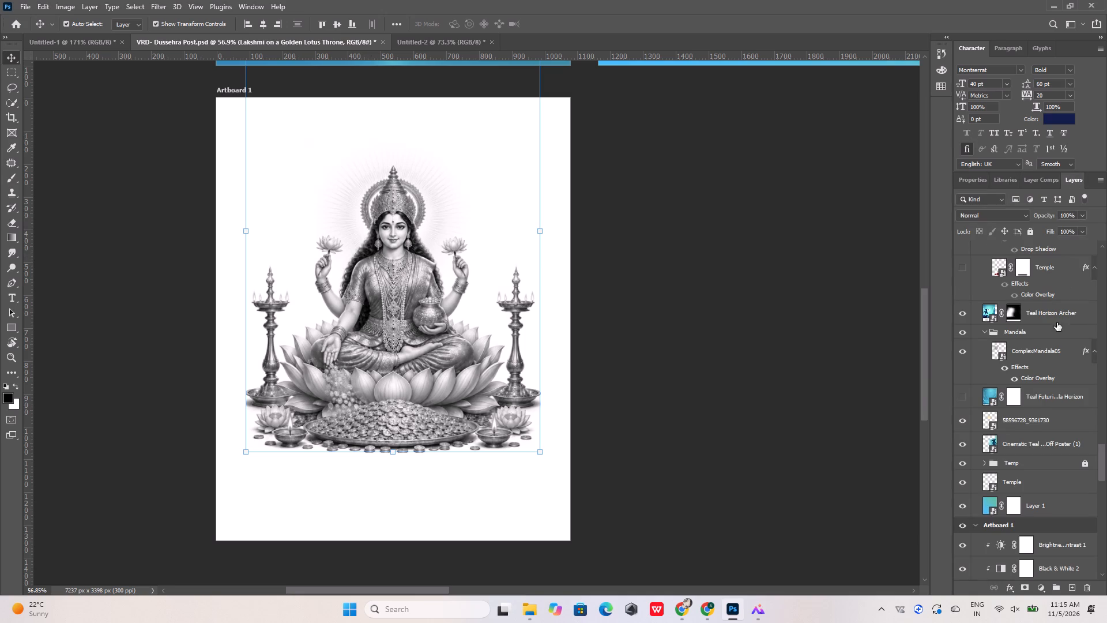
scroll(992, 499, down, 7)
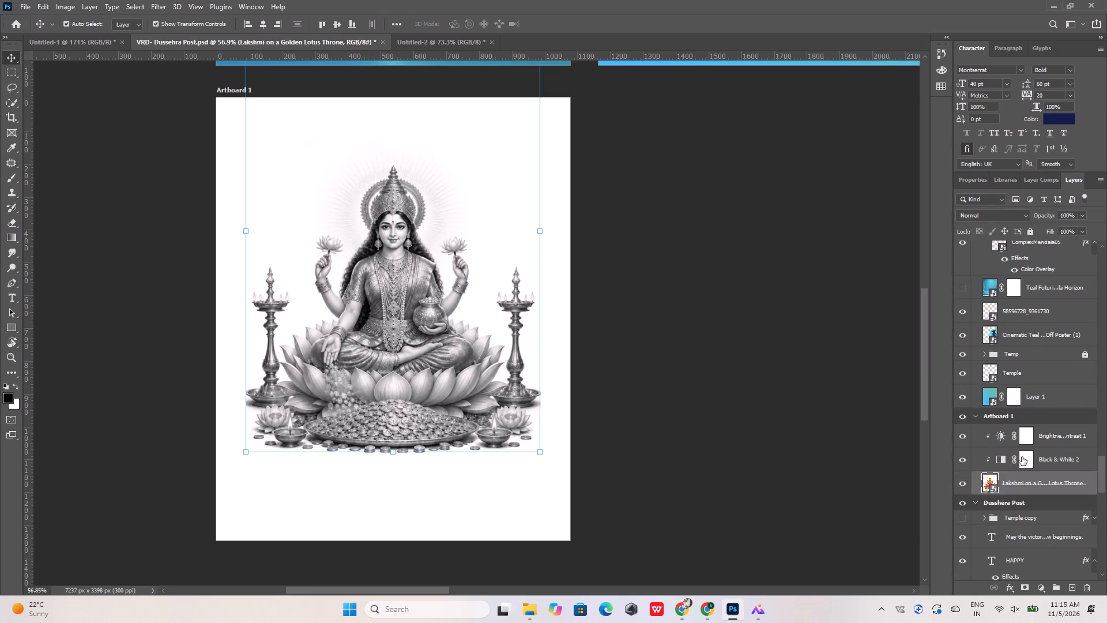
click(1042, 432)
click(1001, 434)
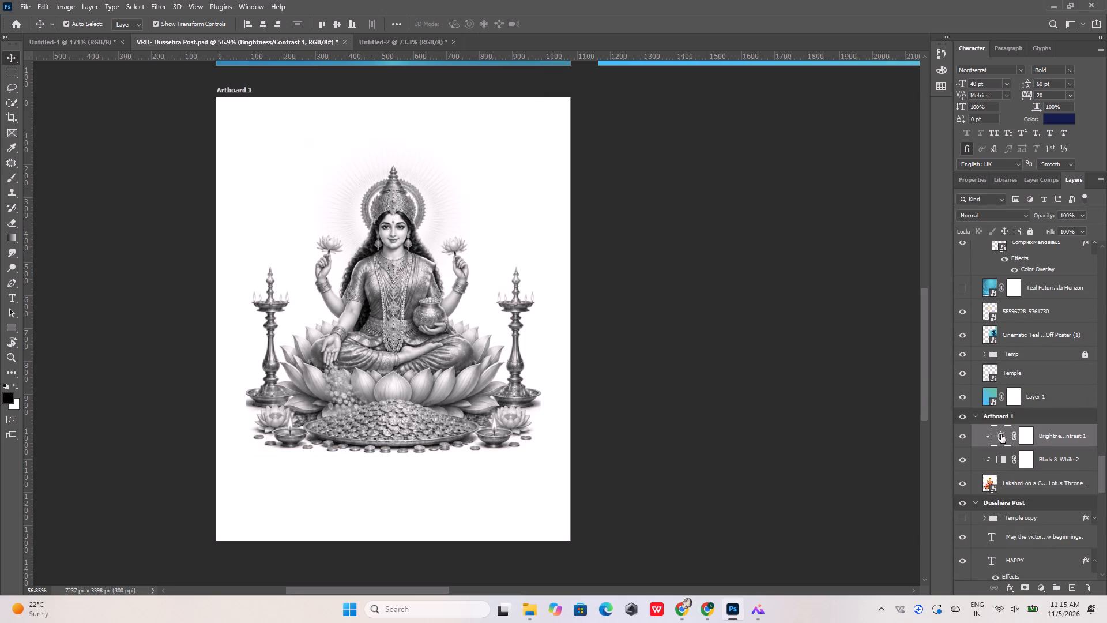
click(1033, 436)
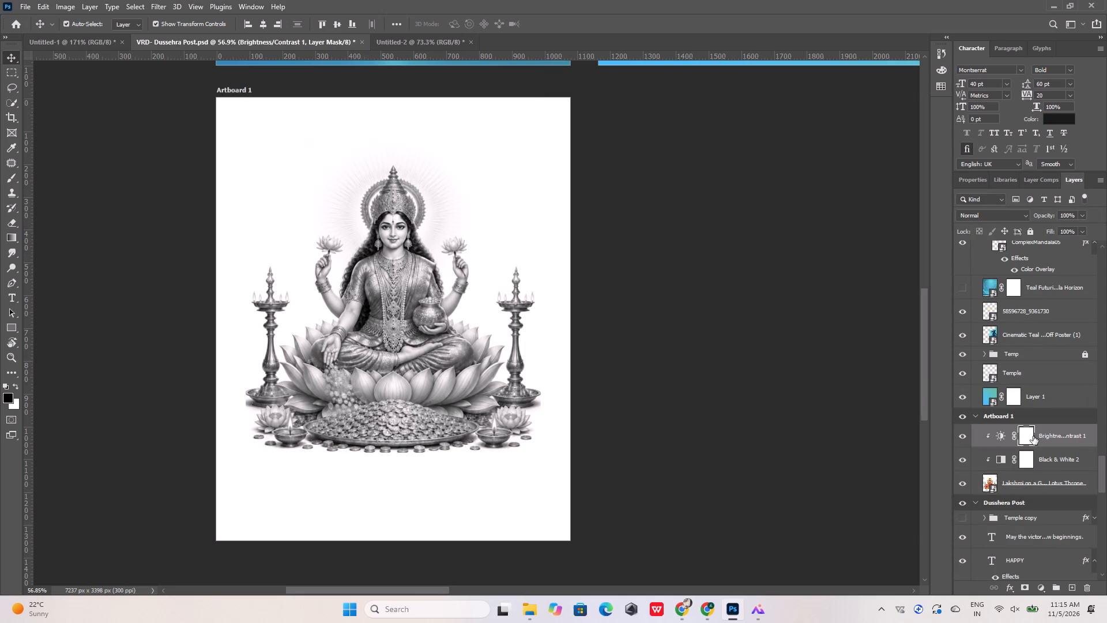
click(1050, 461)
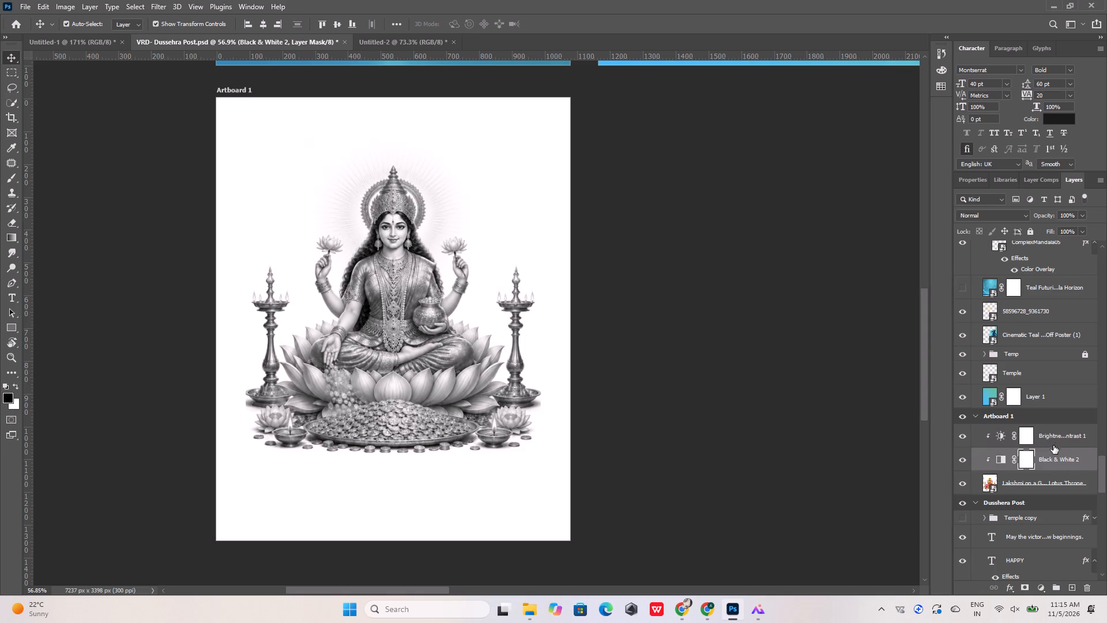
click(715, 341)
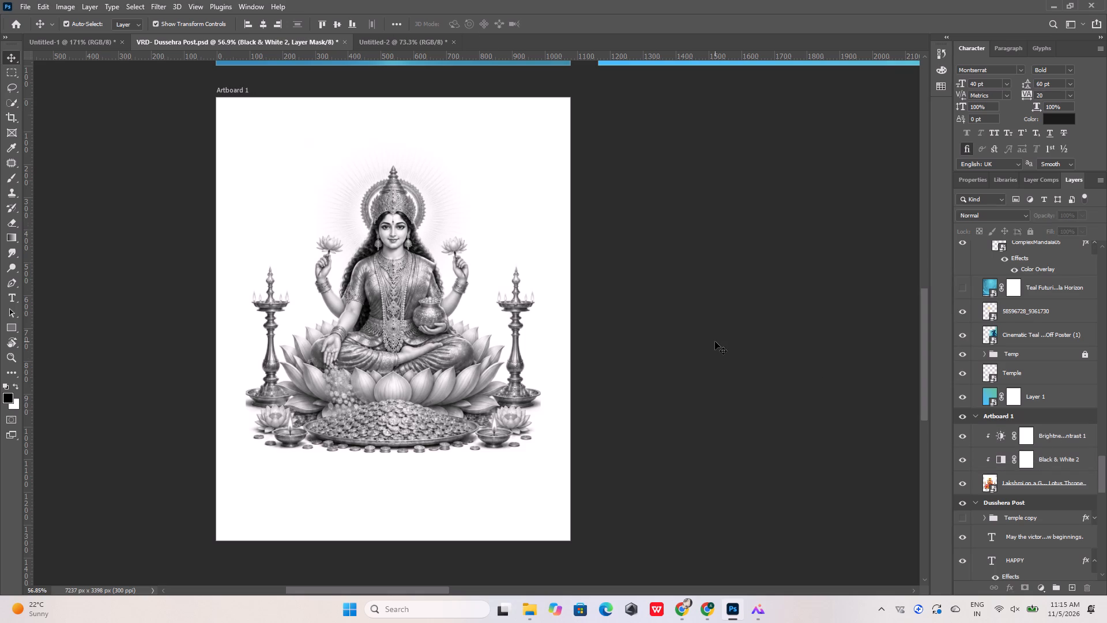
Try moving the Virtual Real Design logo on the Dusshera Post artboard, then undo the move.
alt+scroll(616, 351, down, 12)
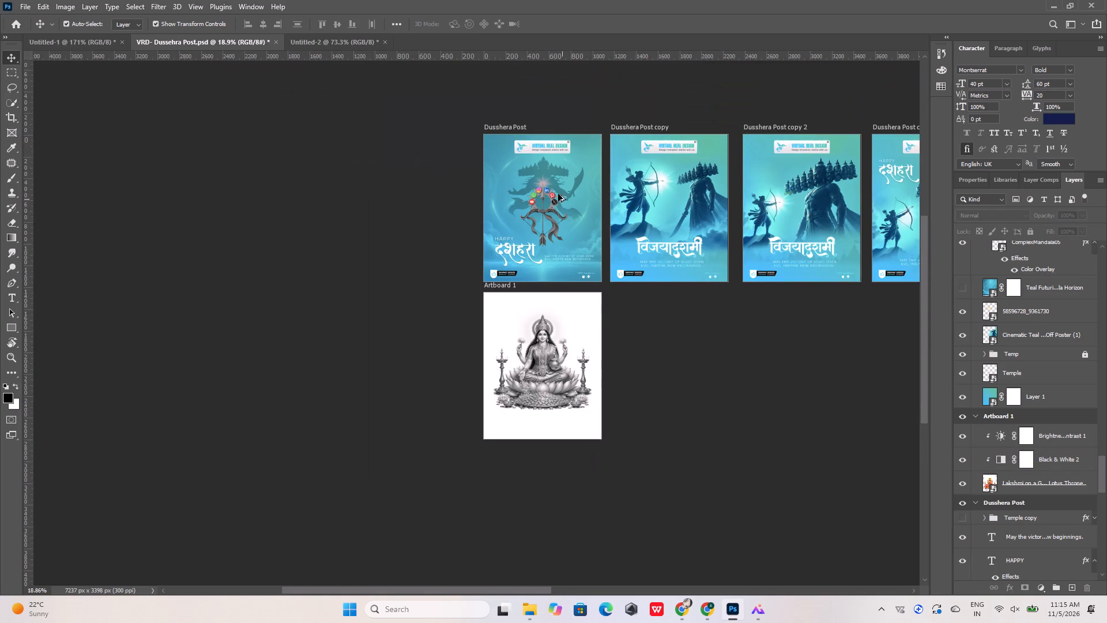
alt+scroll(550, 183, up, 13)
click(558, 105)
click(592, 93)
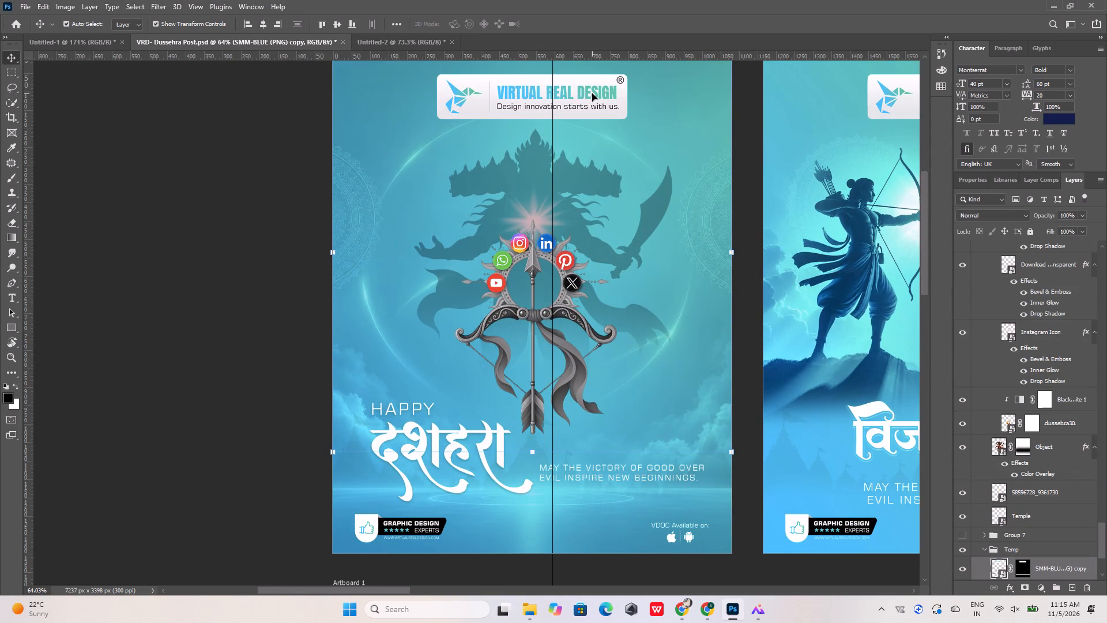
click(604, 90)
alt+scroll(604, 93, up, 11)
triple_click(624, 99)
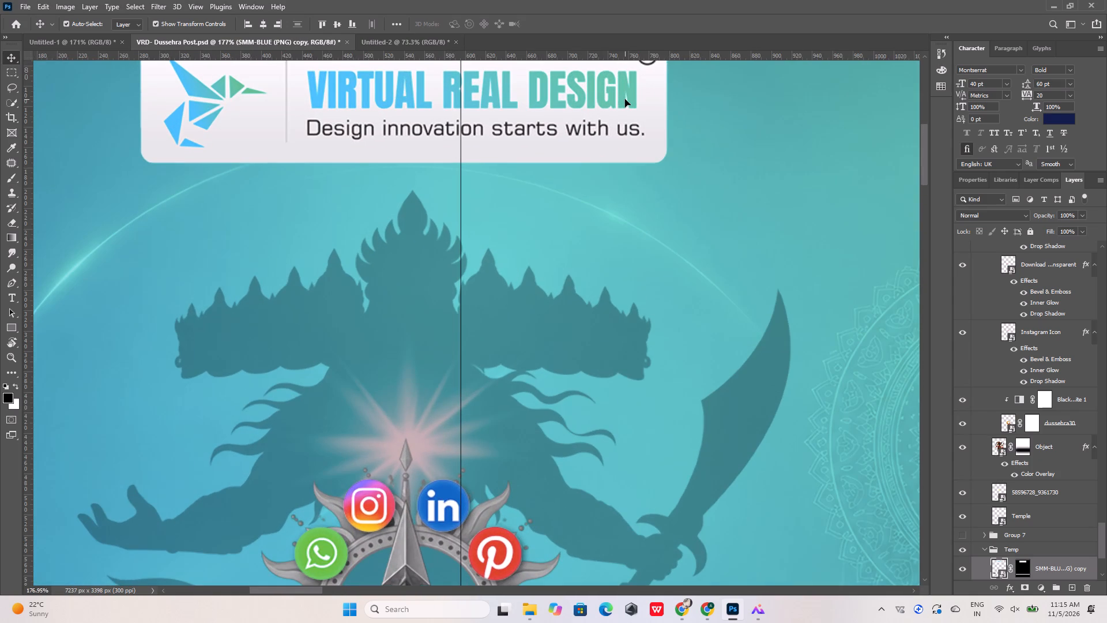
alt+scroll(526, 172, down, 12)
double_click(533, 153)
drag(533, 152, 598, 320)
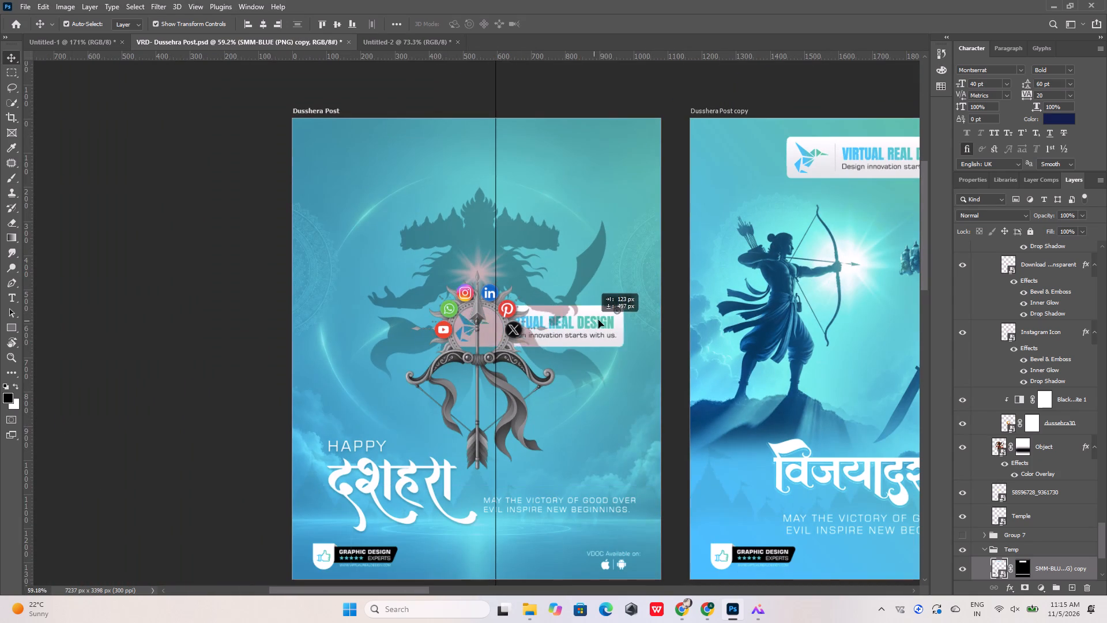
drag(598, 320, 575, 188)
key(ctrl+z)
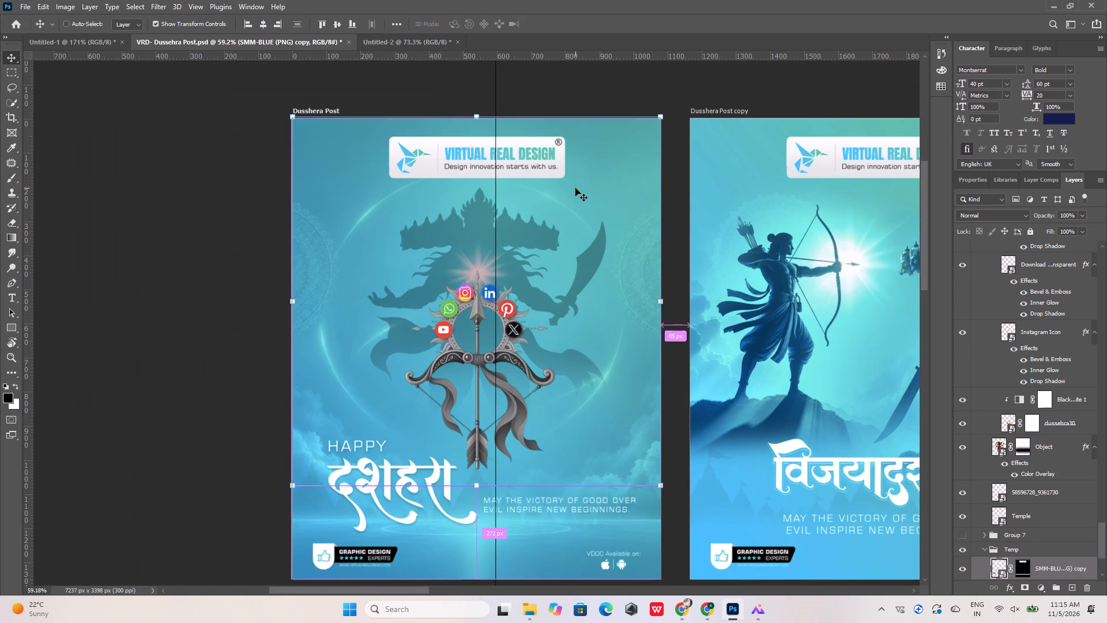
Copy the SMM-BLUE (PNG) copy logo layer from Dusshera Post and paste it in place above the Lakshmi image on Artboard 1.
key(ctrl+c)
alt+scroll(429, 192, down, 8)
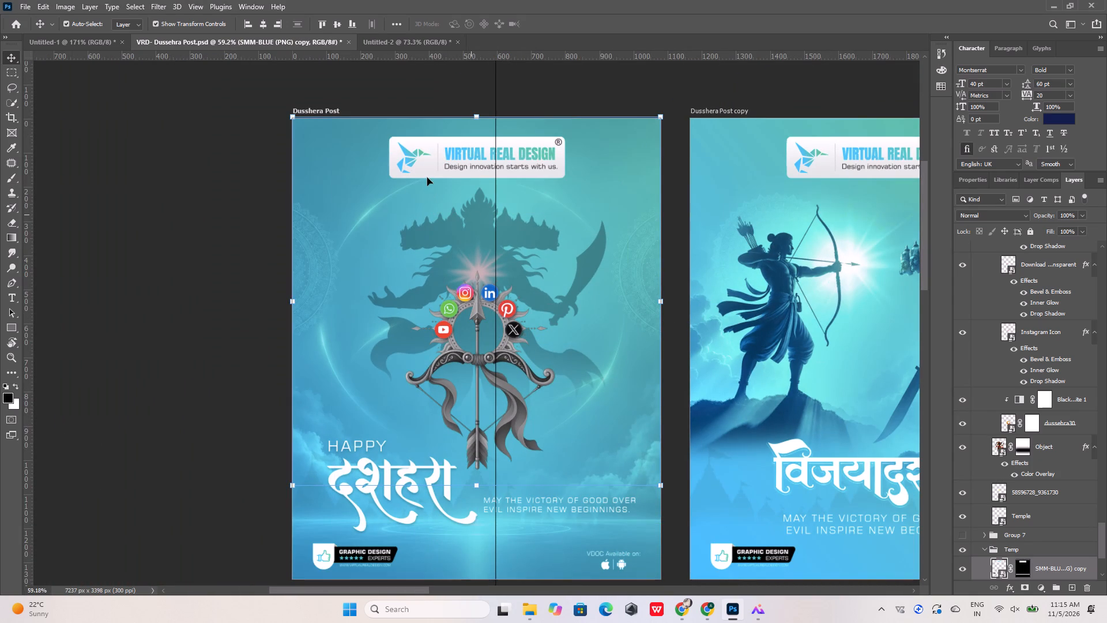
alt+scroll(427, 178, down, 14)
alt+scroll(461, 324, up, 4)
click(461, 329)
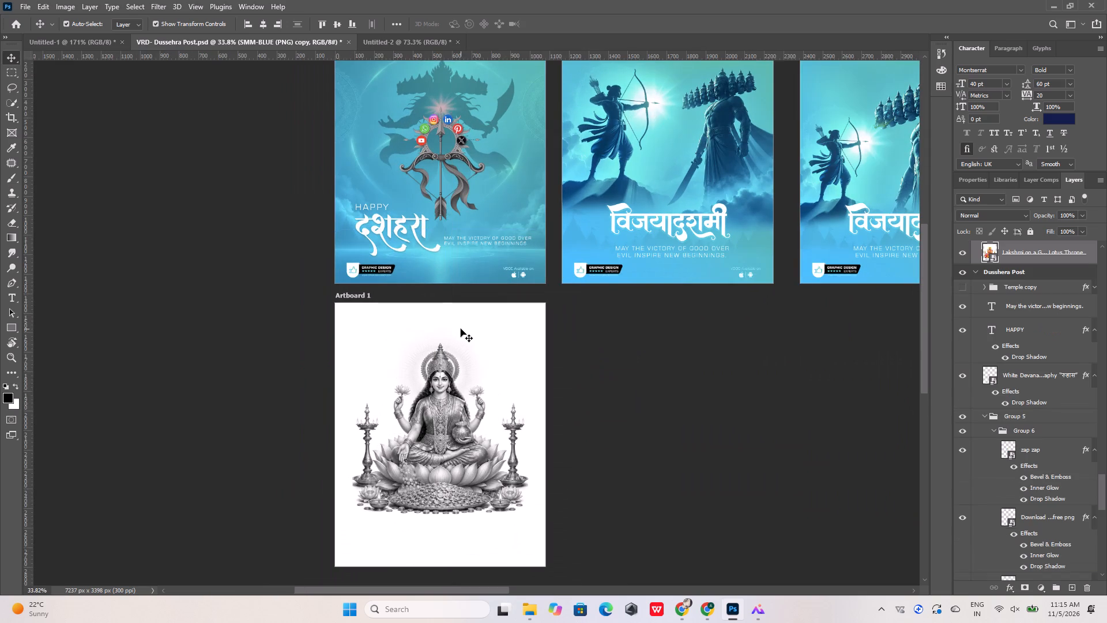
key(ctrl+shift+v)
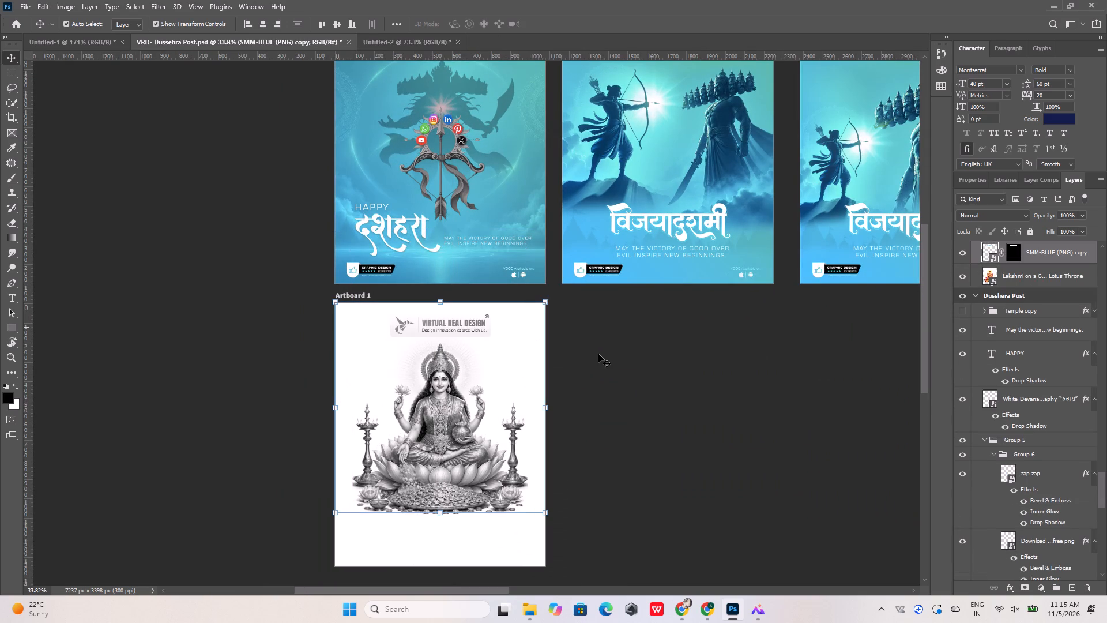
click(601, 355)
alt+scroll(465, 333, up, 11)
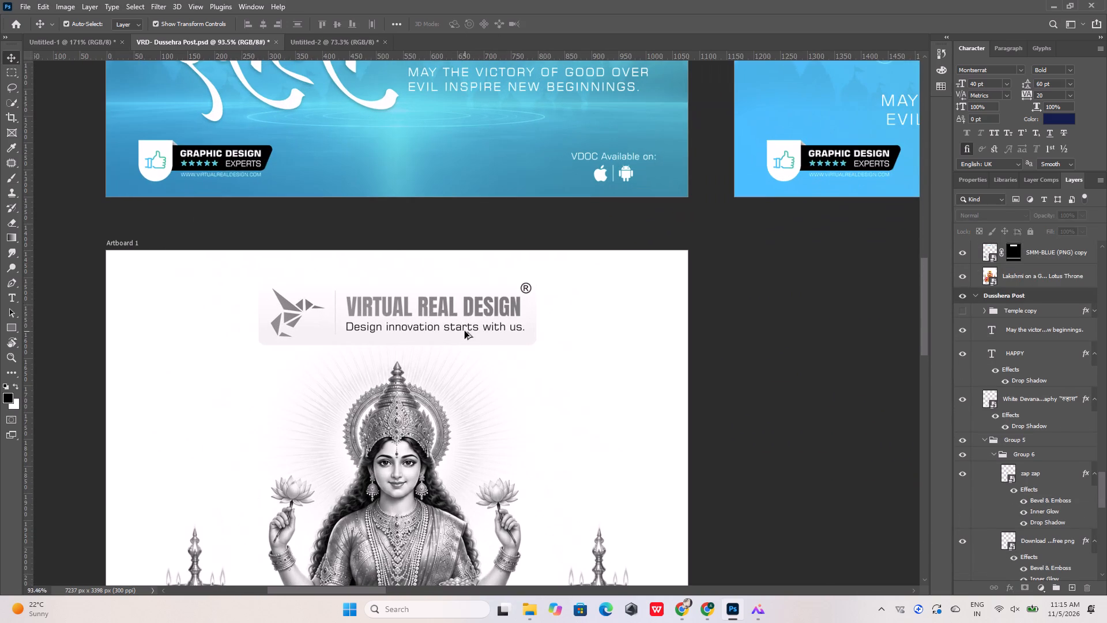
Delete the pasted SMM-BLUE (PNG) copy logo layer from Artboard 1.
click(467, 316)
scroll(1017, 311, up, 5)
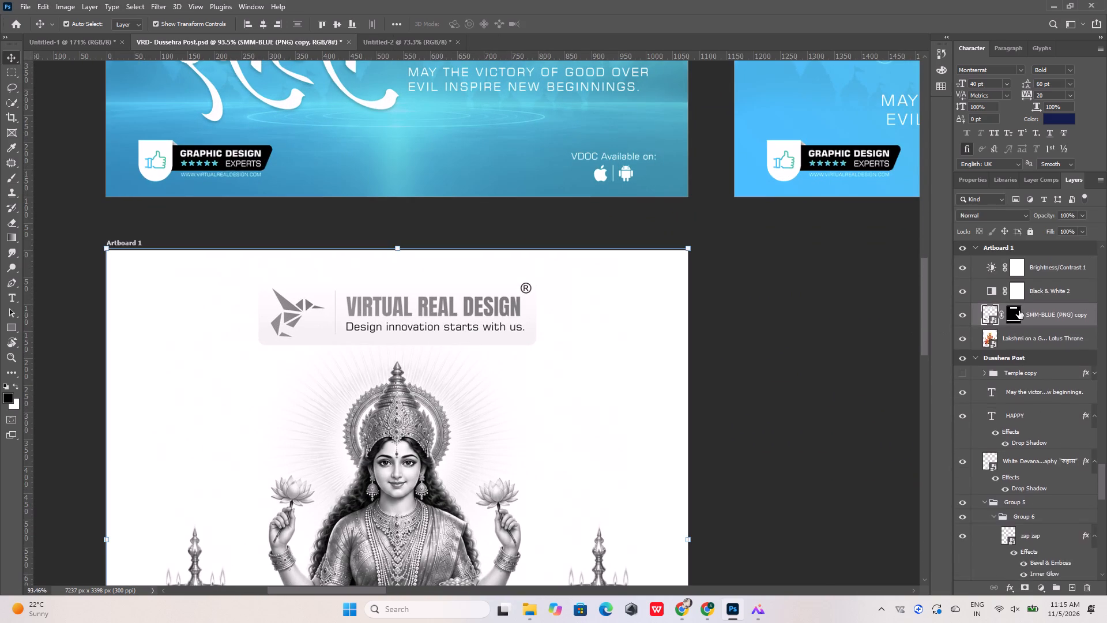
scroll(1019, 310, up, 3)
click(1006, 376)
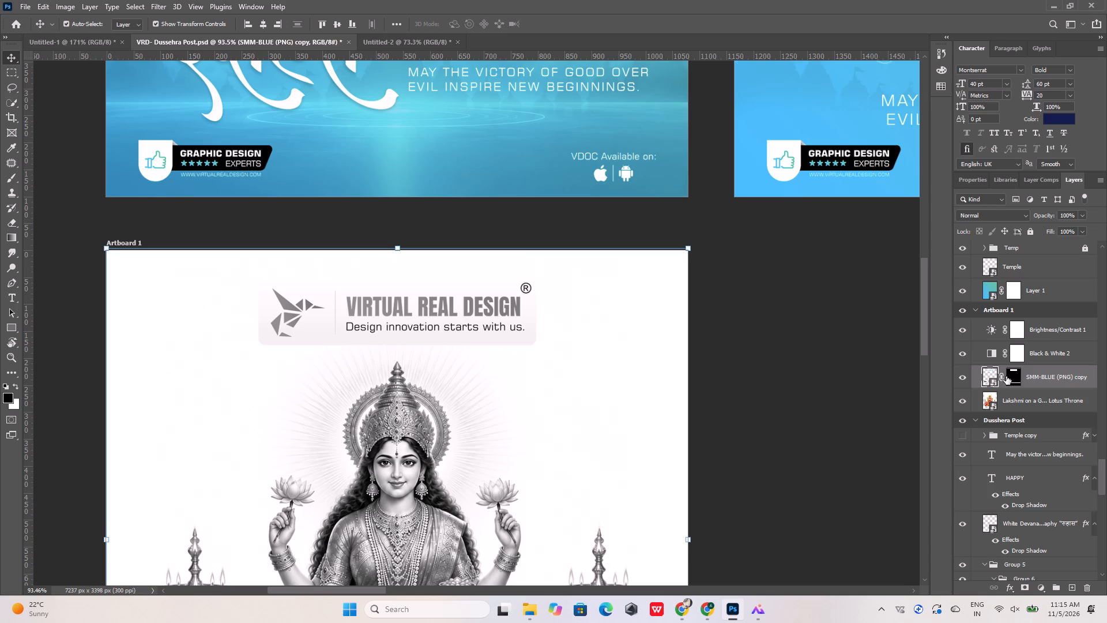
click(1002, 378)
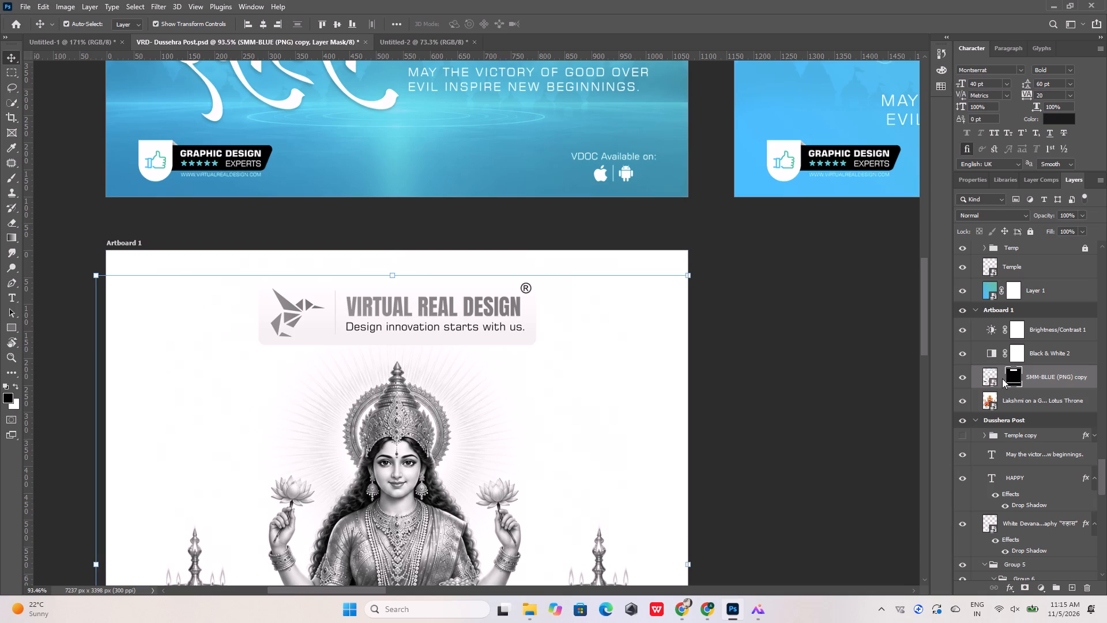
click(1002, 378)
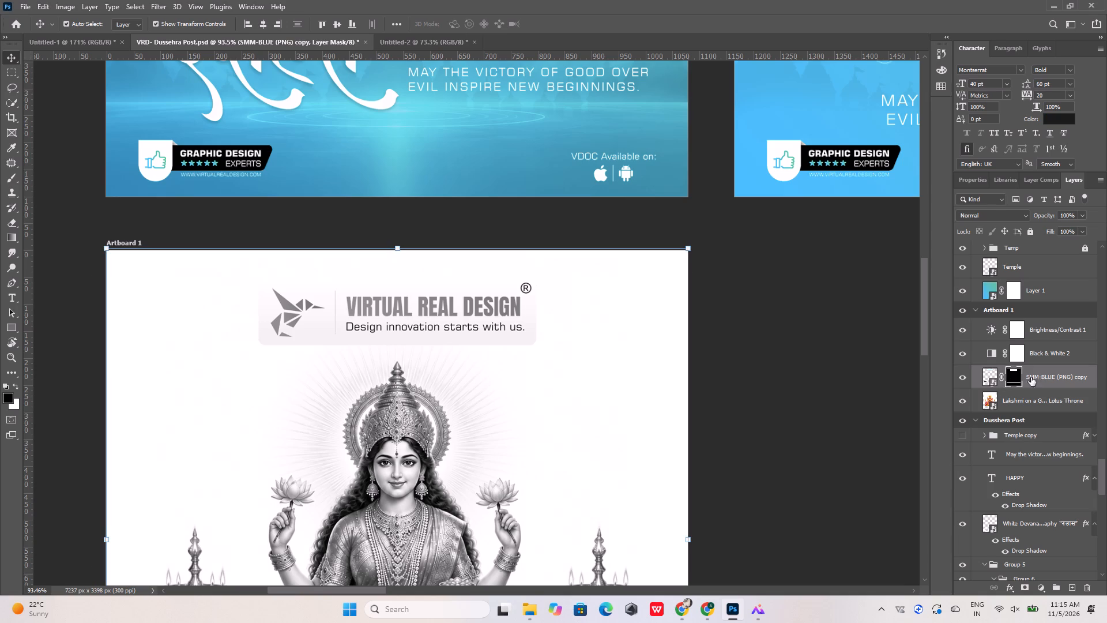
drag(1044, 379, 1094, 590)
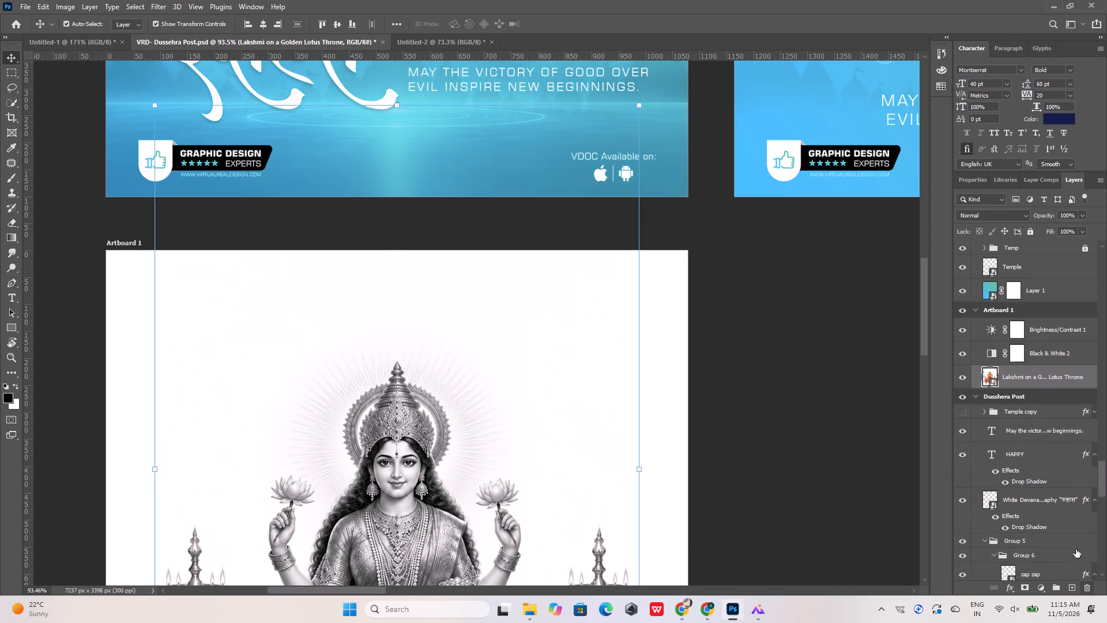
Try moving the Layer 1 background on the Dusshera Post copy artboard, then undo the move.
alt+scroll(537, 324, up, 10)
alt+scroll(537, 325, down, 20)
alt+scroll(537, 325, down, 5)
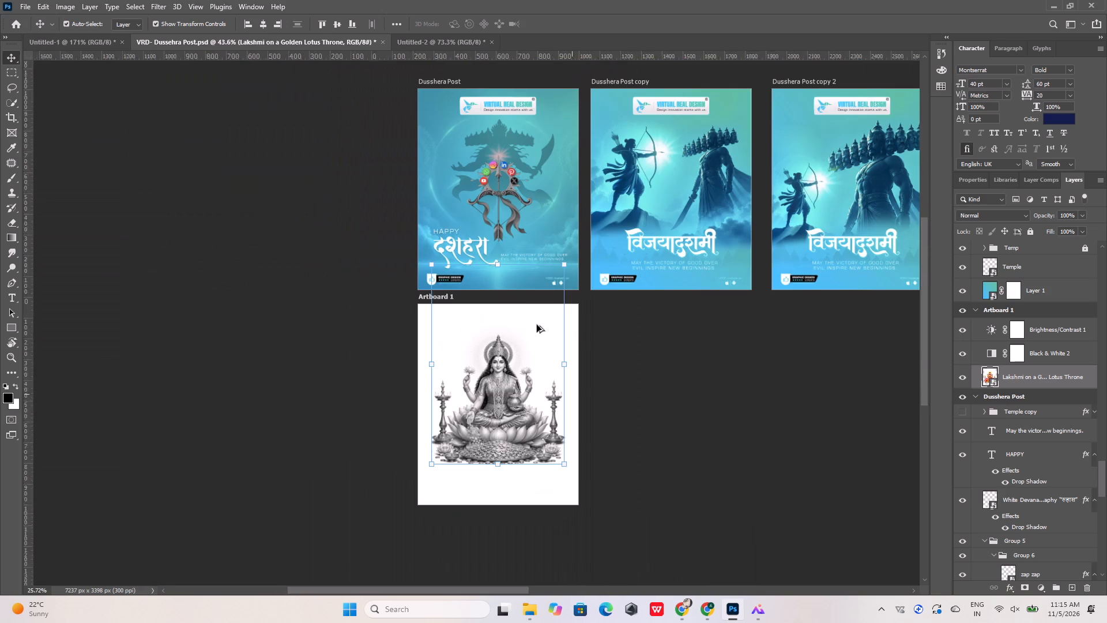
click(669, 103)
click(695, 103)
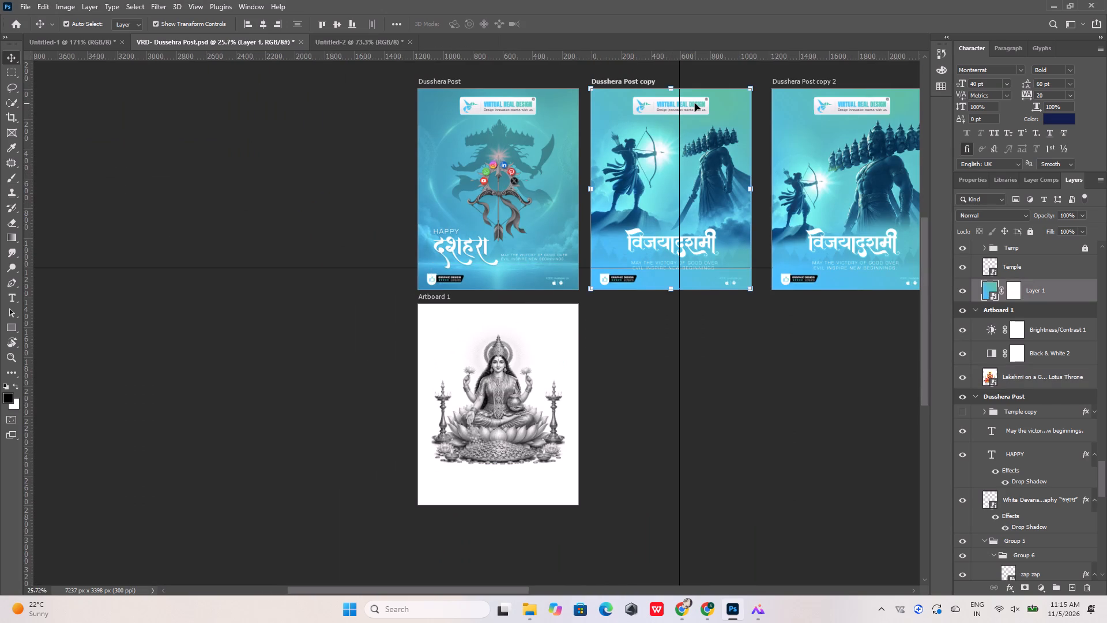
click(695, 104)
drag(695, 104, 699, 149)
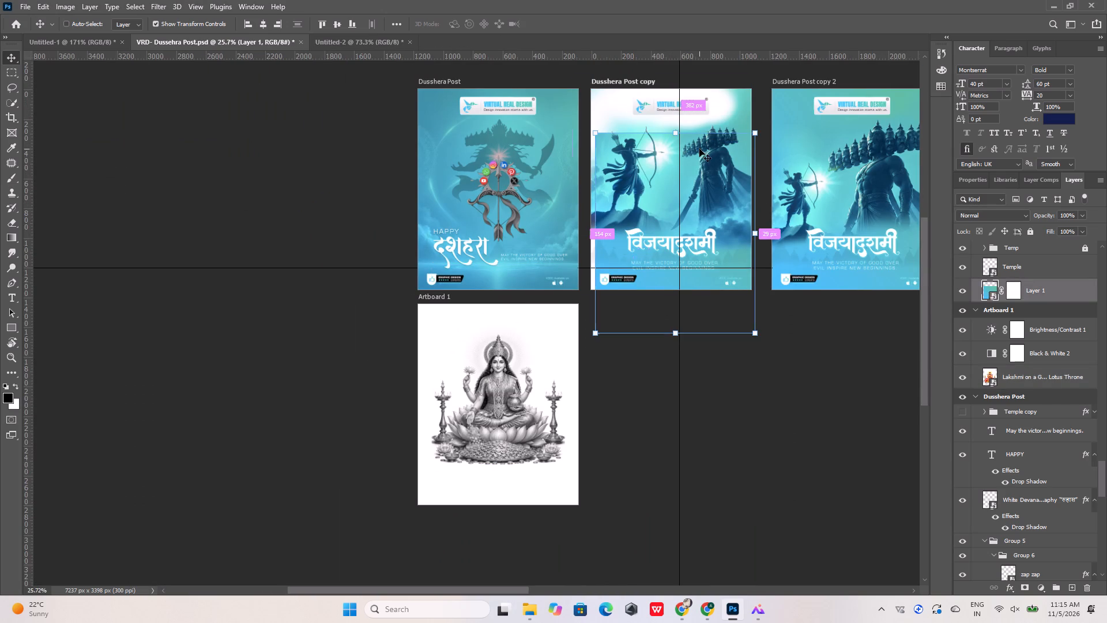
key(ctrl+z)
Locate the Temp group containing the logo on the Dusshera Post copy artboard and unlock it.
alt+scroll(688, 108, up, 11)
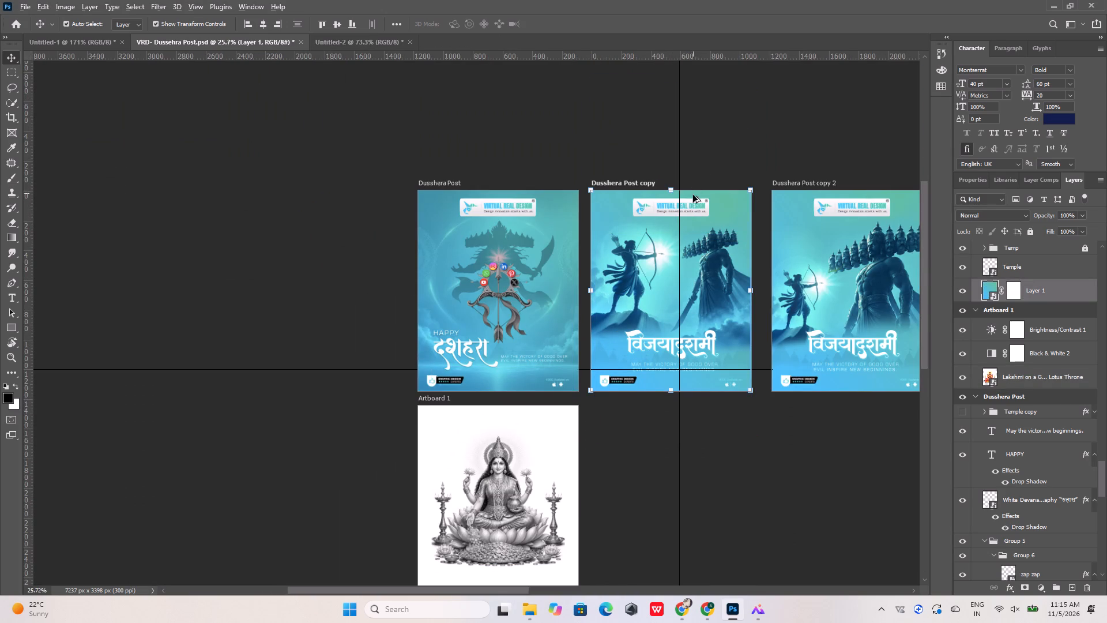
alt+scroll(688, 217, up, 18)
click(698, 199)
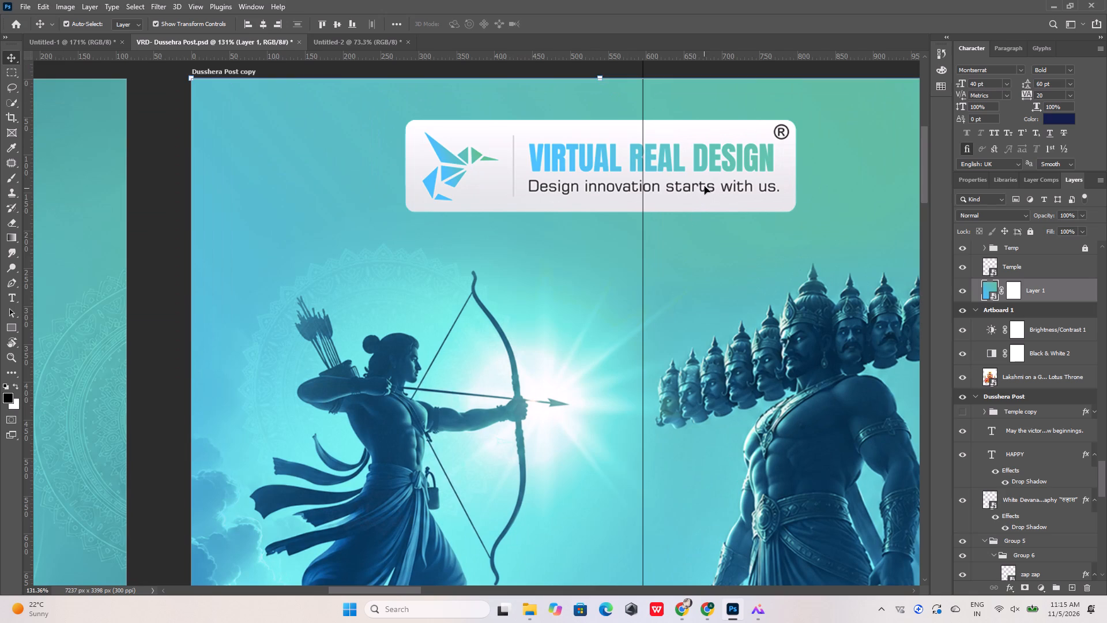
click(705, 186)
triple_click(705, 186)
click(705, 186)
scroll(1073, 279, up, 2)
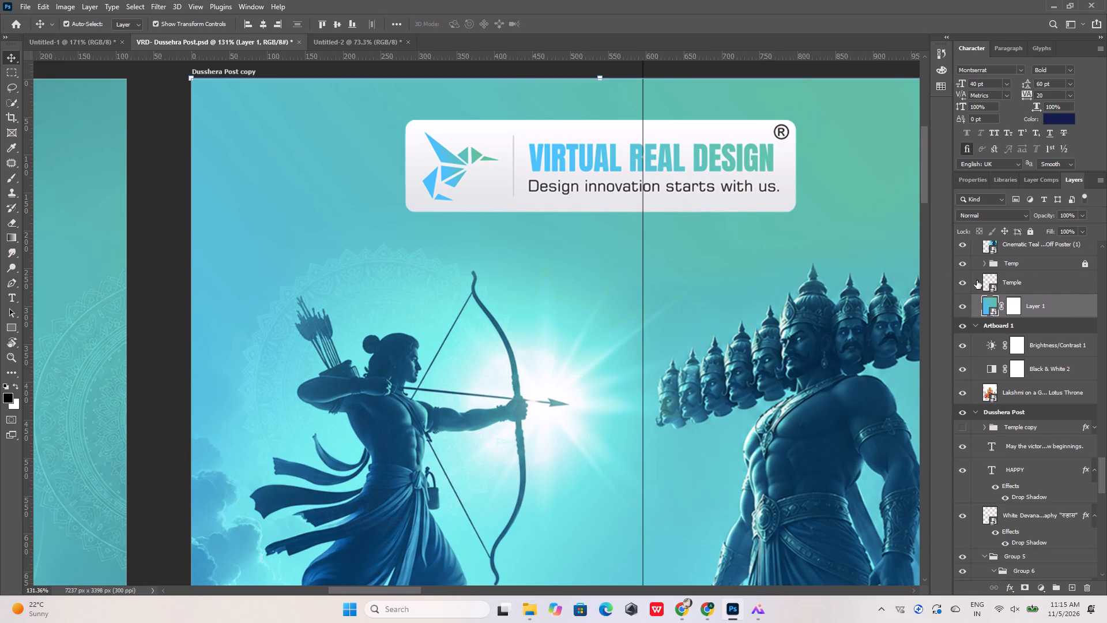
click(965, 280)
click(965, 280)
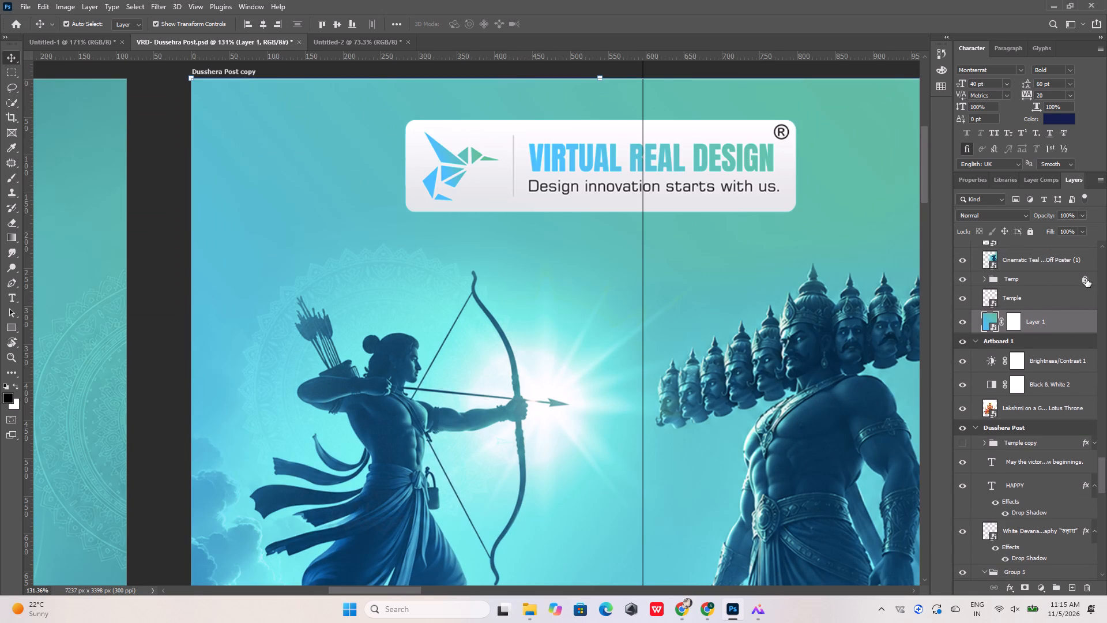
click(1086, 279)
Copy the Temp group from Dusshera Post copy and paste it in place above the Lakshmi image on Artboard 1.
click(1004, 278)
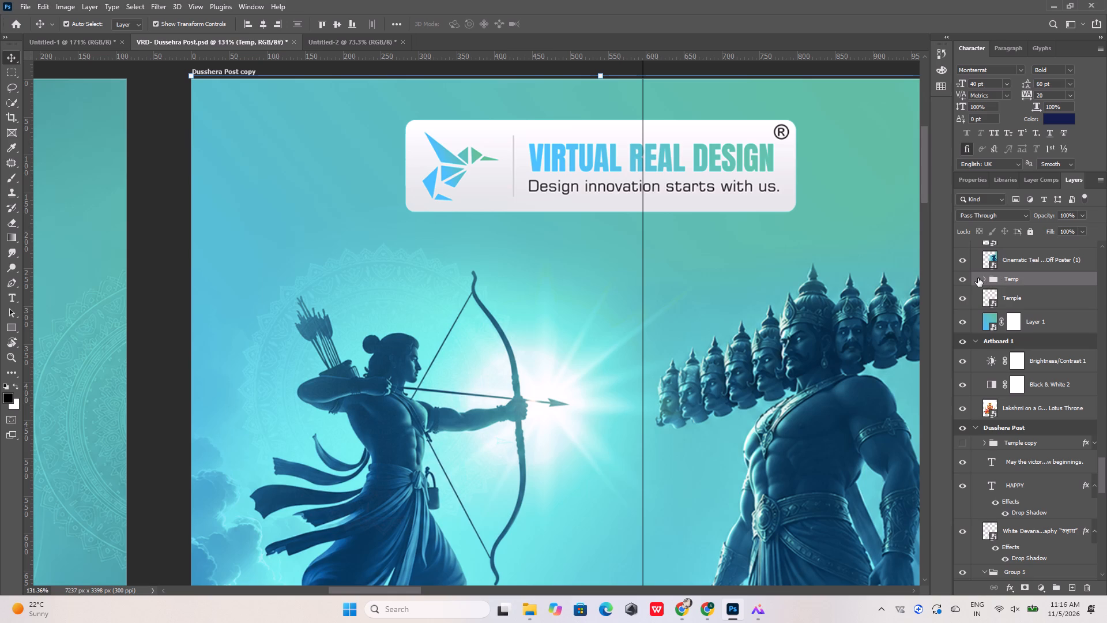
key(ctrl+c)
alt+scroll(717, 249, down, 6)
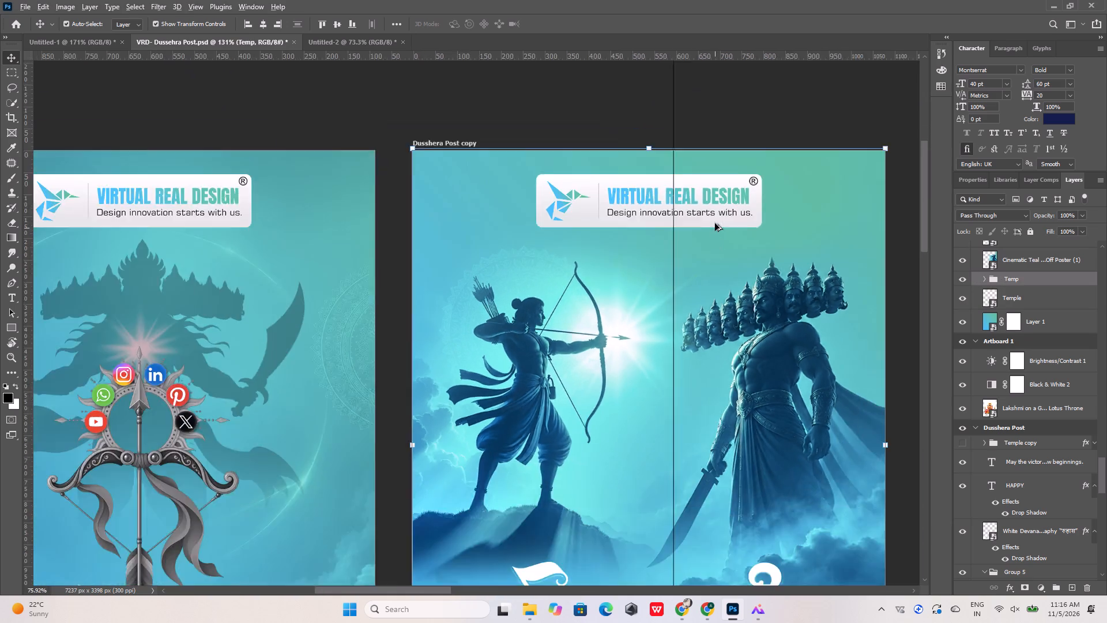
alt+scroll(715, 223, down, 17)
alt+scroll(607, 343, up, 6)
click(606, 343)
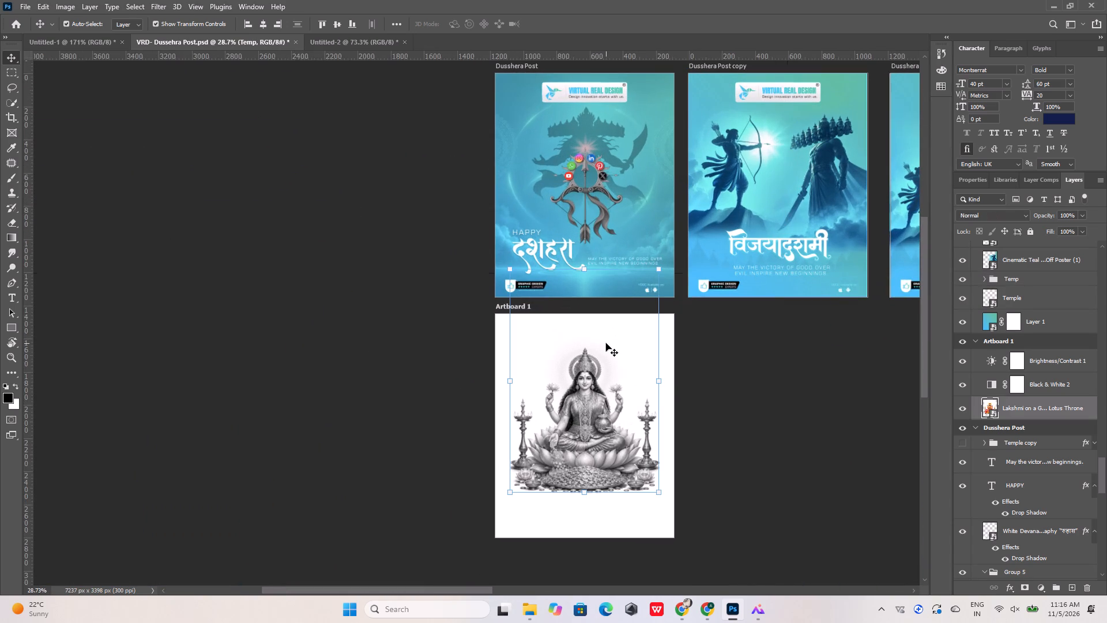
key(ctrl+shift+v)
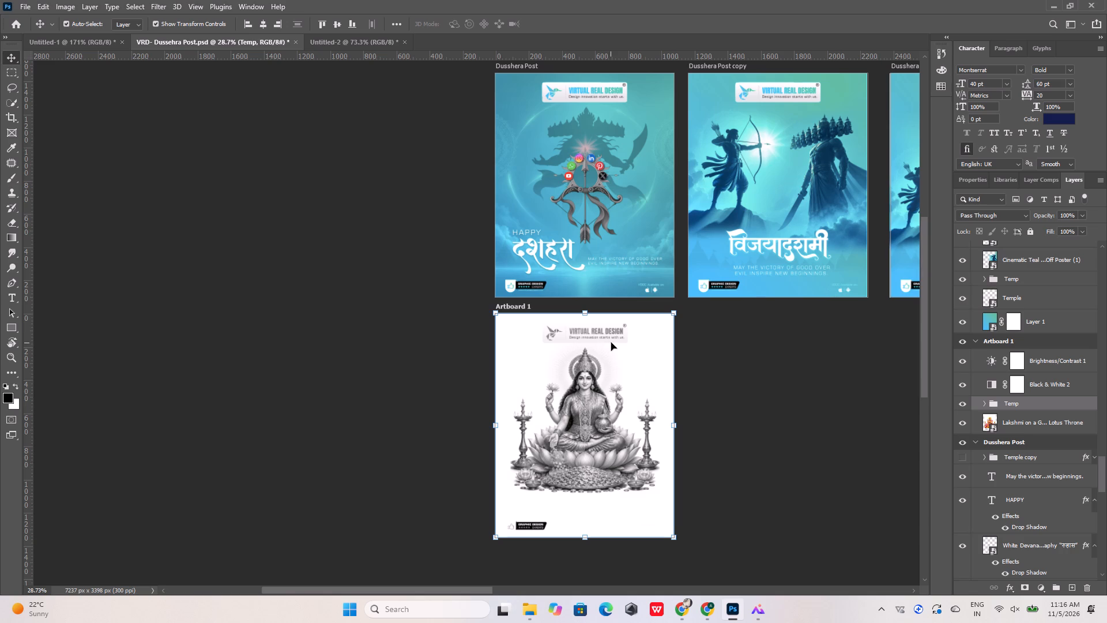
Expand the Temp group on Artboard 1 and examine the grey Virtual Real Design logo, toggling the SMM-BLUE (PNG) copy layer's visibility.
click(983, 404)
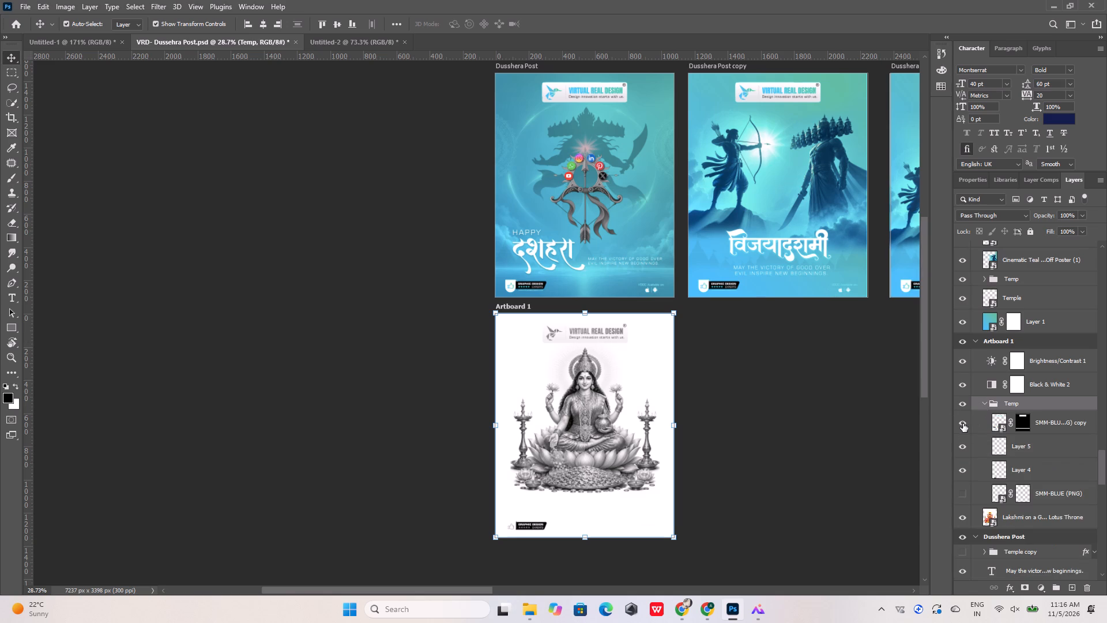
click(963, 423)
click(963, 423)
click(845, 421)
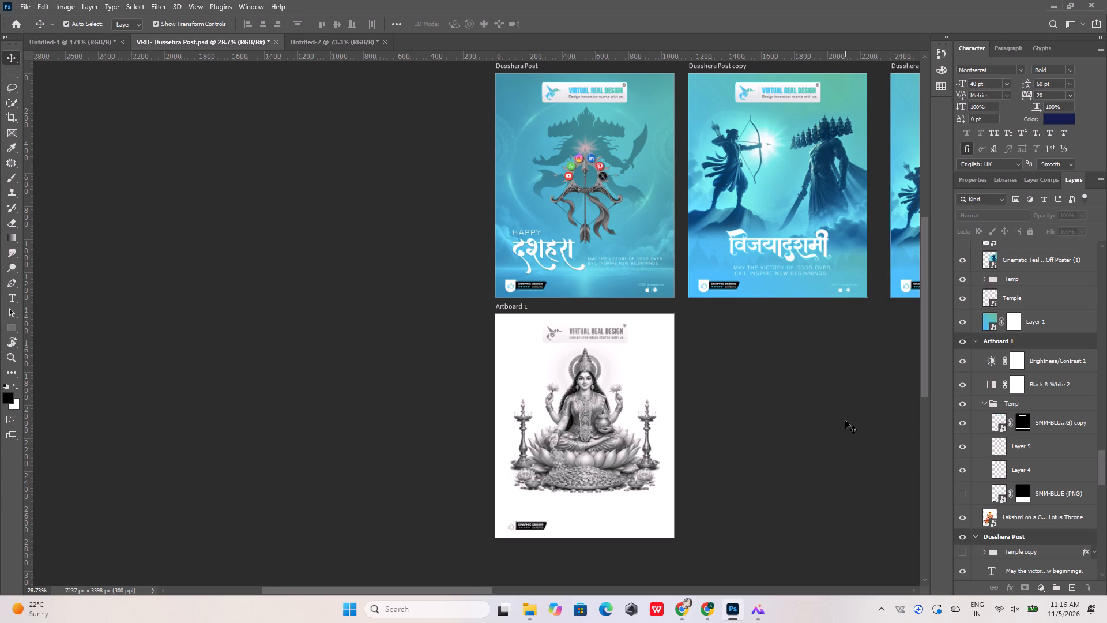
alt+scroll(612, 339, up, 9)
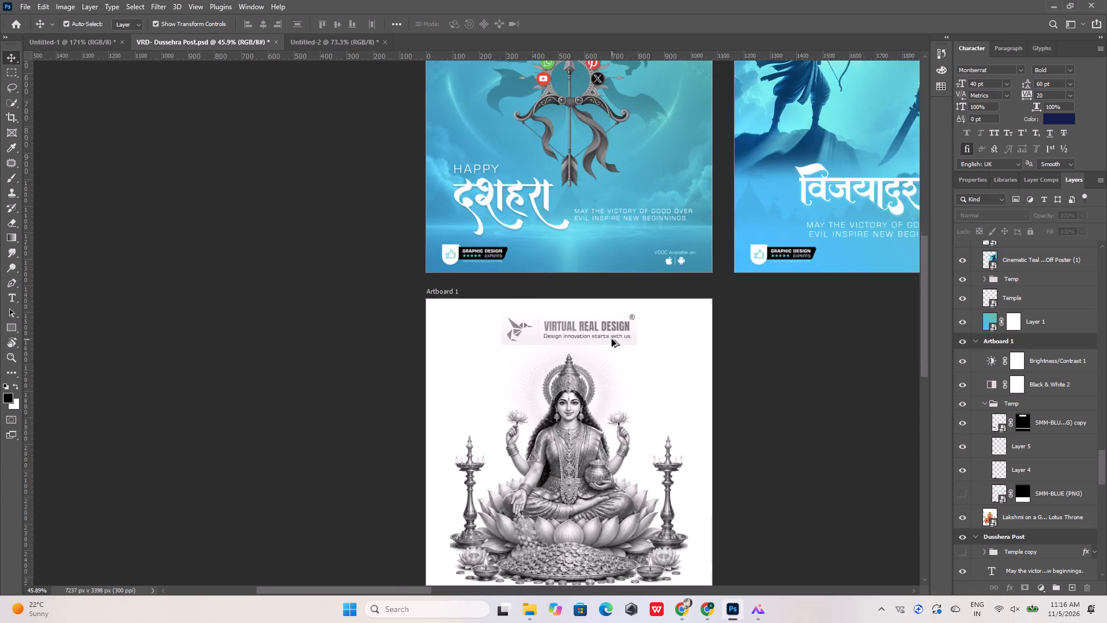
alt+scroll(612, 339, up, 7)
click(626, 303)
click(628, 305)
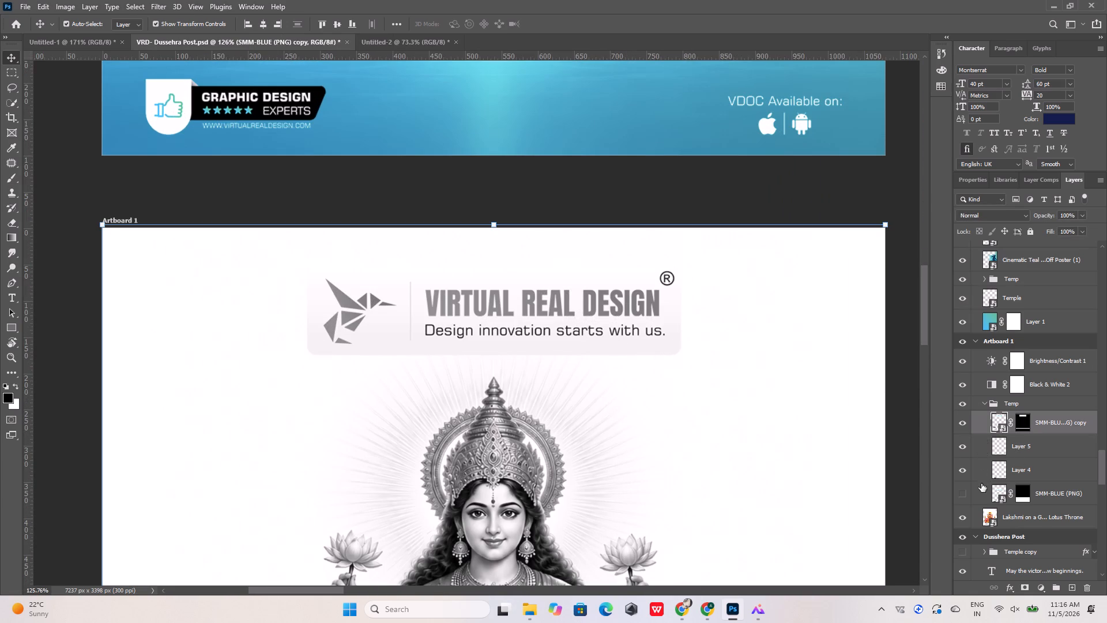
click(664, 284)
click(646, 301)
click(671, 185)
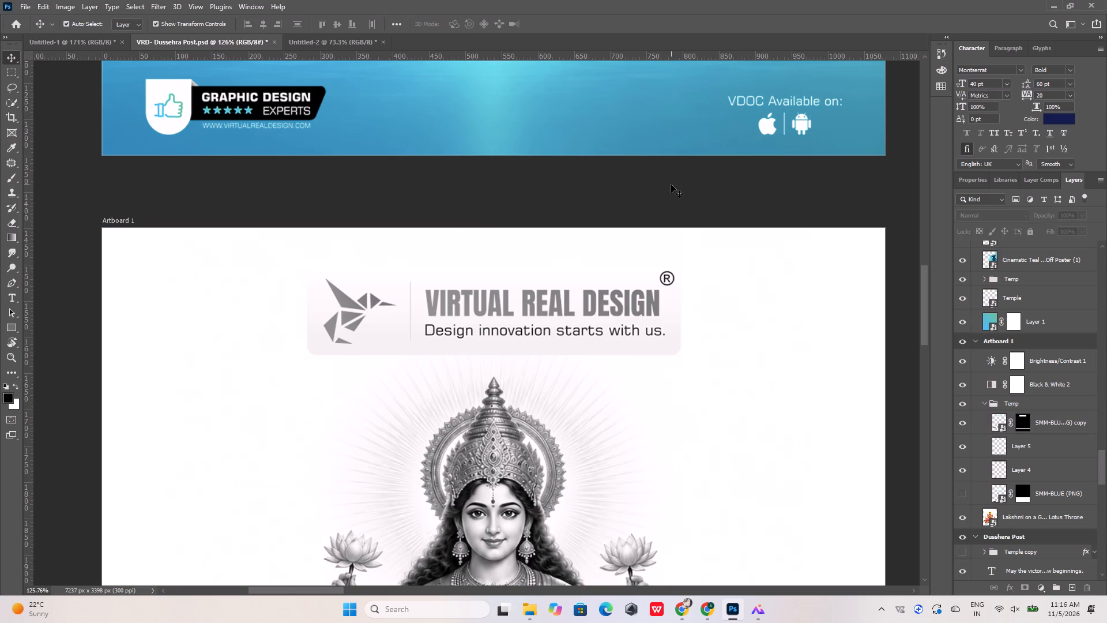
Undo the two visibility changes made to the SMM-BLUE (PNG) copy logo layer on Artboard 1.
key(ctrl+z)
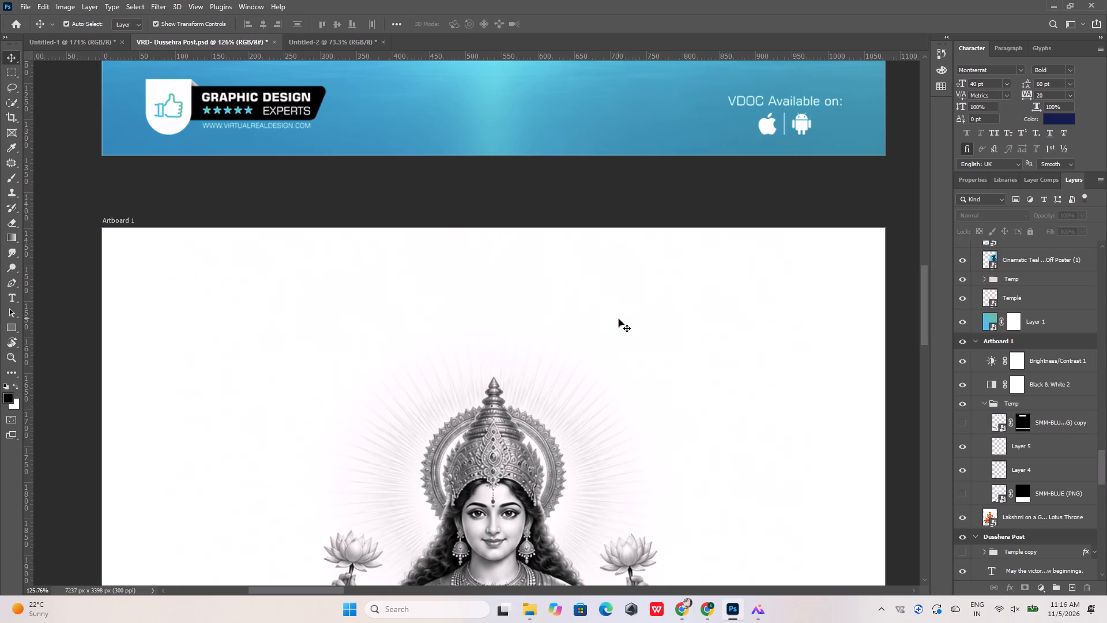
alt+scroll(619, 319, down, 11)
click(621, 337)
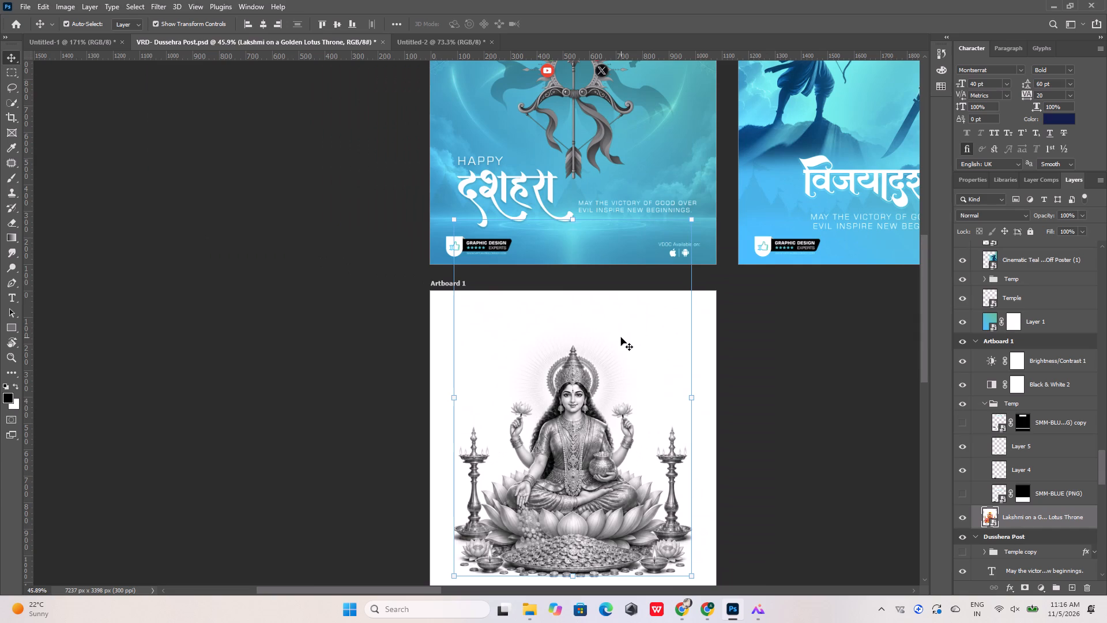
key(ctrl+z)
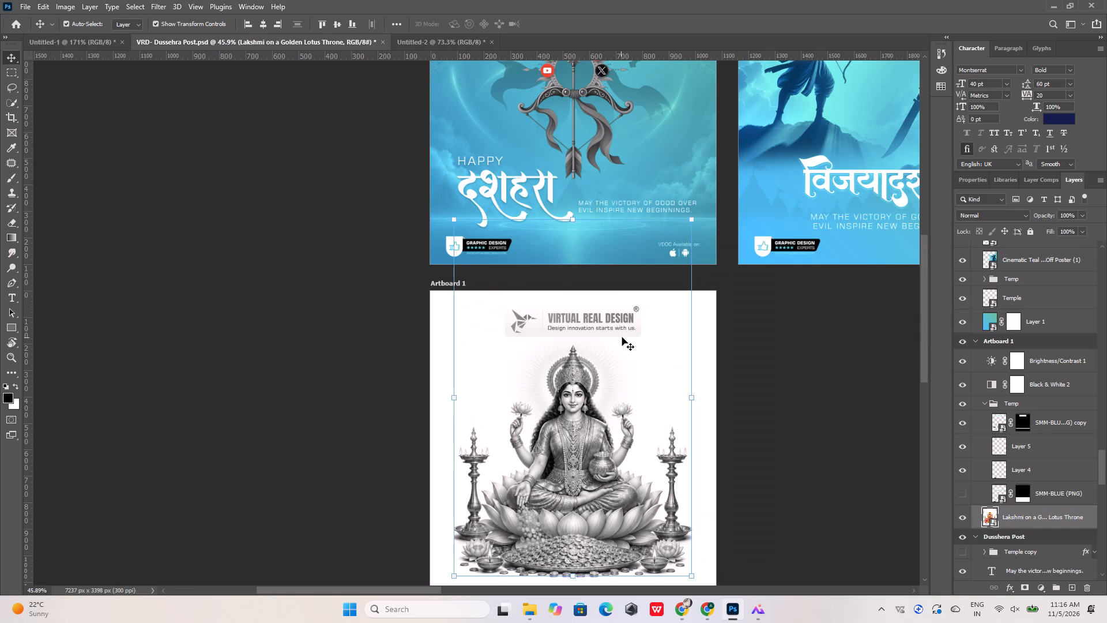
Collapse the Temp group and move it above the Brightness/Contrast 1 and Black & White 2 adjustment layers on Artboard 1.
click(1040, 422)
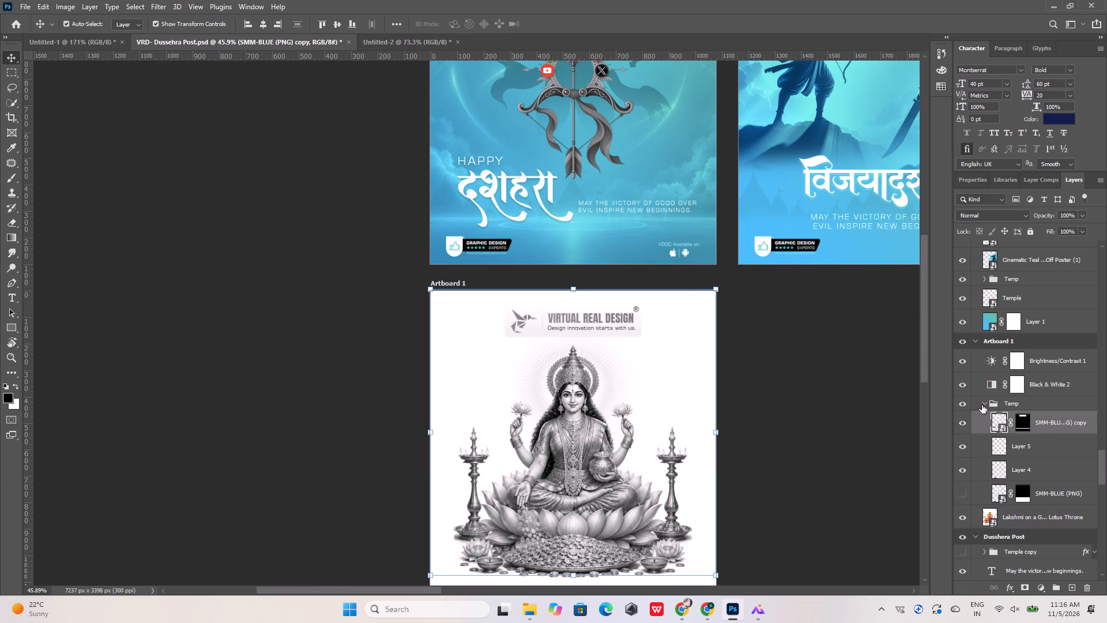
click(982, 405)
drag(1016, 405, 1026, 358)
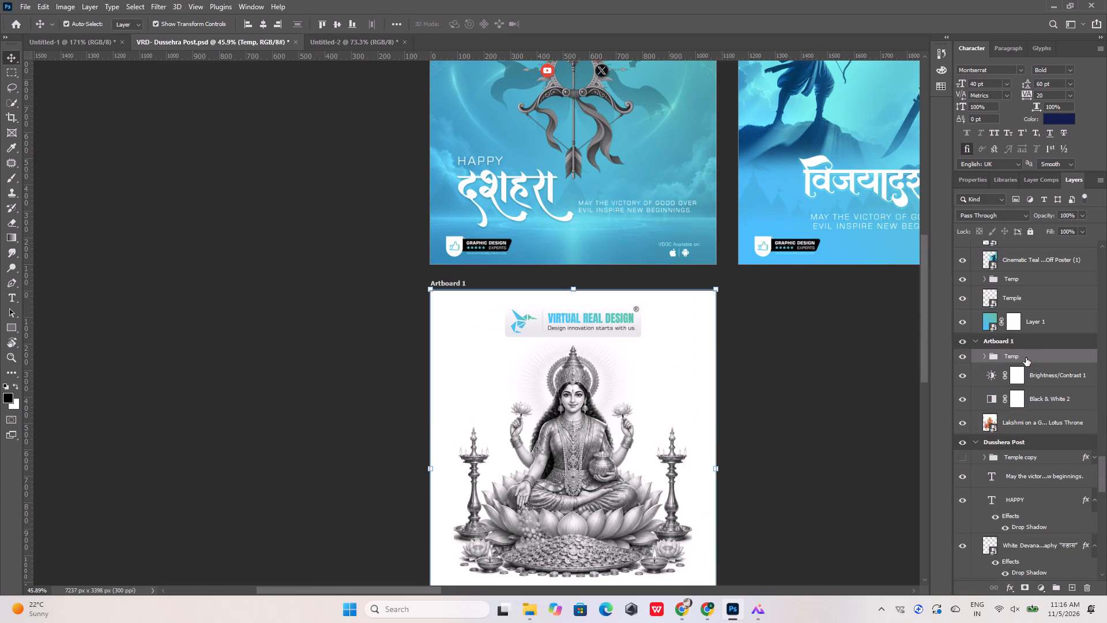
Move Layer 4, the Graphic Design Experts badge, to the top of the Temp group on Artboard 1.
click(823, 356)
alt+scroll(593, 329, down, 11)
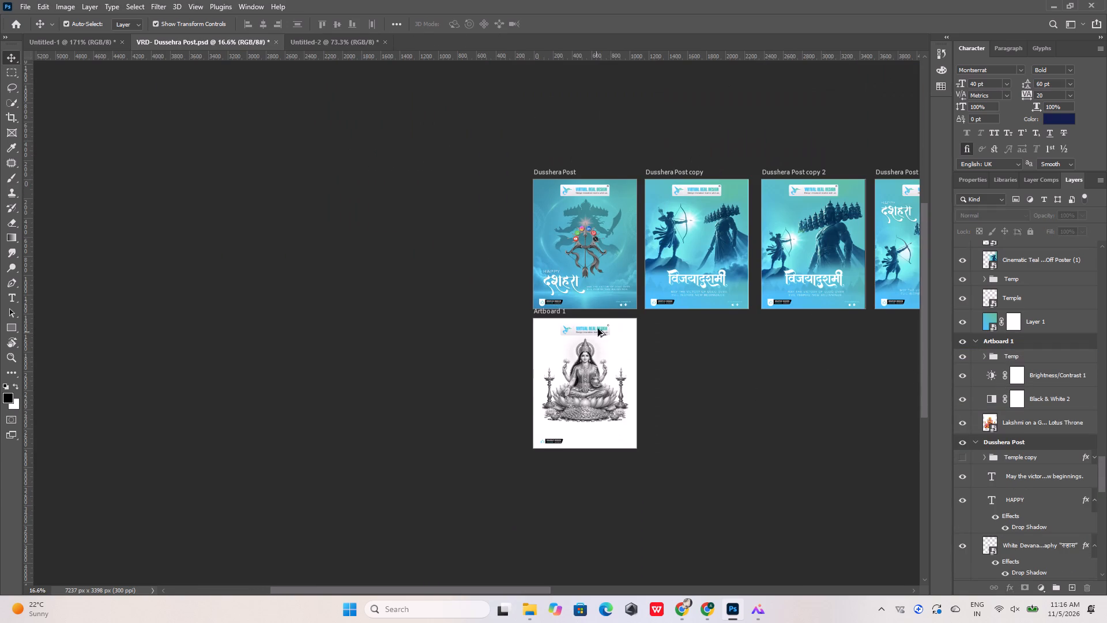
alt+scroll(540, 449, up, 9)
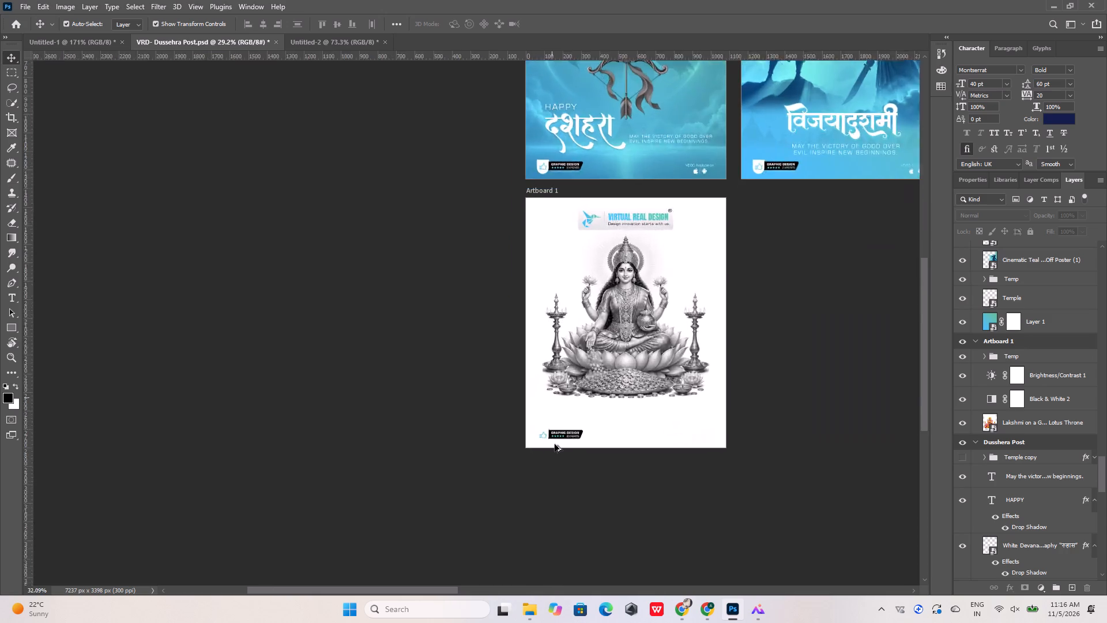
alt+scroll(555, 444, up, 12)
click(581, 416)
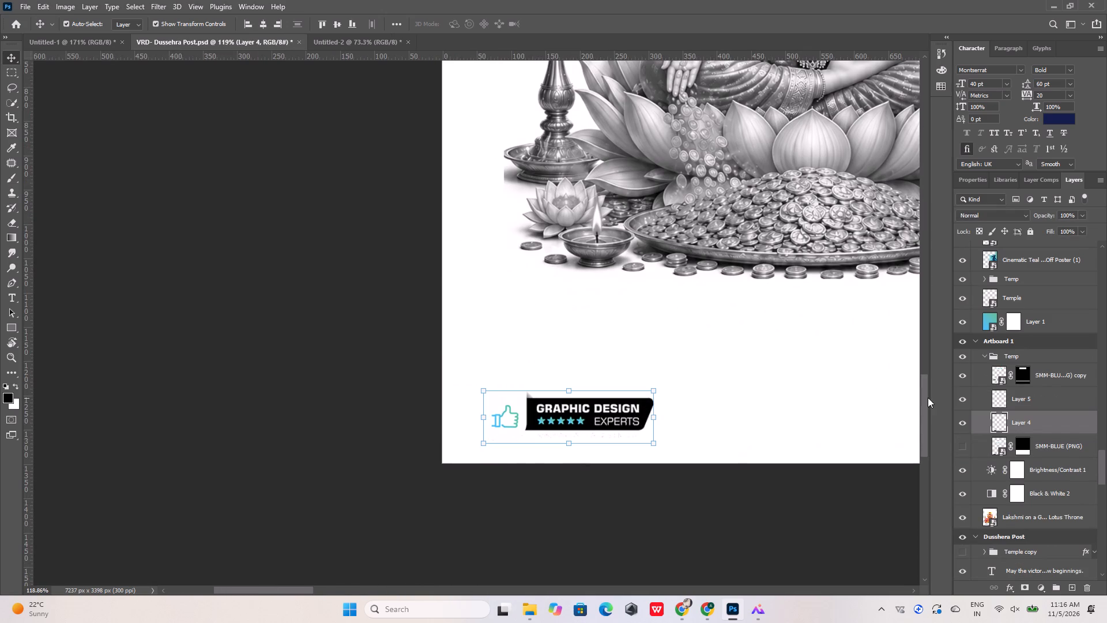
drag(1023, 418, 1031, 361)
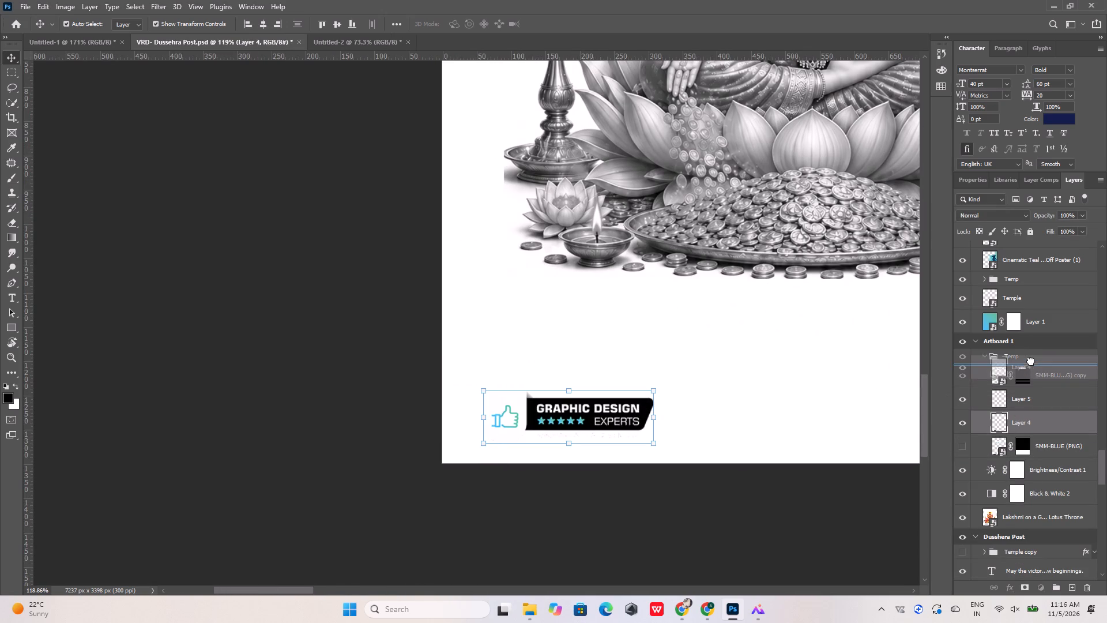
drag(1031, 361, 1032, 356)
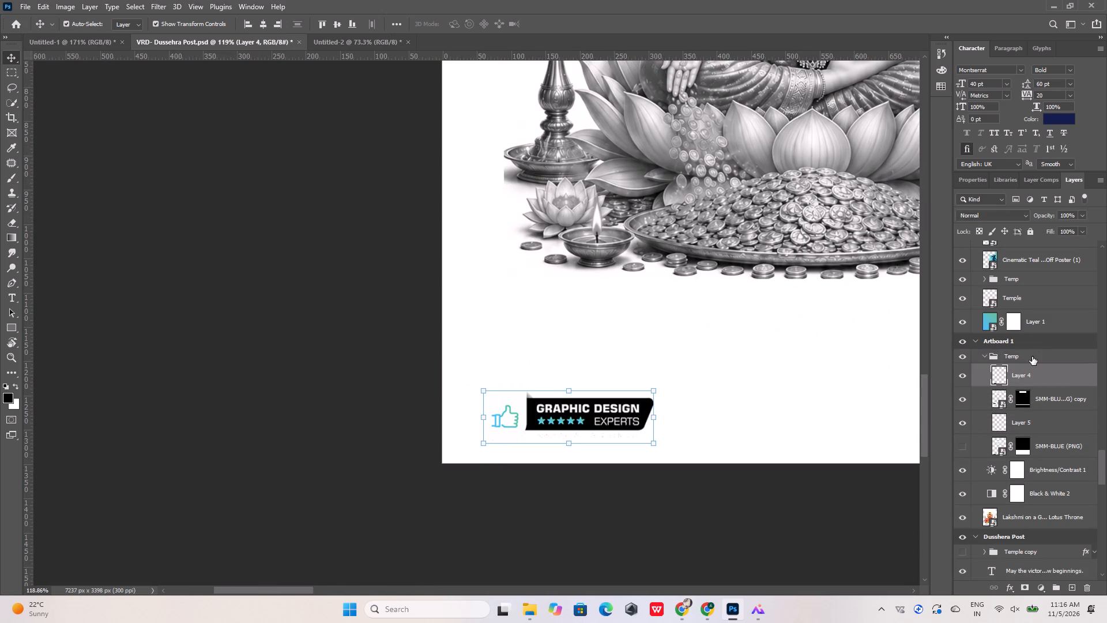
click(666, 350)
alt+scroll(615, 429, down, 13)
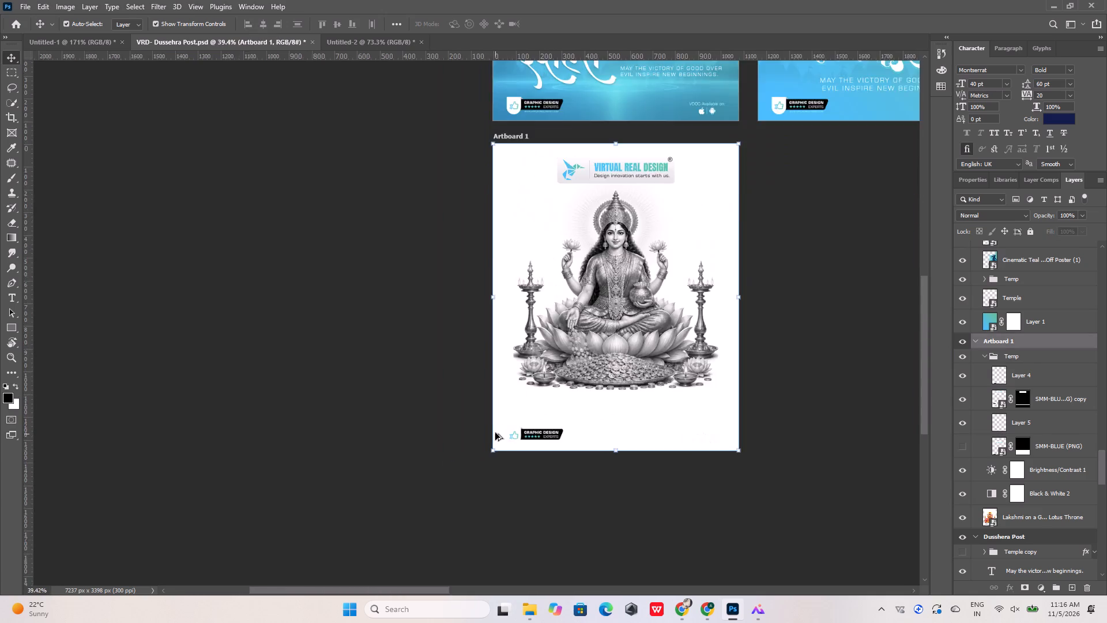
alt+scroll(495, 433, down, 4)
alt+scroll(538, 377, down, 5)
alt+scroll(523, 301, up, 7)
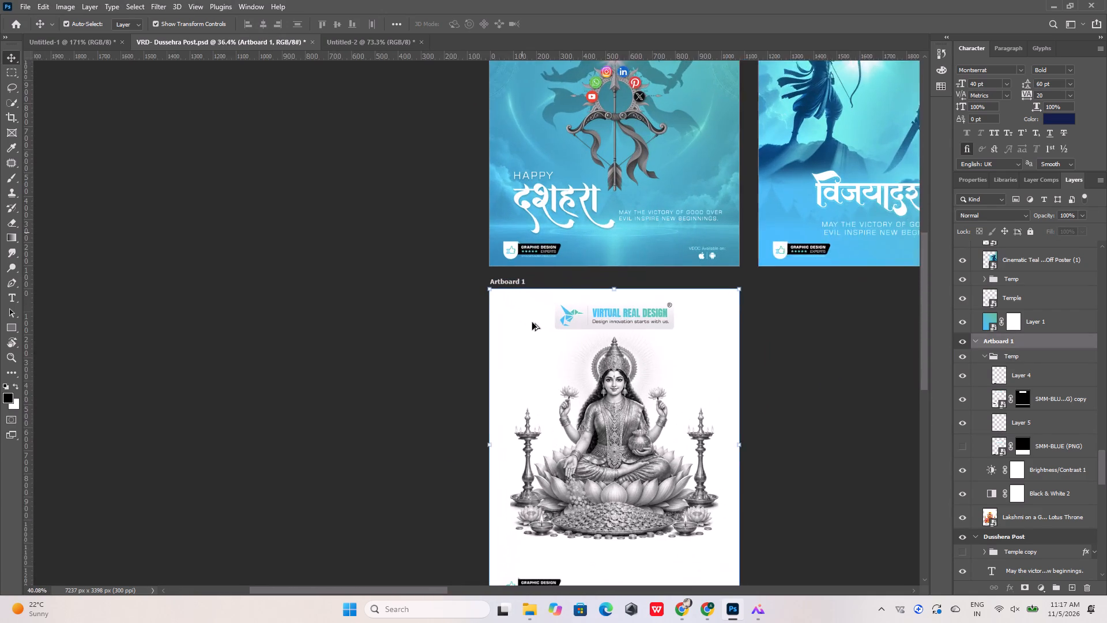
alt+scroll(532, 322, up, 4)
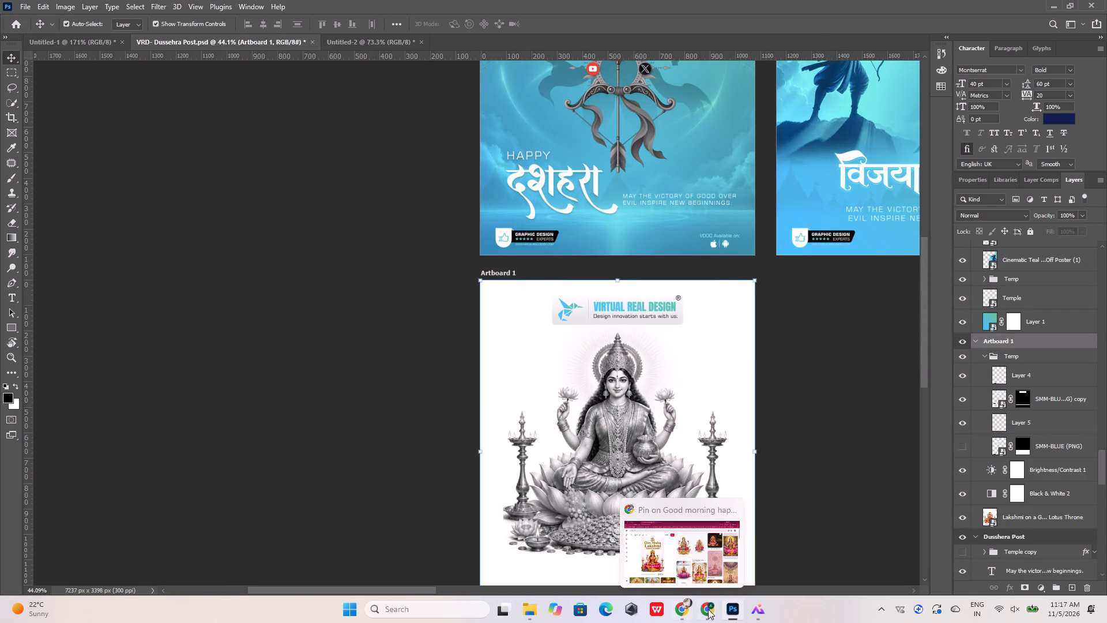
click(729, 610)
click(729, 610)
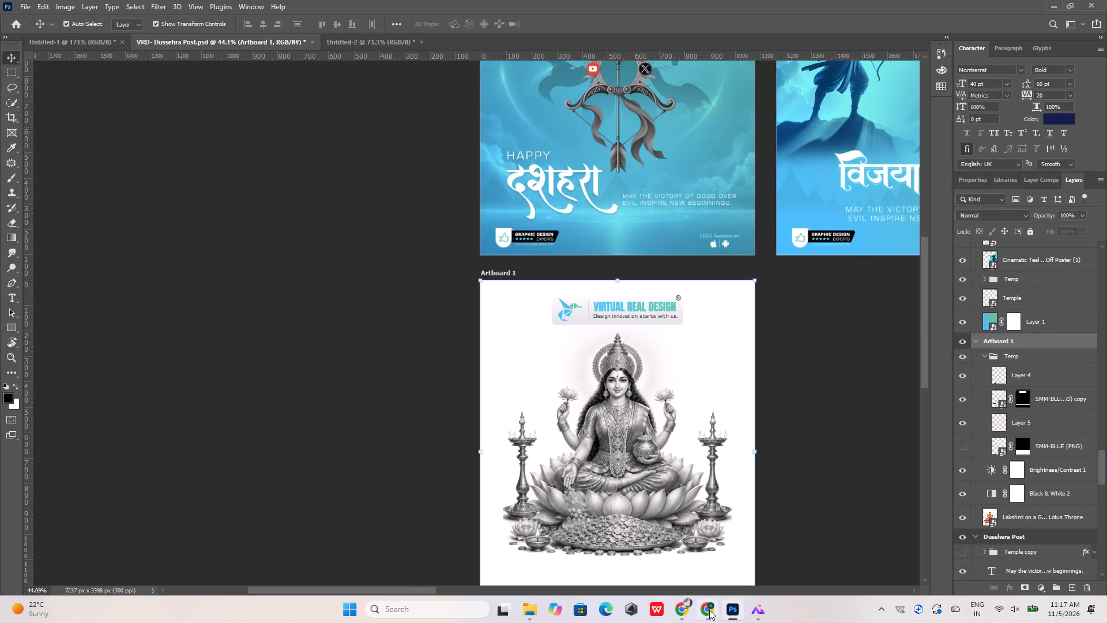
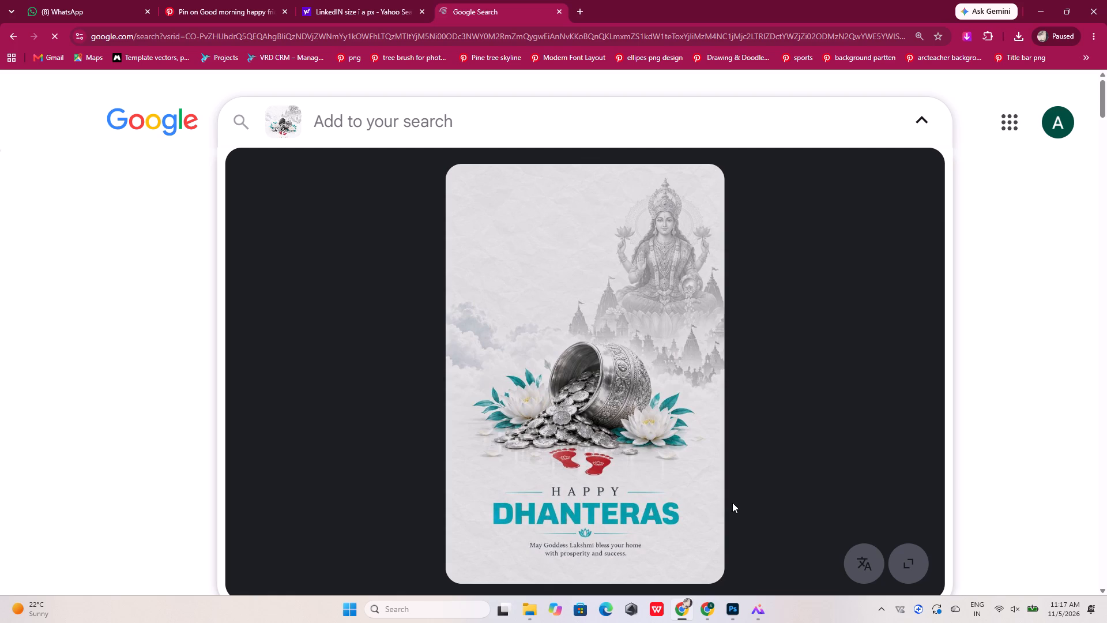
Copy the word HAPPY from the Dhanteras reference image in Google search and switch to Photoshop, returning to Artboard 1.
click(552, 491)
click(552, 491)
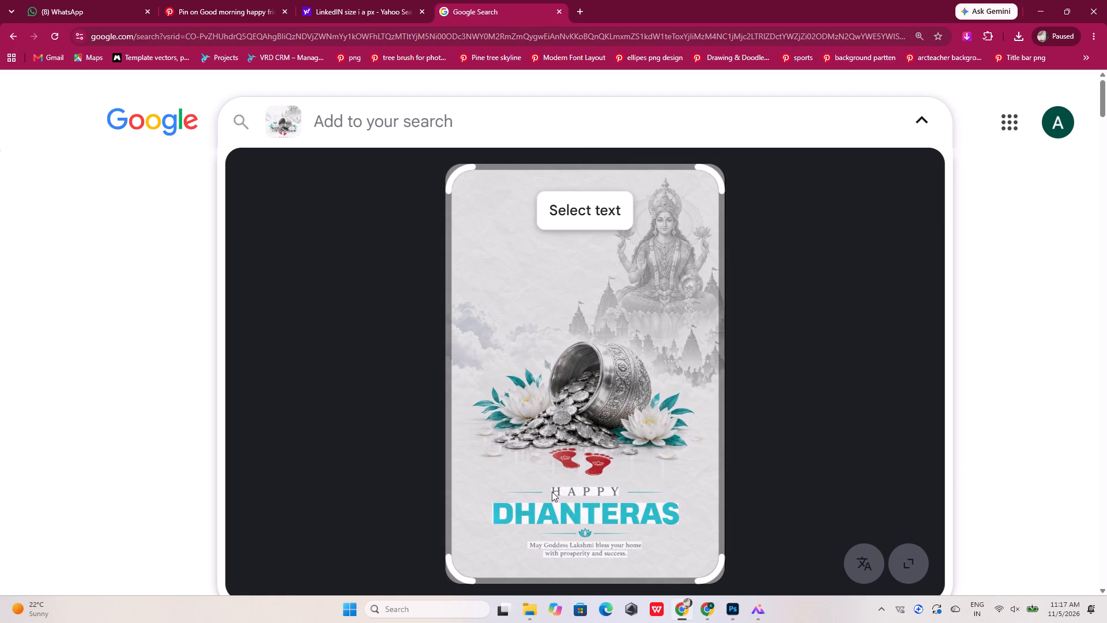
click(485, 452)
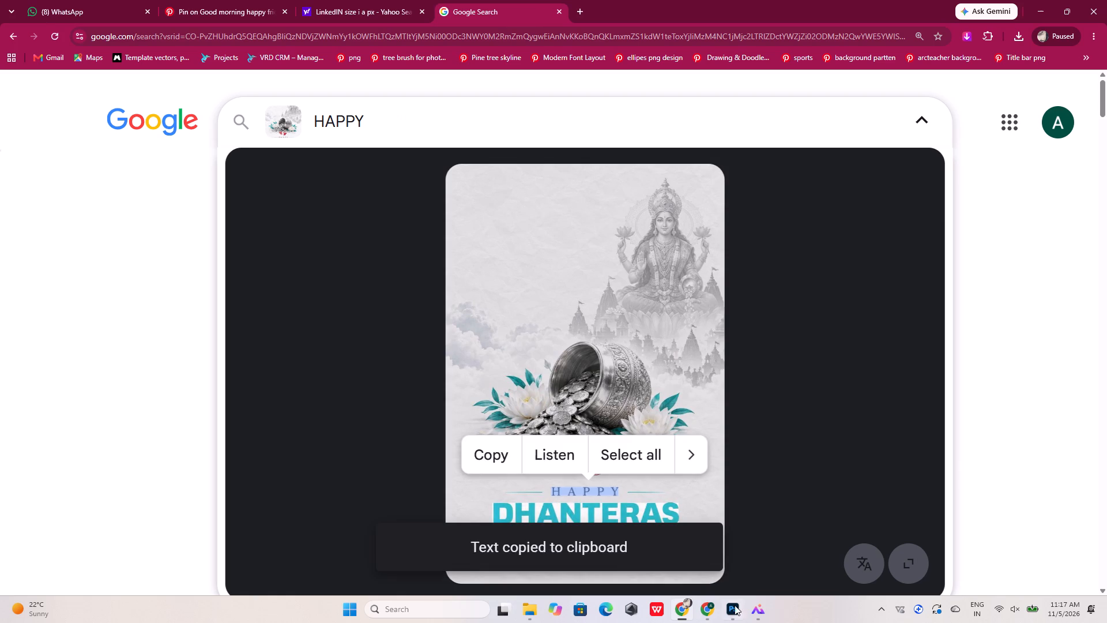
click(732, 606)
alt+scroll(498, 310, down, 4)
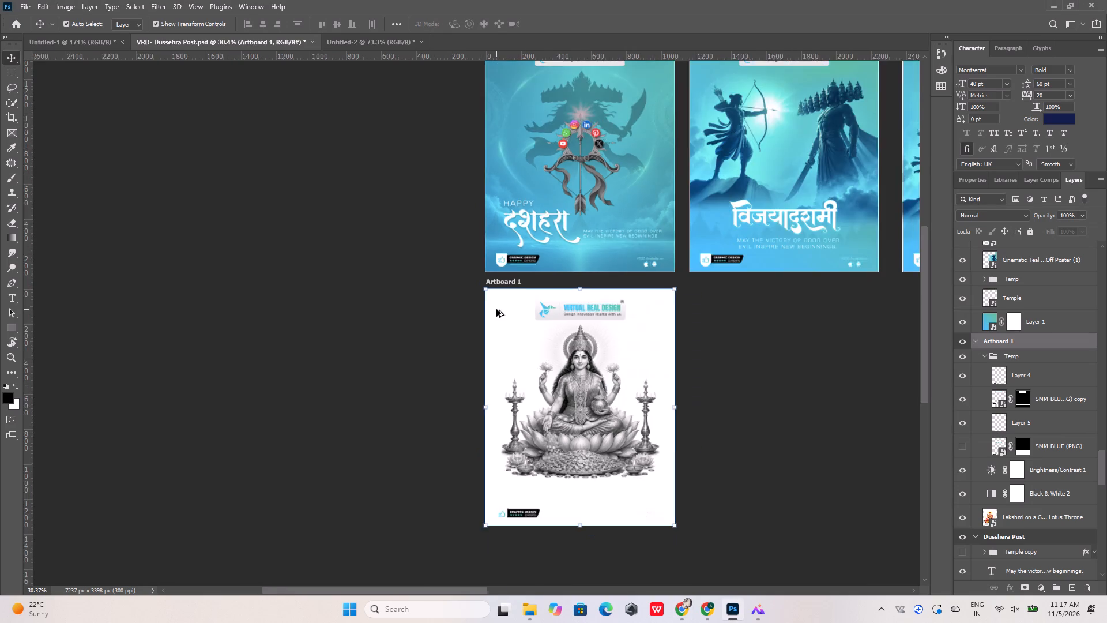
Duplicate the "May the victory of good over evil inspire new beginnings." text from Dusshera Post onto Artboard 1, just below the coin pile.
alt+scroll(496, 309, down, 4)
alt+scroll(567, 444, up, 4)
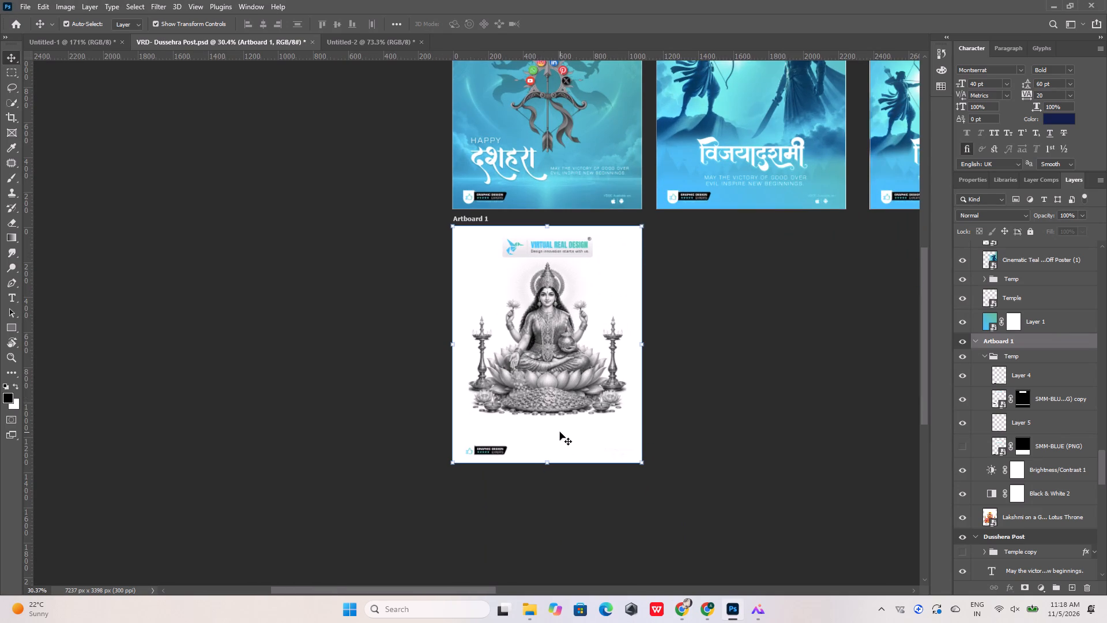
alt+scroll(560, 432, down, 9)
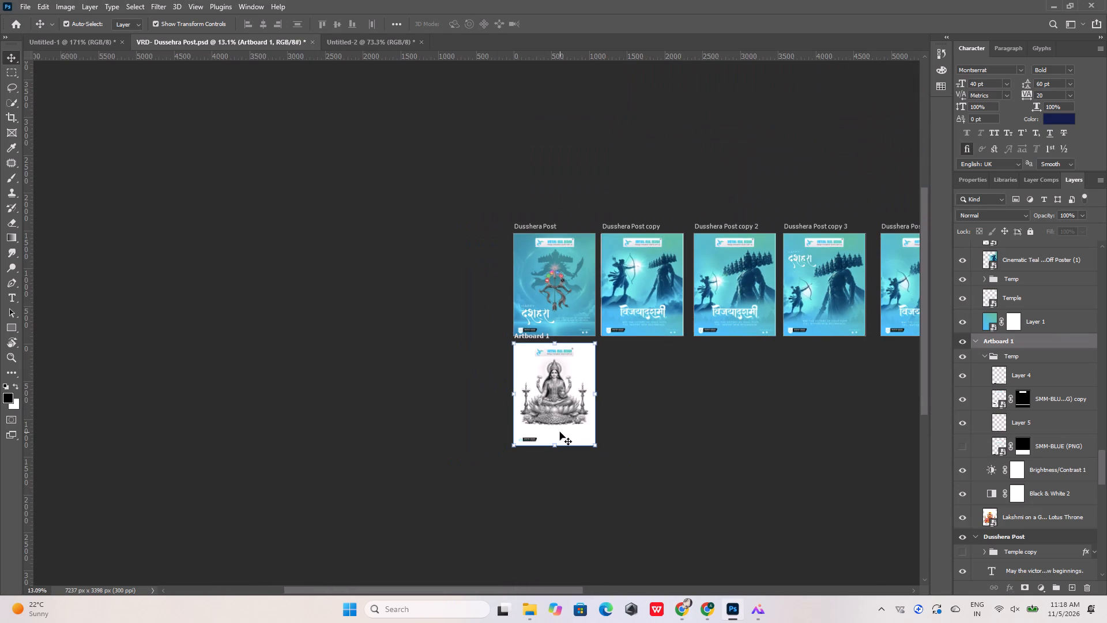
alt+scroll(553, 427, up, 6)
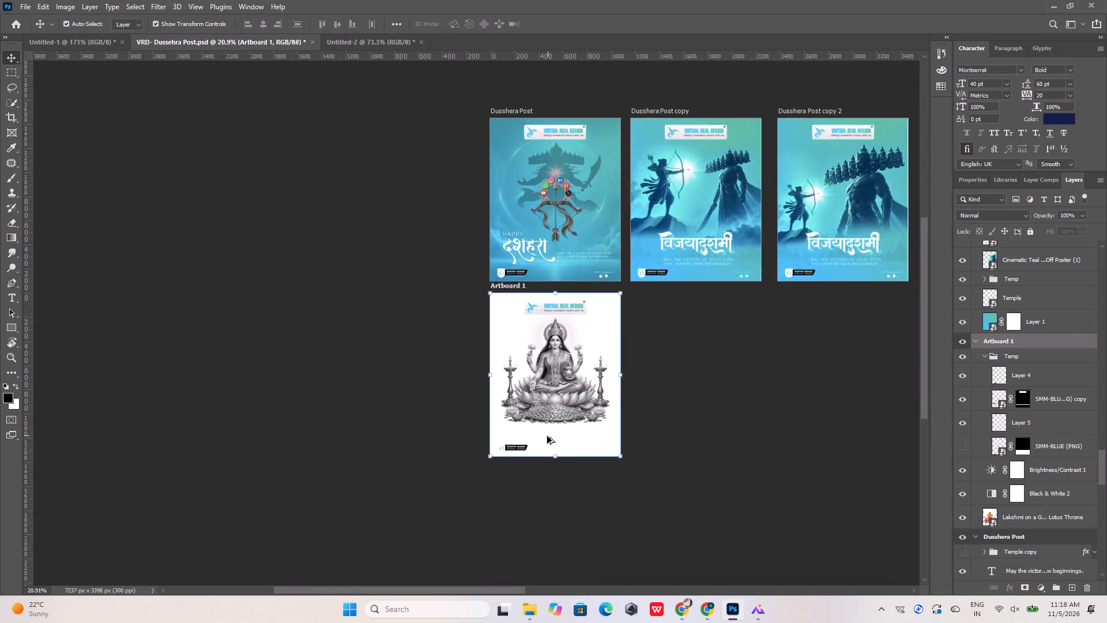
alt+scroll(547, 436, up, 6)
alt+scroll(483, 408, down, 10)
alt+scroll(637, 285, up, 9)
alt+scroll(364, 276, up, 10)
click(376, 274)
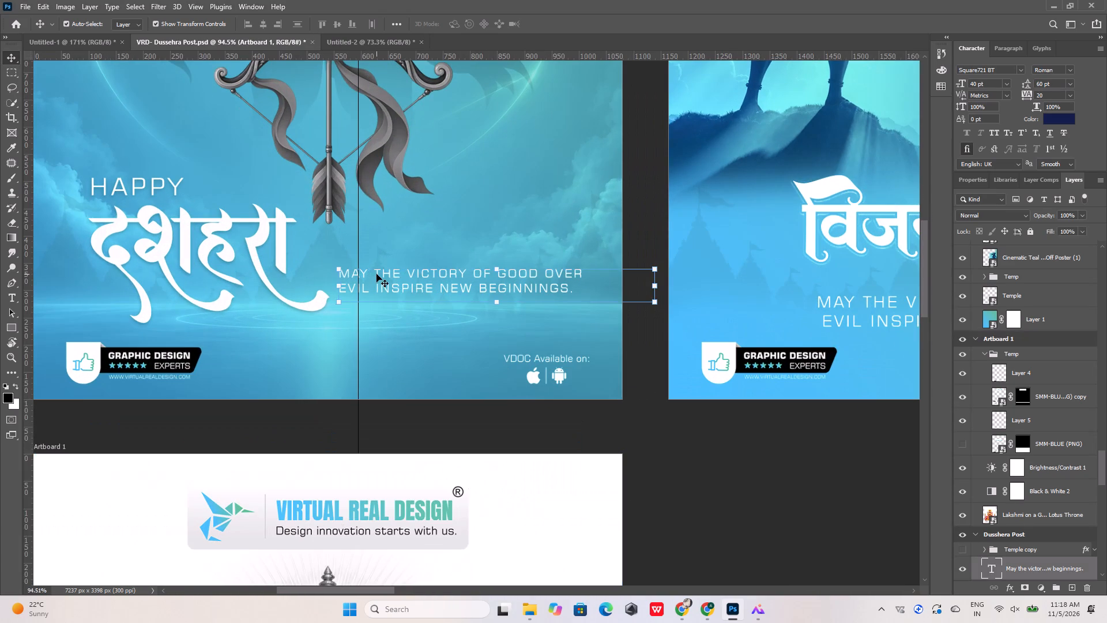
alt+scroll(404, 251, down, 14)
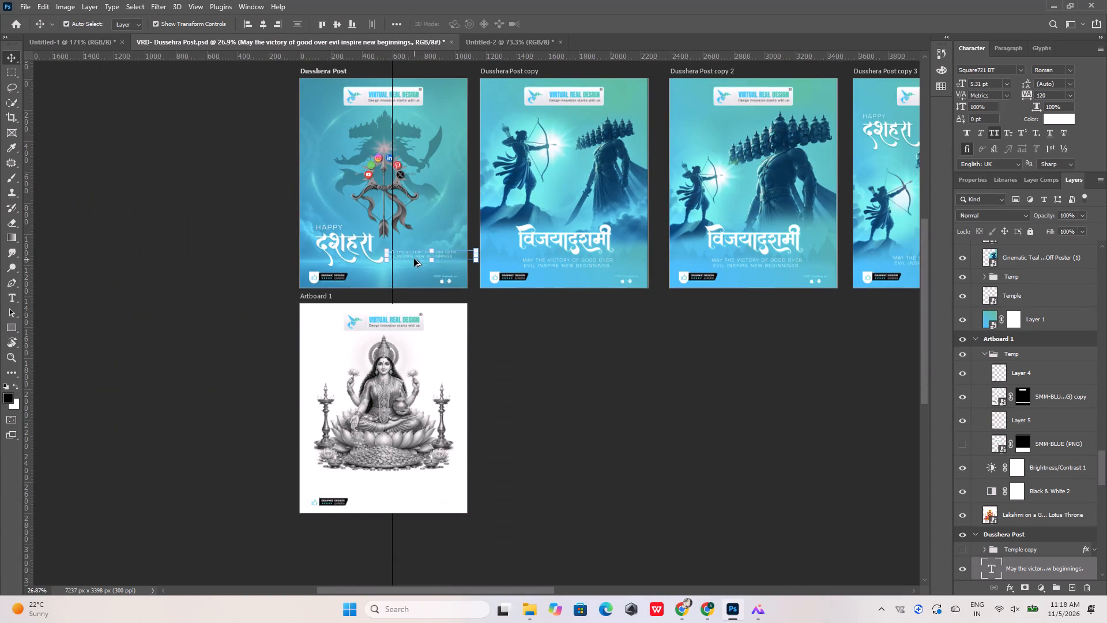
alt+drag(415, 256, 379, 478)
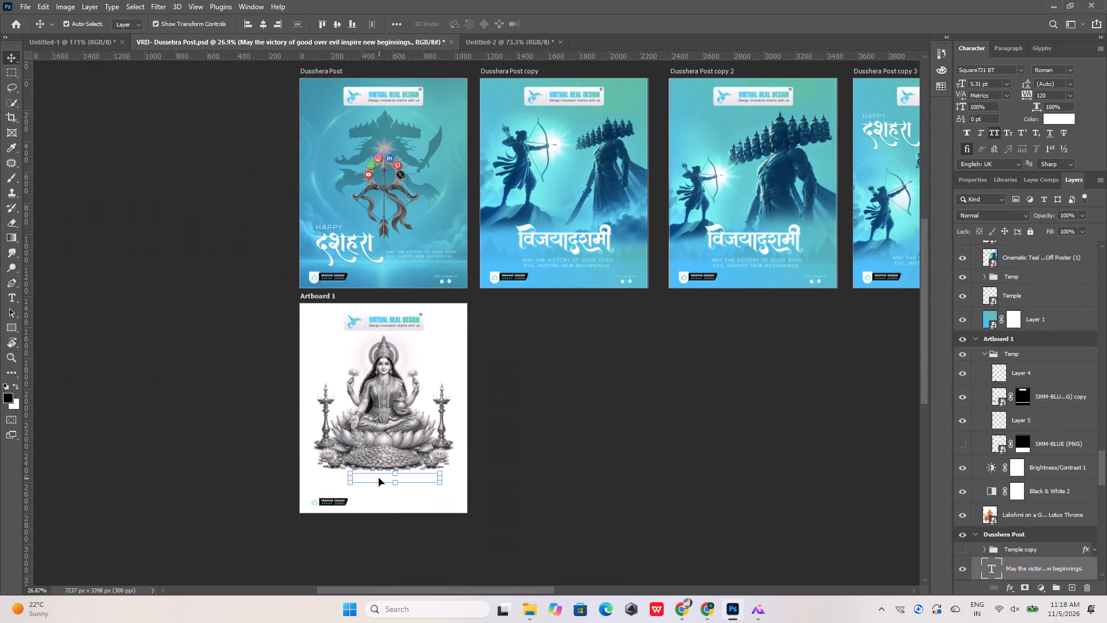
Open the copied tagline text below the coin pile on Artboard 1 for editing.
alt+scroll(380, 483, up, 16)
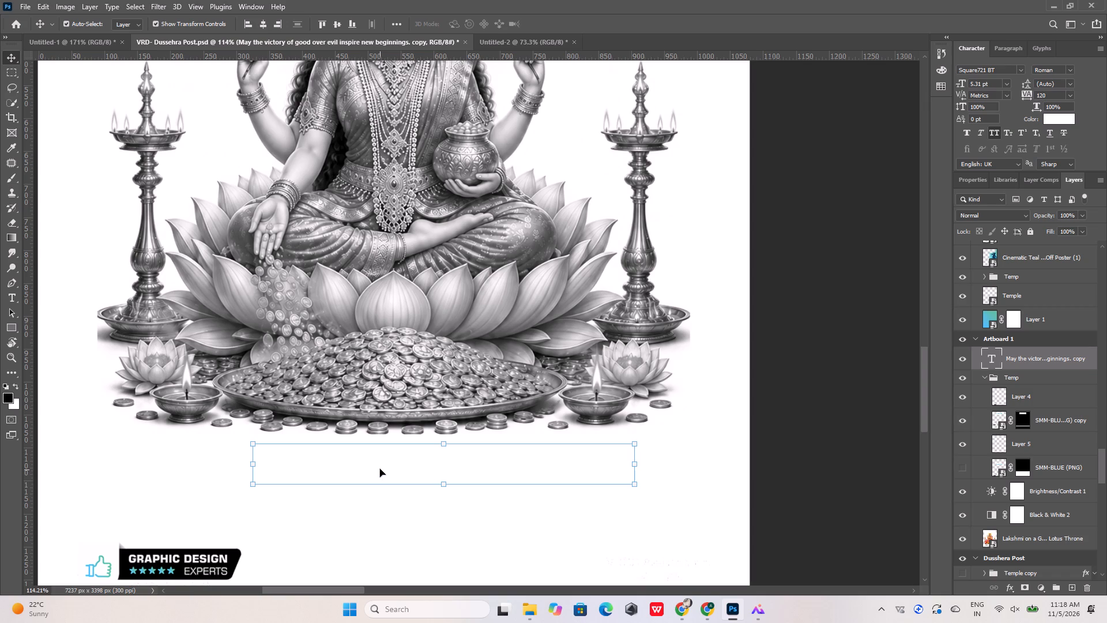
double_click(380, 469)
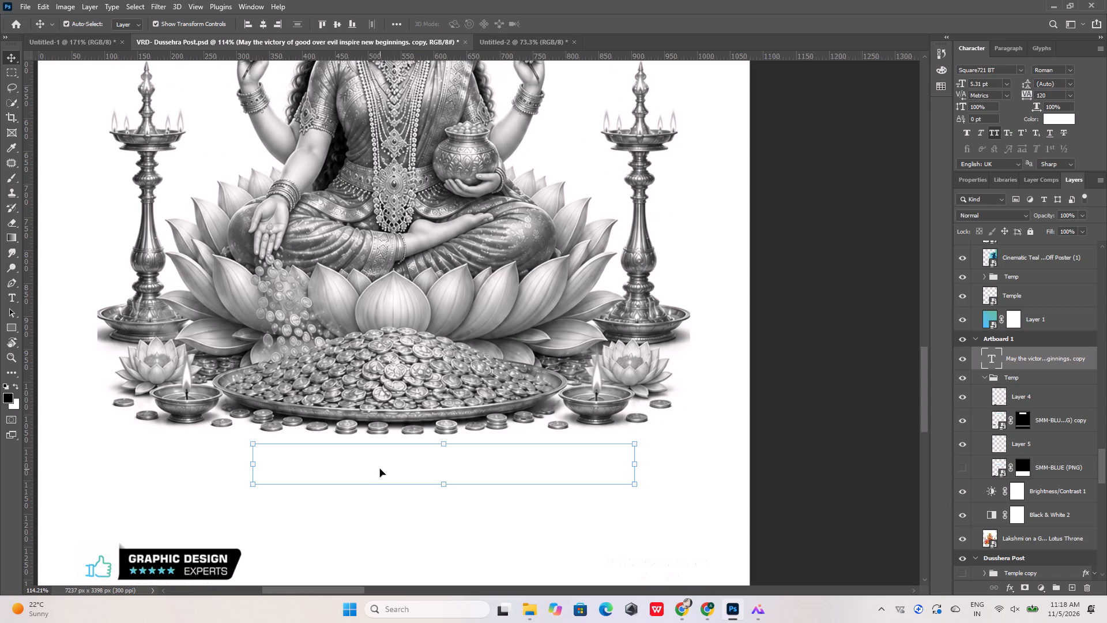
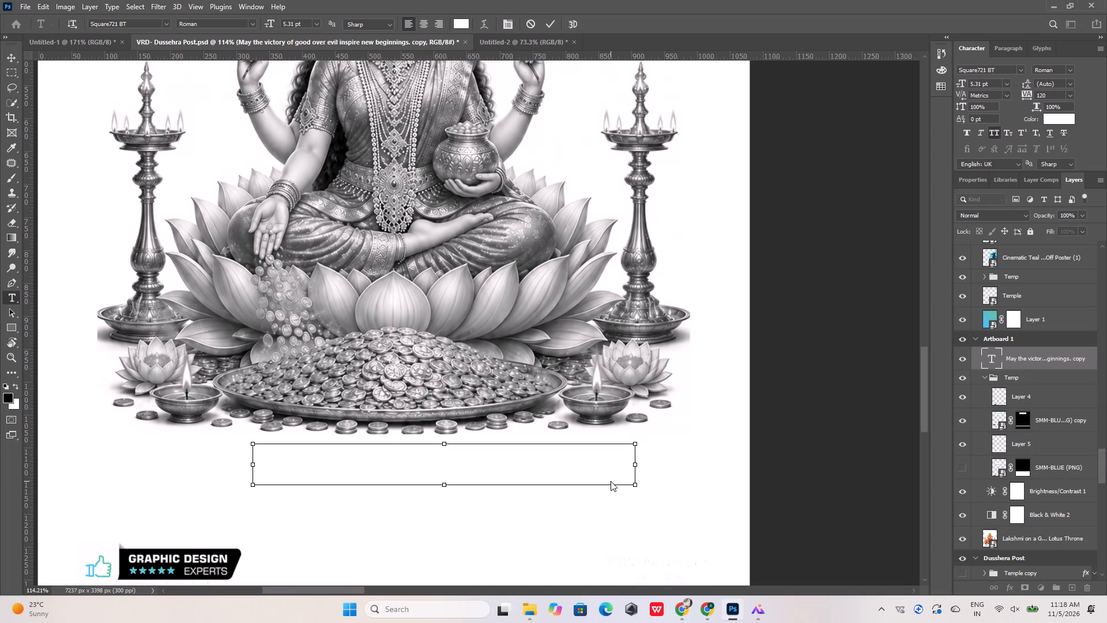
Undo the last text edit and delete the copied tagline layer from Artboard 1.
key(ctrl+z)
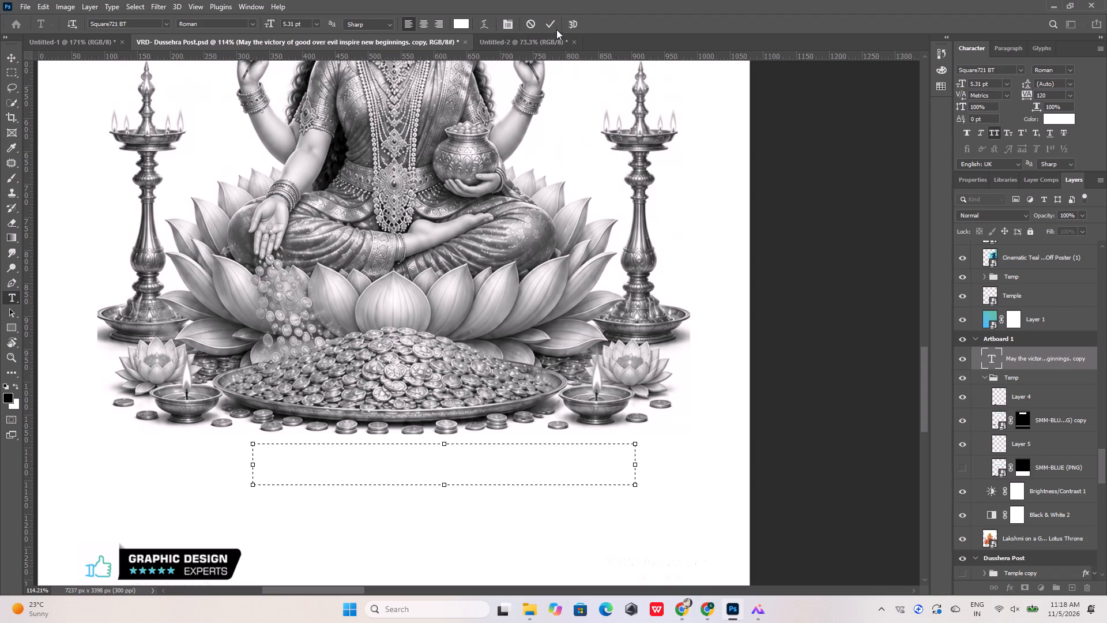
click(555, 24)
key(Delete)
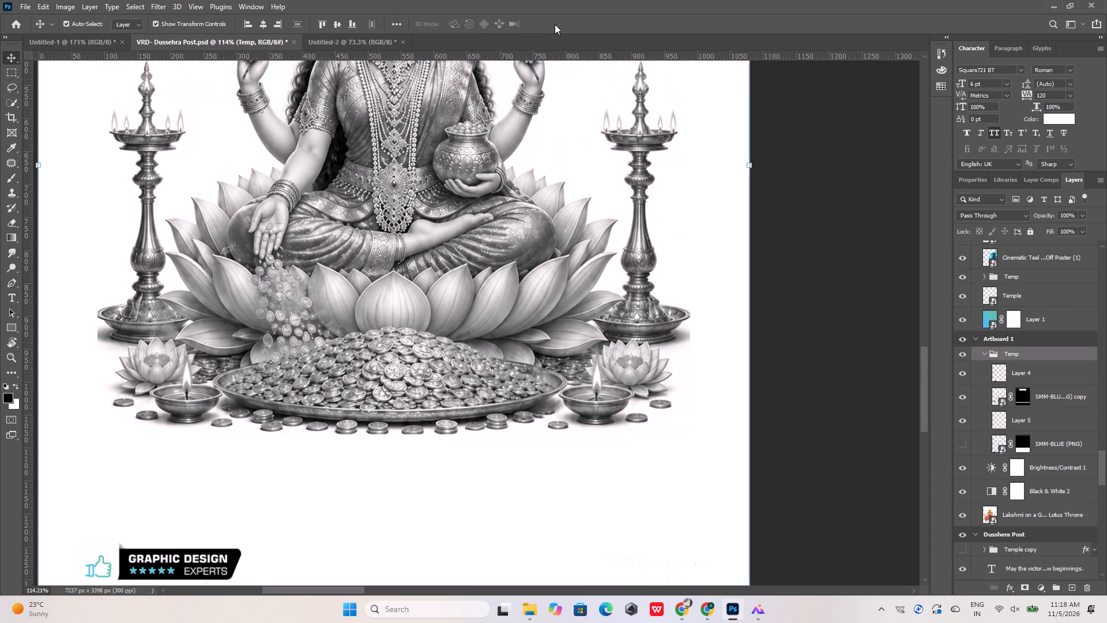
Copy the font name used by the "May the victory of good over evil inspire new beginnings." text in Dusshera Post.
alt+scroll(421, 238, down, 18)
alt+scroll(408, 87, up, 7)
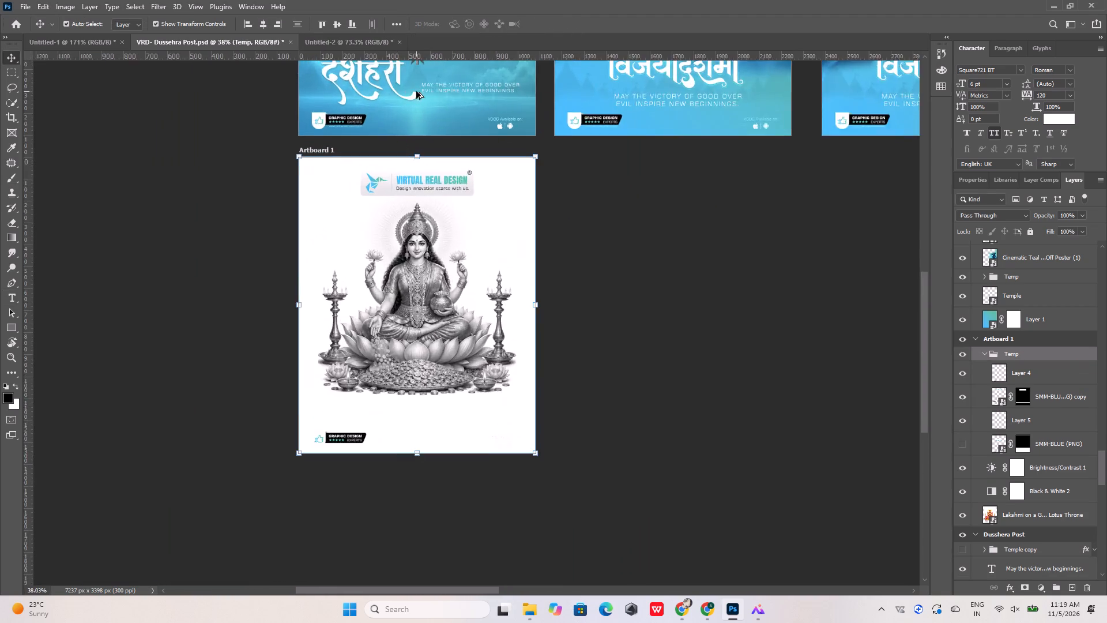
alt+scroll(416, 91, up, 14)
click(483, 73)
double_click(483, 73)
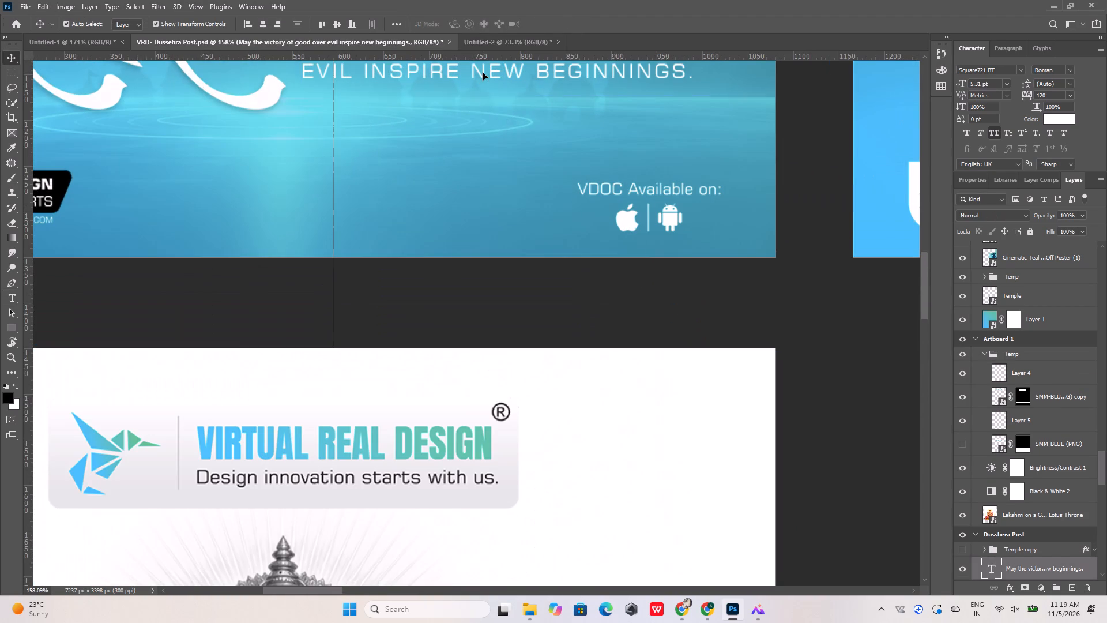
click(999, 69)
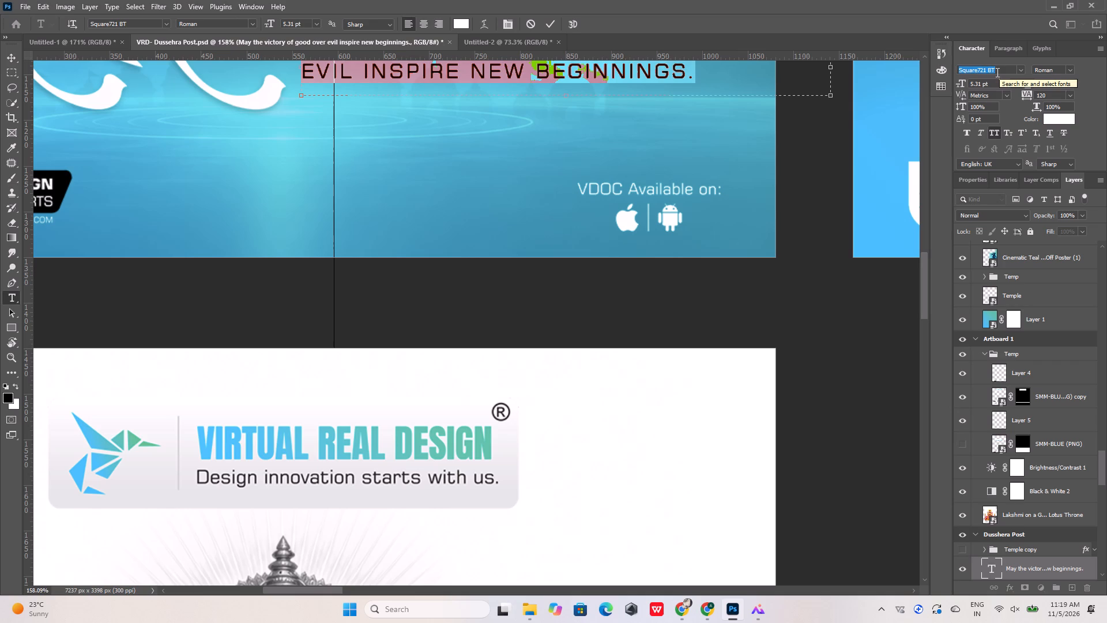
key(ctrl+c)
alt+scroll(397, 195, down, 3)
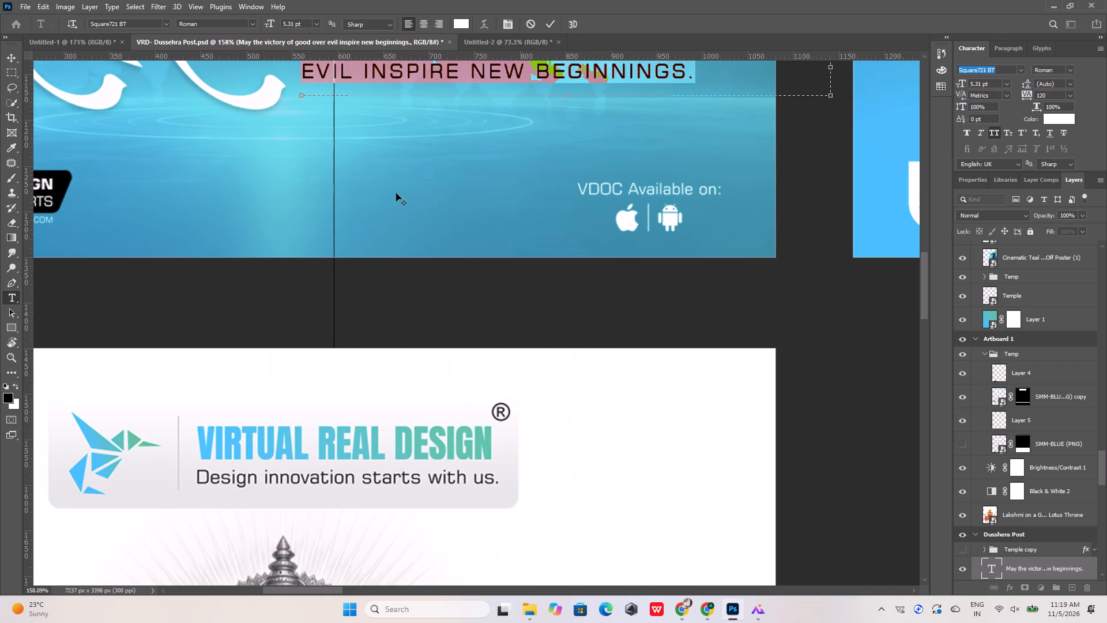
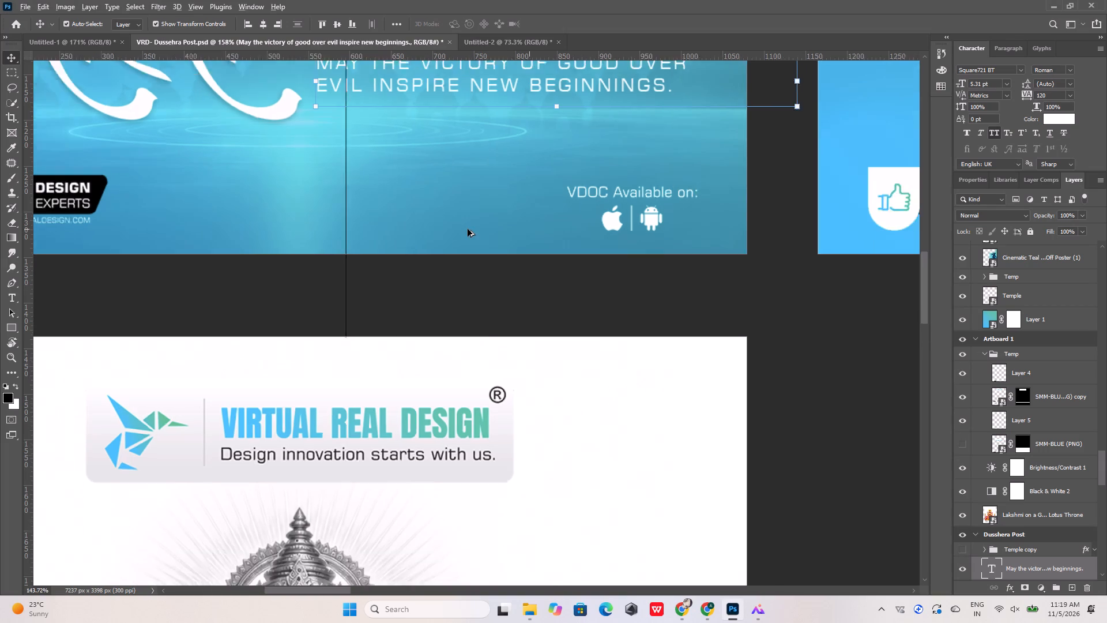
Add a text layer containing the copied font name "Square721 BT" below the Lakshmi image on Artboard 1.
alt+scroll(468, 229, down, 18)
alt+scroll(420, 412, up, 11)
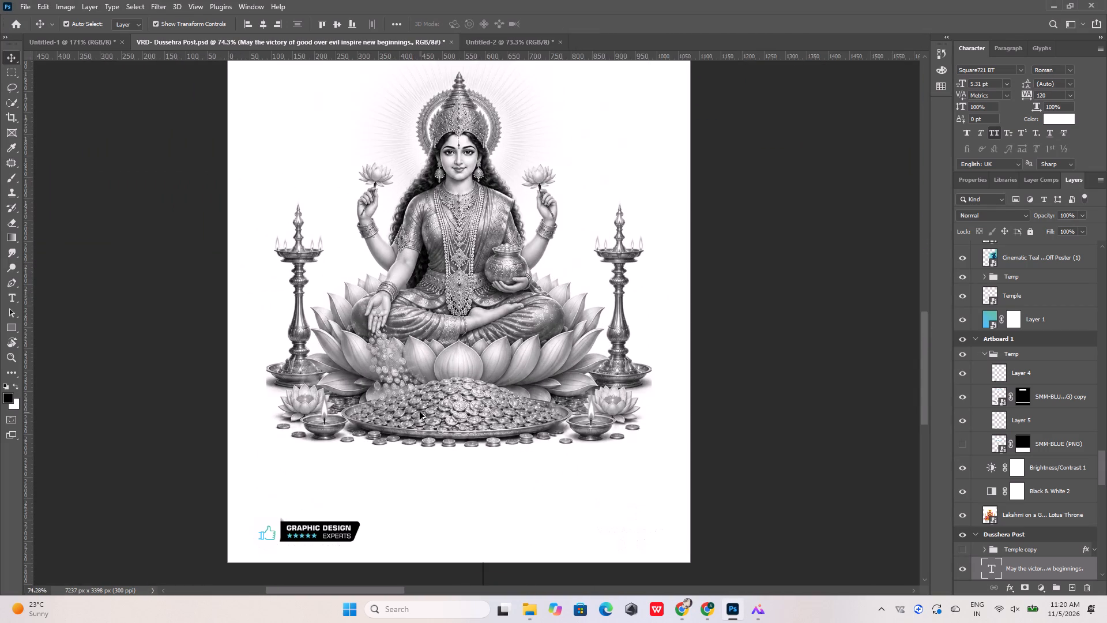
alt+scroll(421, 392, down, 4)
key(t)
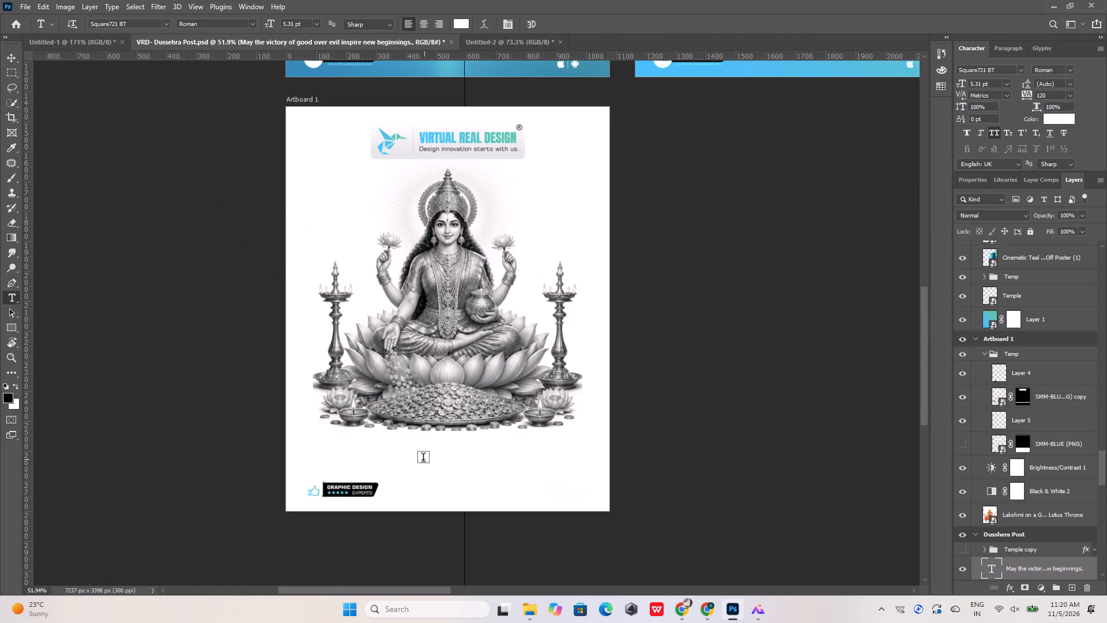
click(421, 459)
key(ctrl+v)
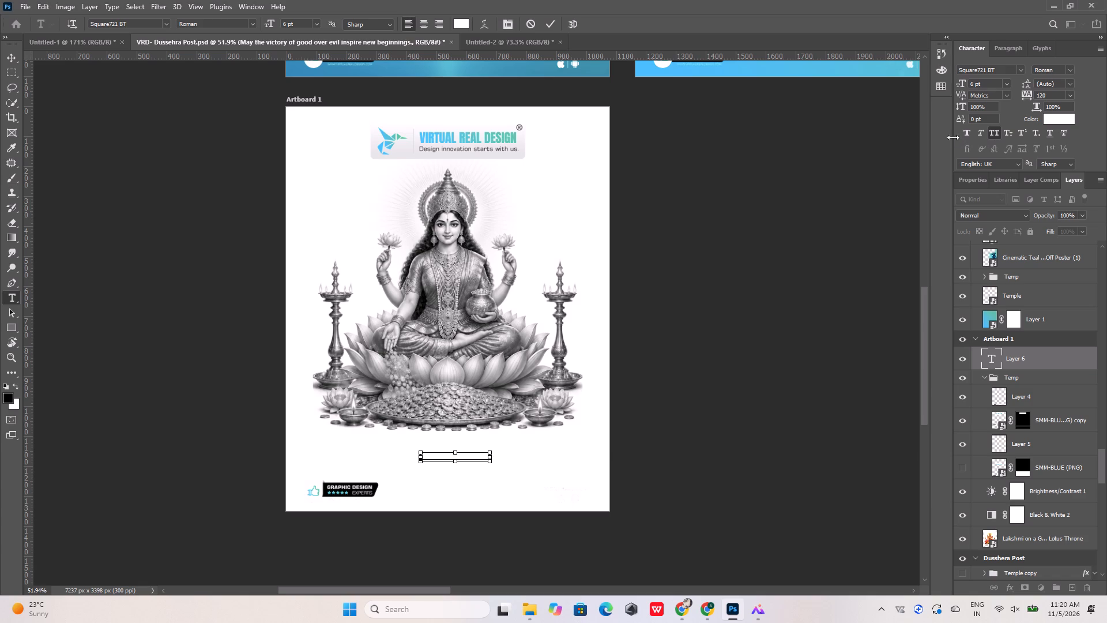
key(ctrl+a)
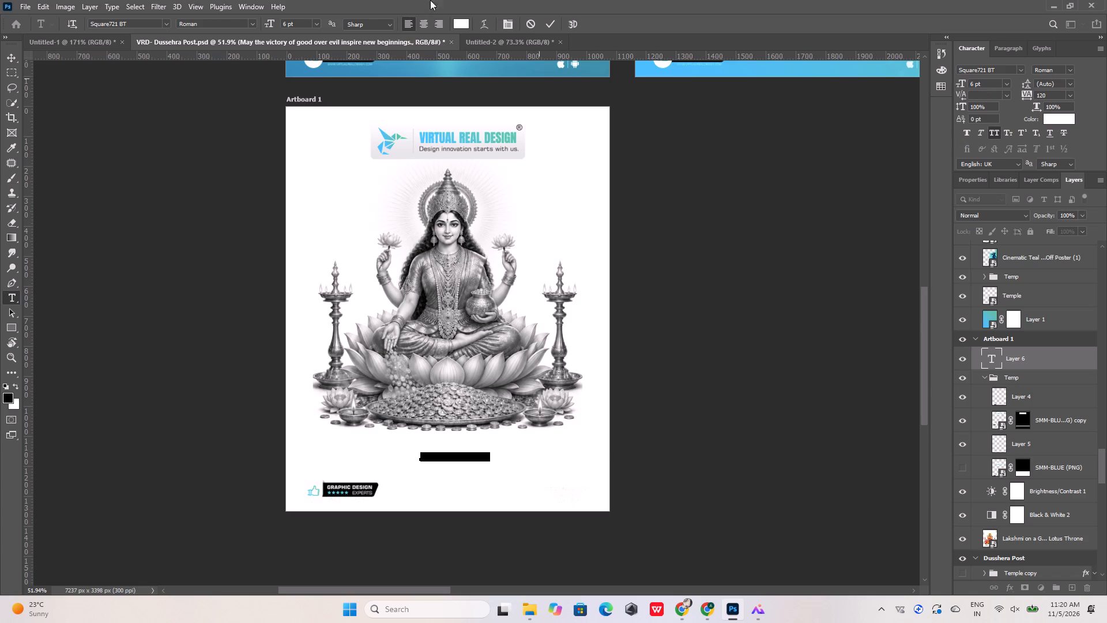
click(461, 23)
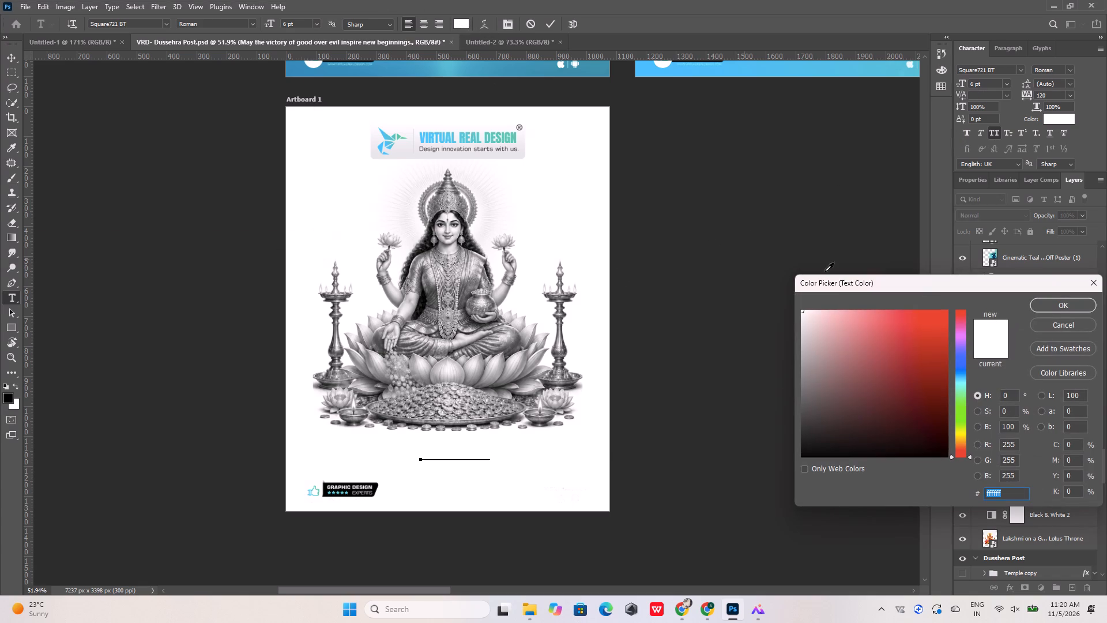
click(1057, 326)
Place the Dhanteras WhatsApp Image (10.57.39 AM) from Downloads into the Dussehra Post document on Artboard 2, beside Artboard 1.
click(532, 607)
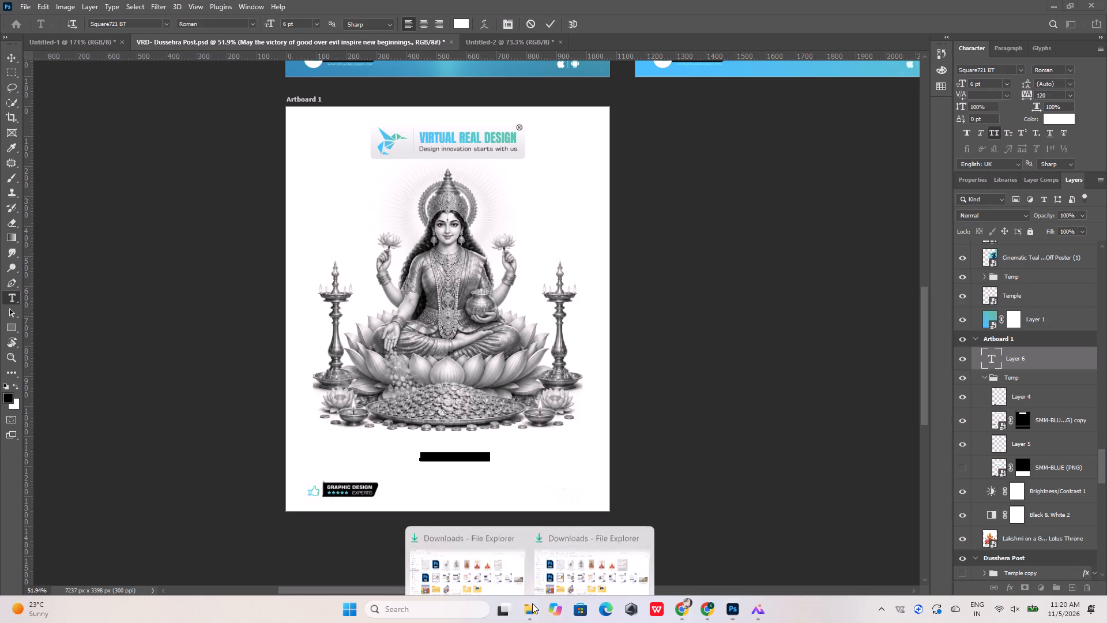
click(566, 553)
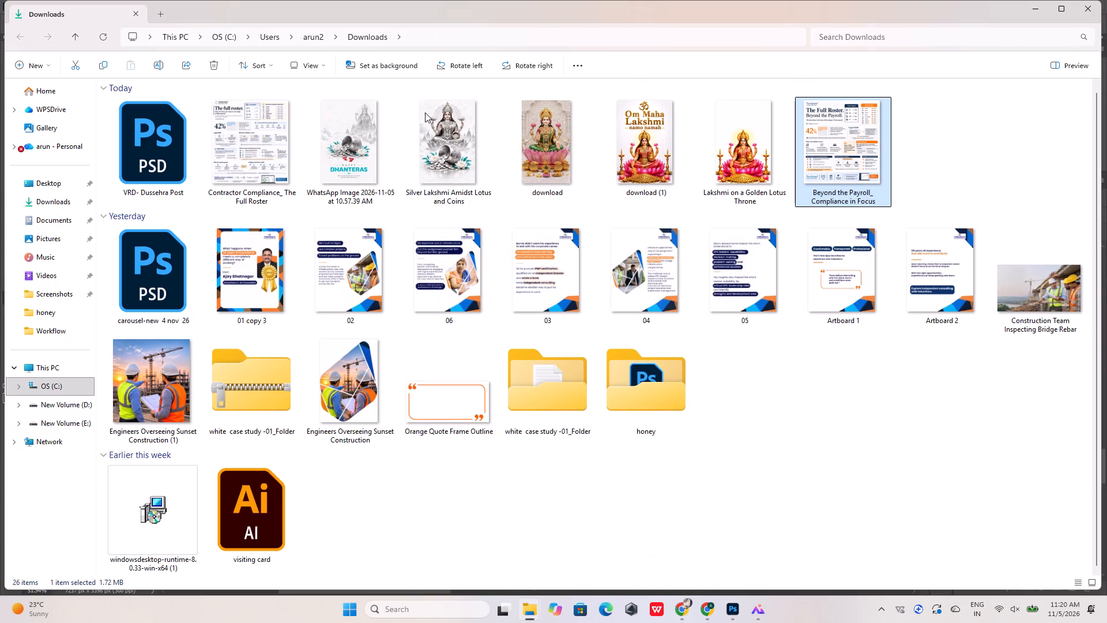
click(455, 121)
click(370, 131)
drag(353, 117, 737, 545)
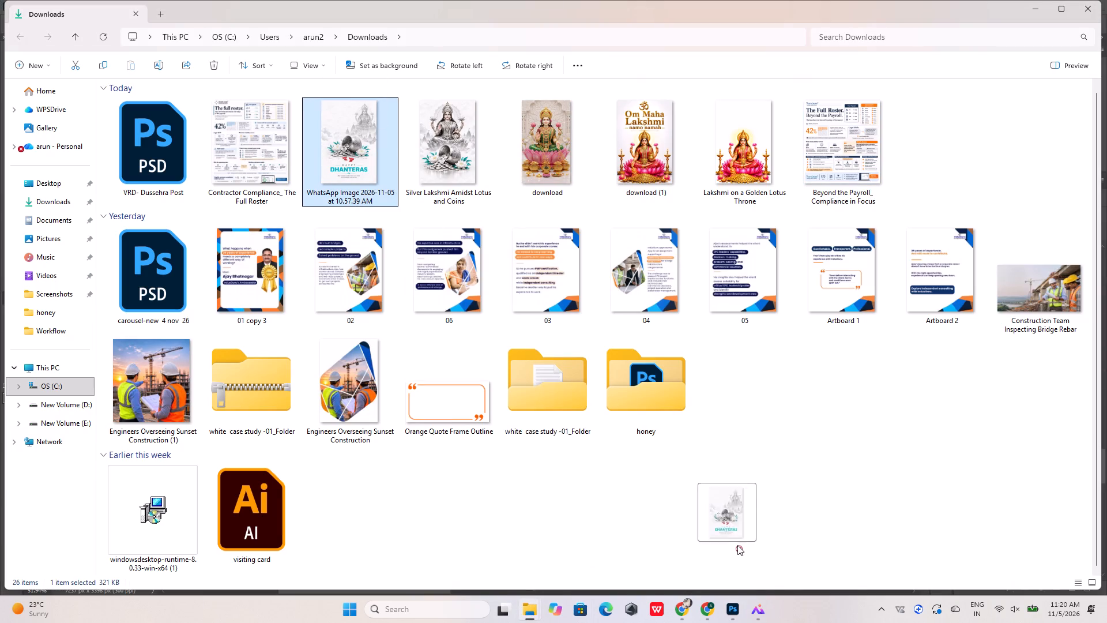
drag(737, 545, 745, 306)
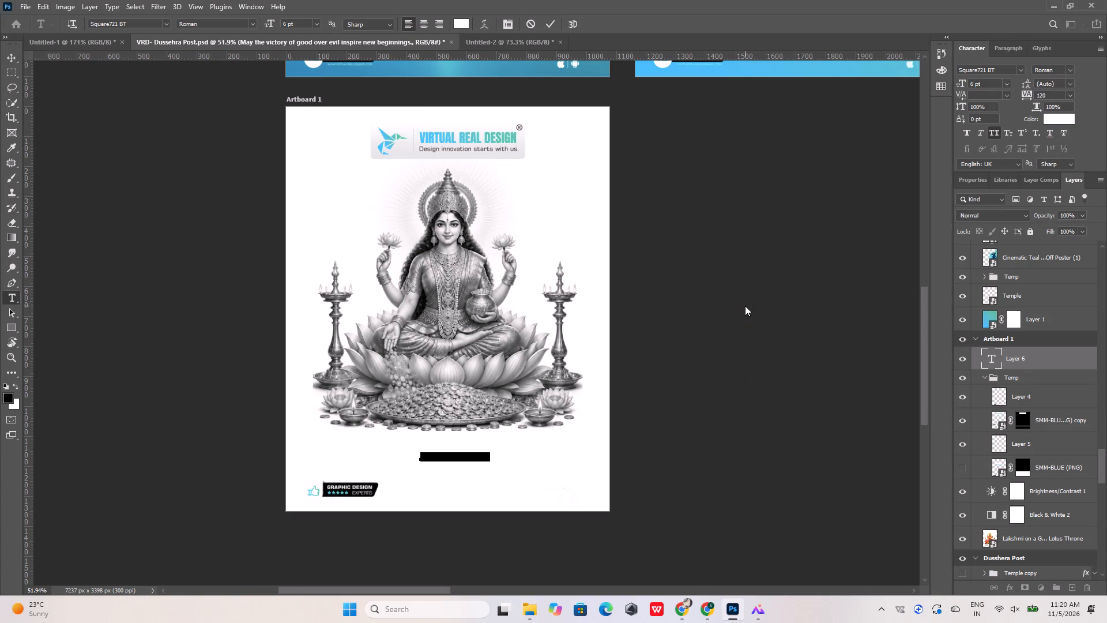
Commit the "Square721 BT" text layer on Artboard 1.
click(546, 25)
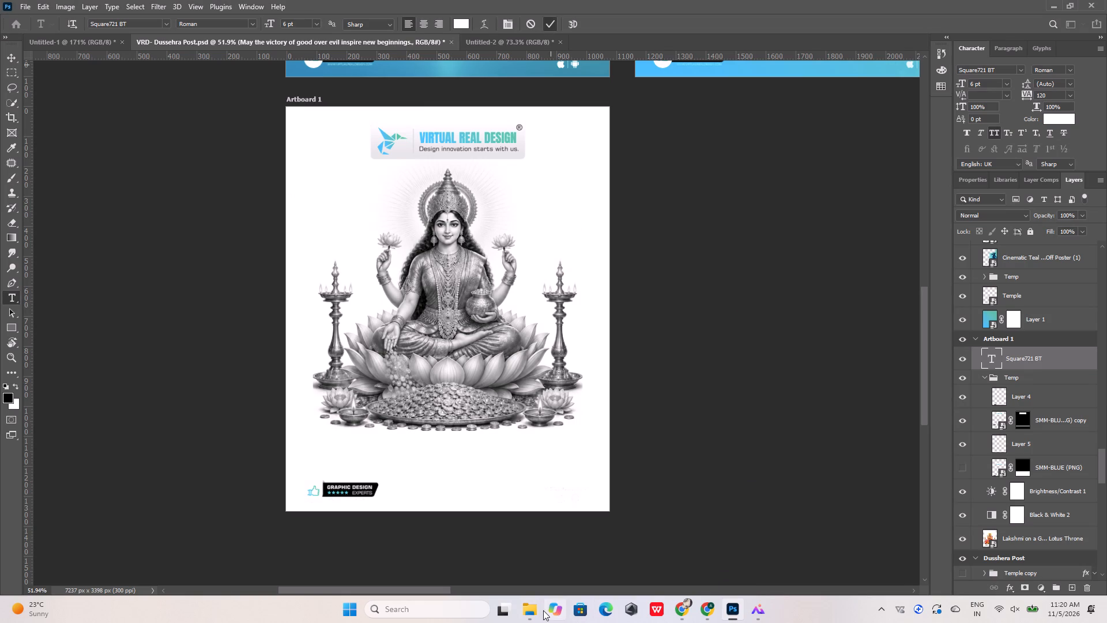
Place the Dhanteras WhatsApp Image (10.57.39 AM) from Downloads into the Dussehra Post document, over the lower part of Artboard 1.
click(541, 609)
click(581, 549)
drag(352, 149, 741, 544)
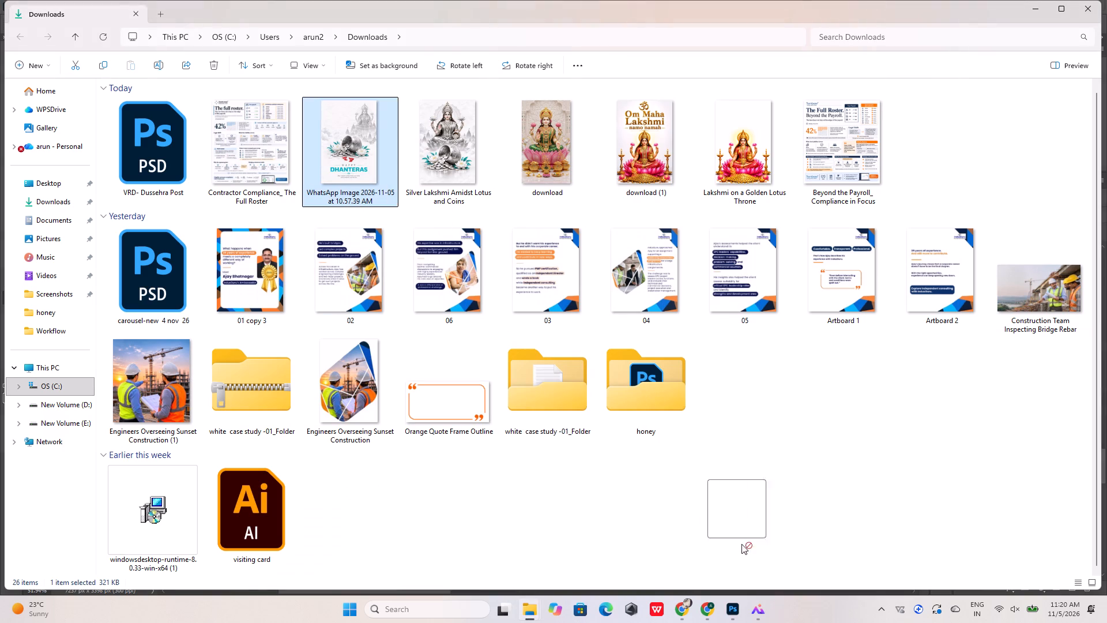
drag(741, 544, 743, 264)
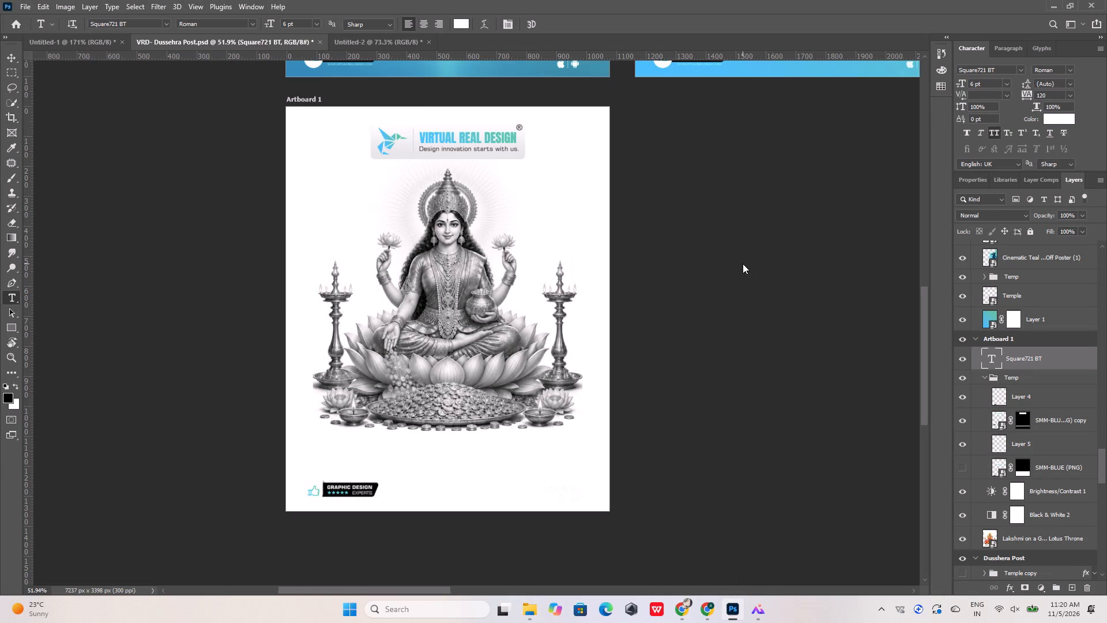
alt+scroll(366, 220, down, 10)
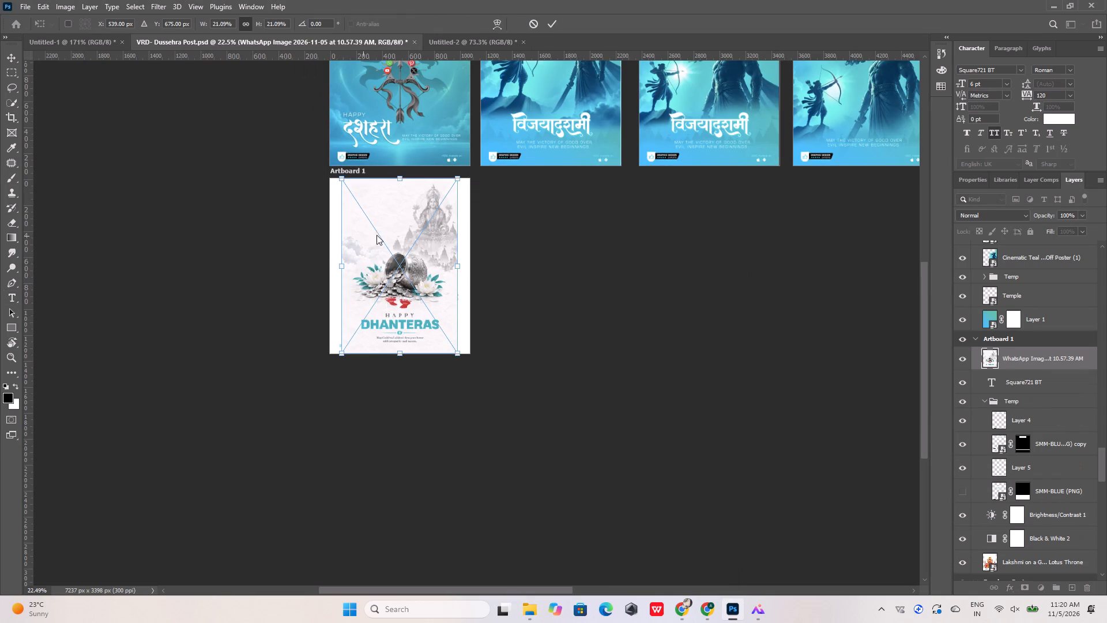
drag(402, 232, 374, 286)
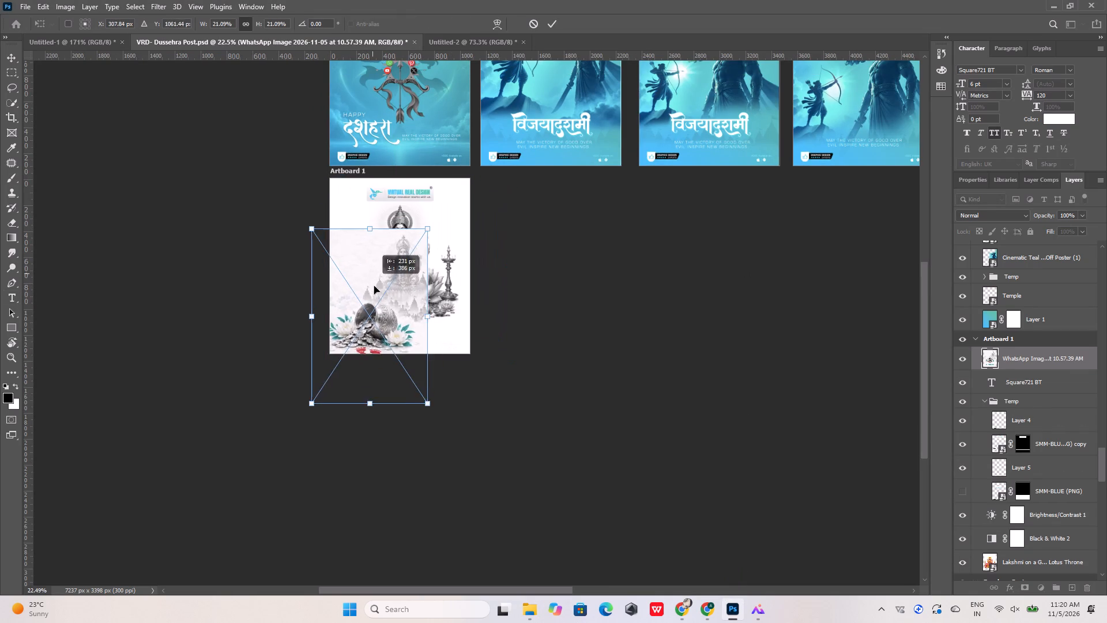
drag(374, 286, 389, 291)
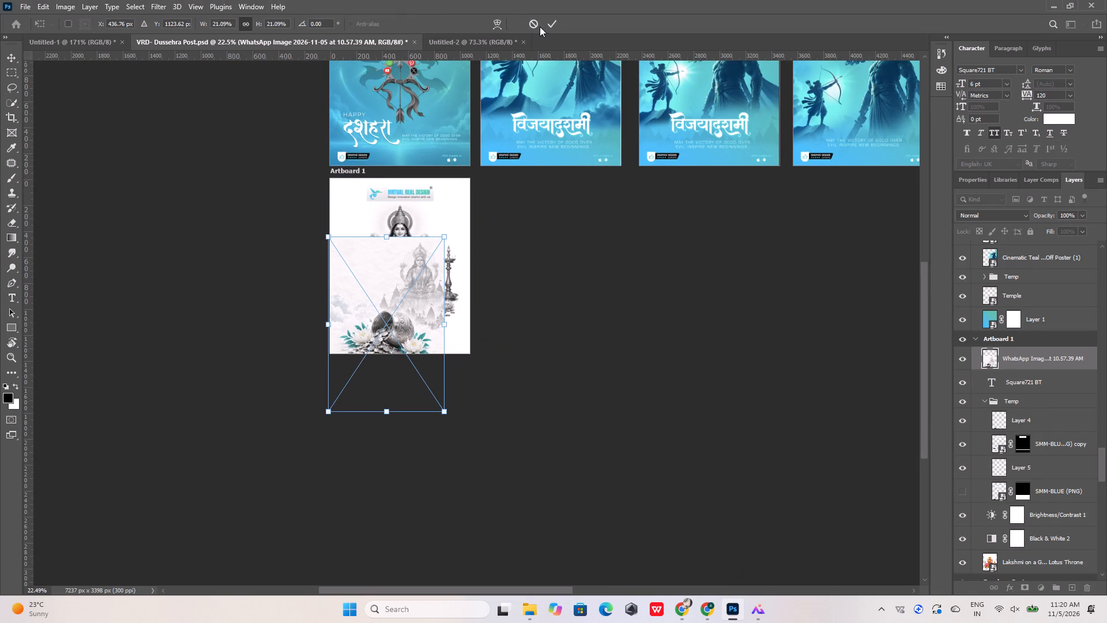
click(547, 25)
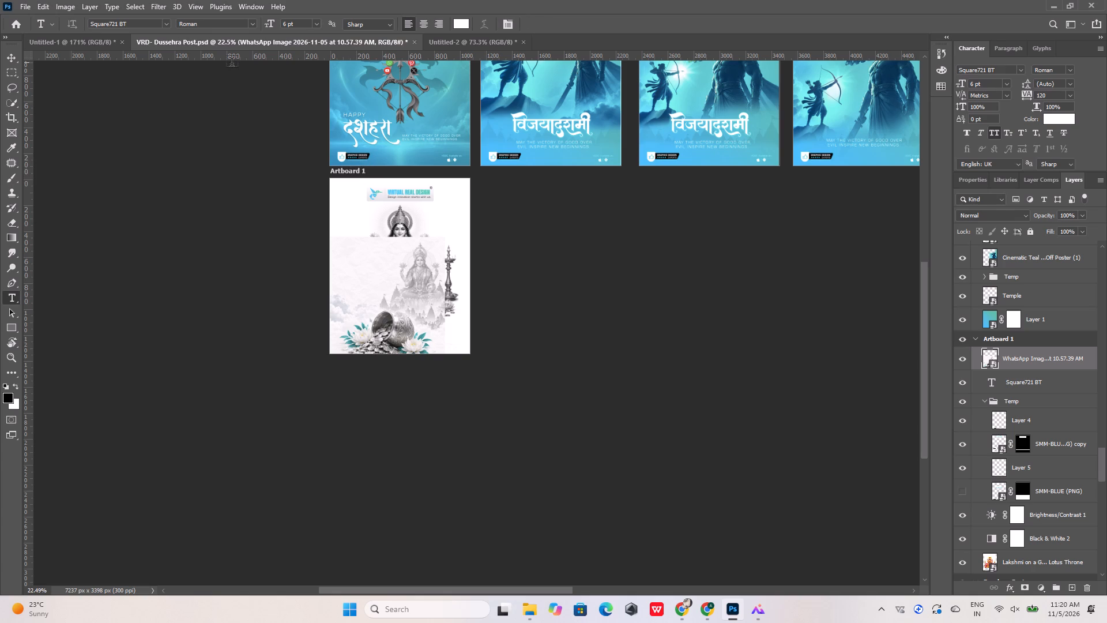
Add a blank 1080 × 1350 px artboard directly beside Artboard 1.
click(6, 57)
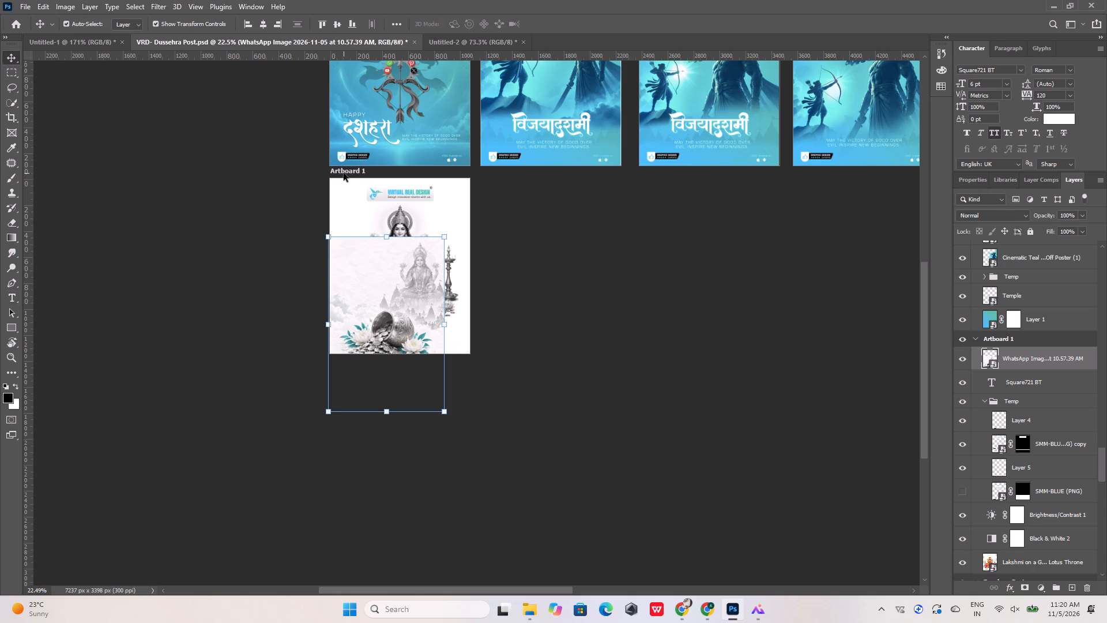
click(344, 173)
click(495, 269)
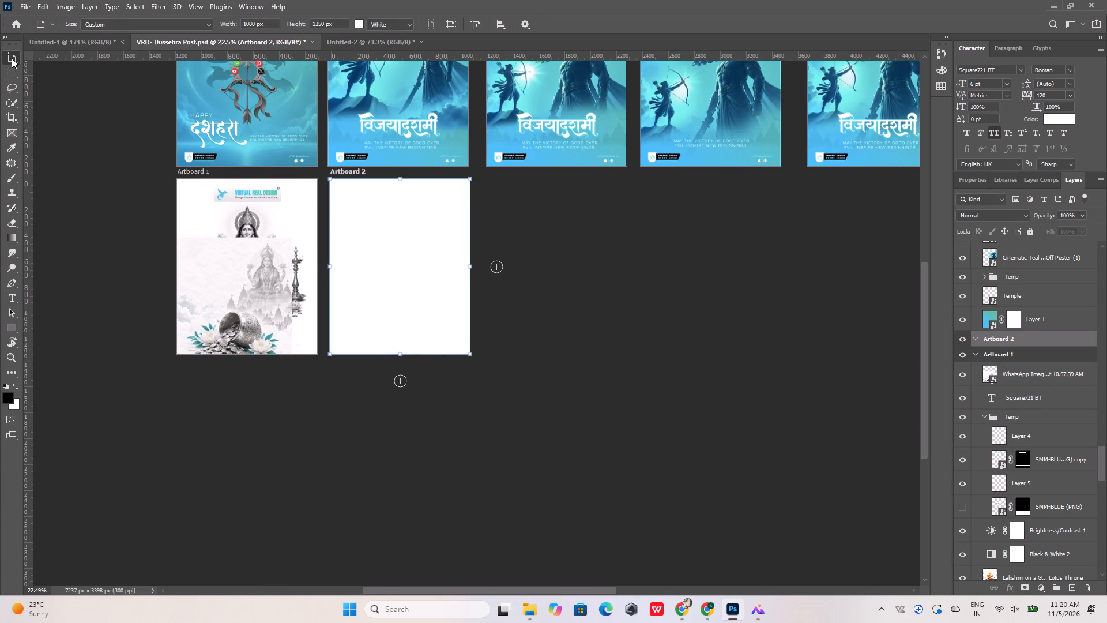
Move the placed Dhanteras reference image from Artboard 1 onto Artboard 2, roughly centred, and deselect it.
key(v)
click(242, 280)
drag(249, 287, 352, 243)
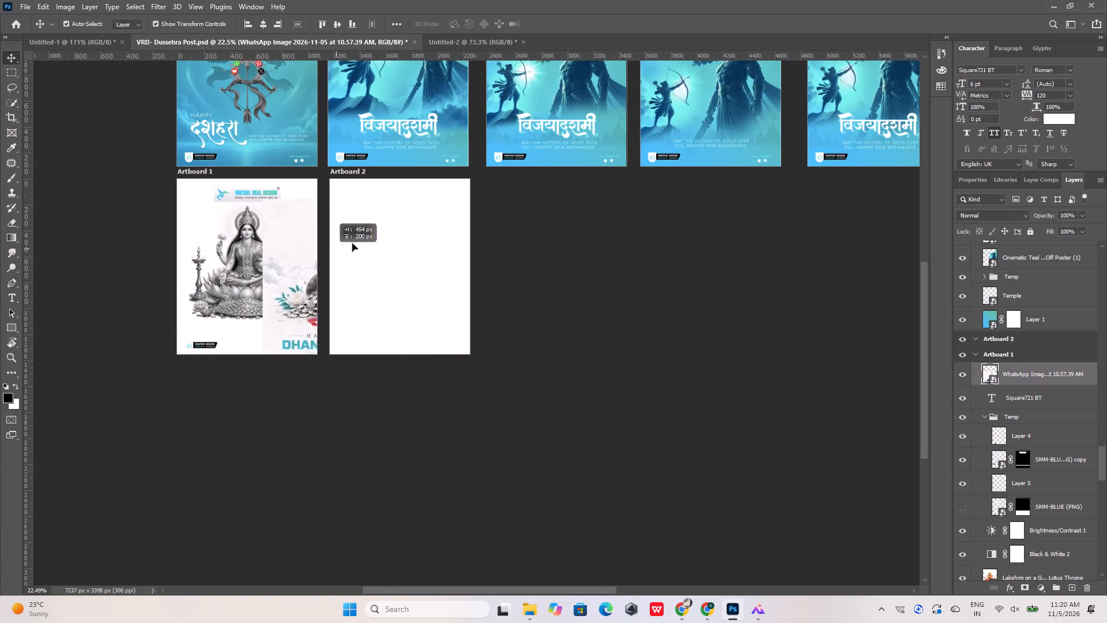
drag(352, 243, 416, 229)
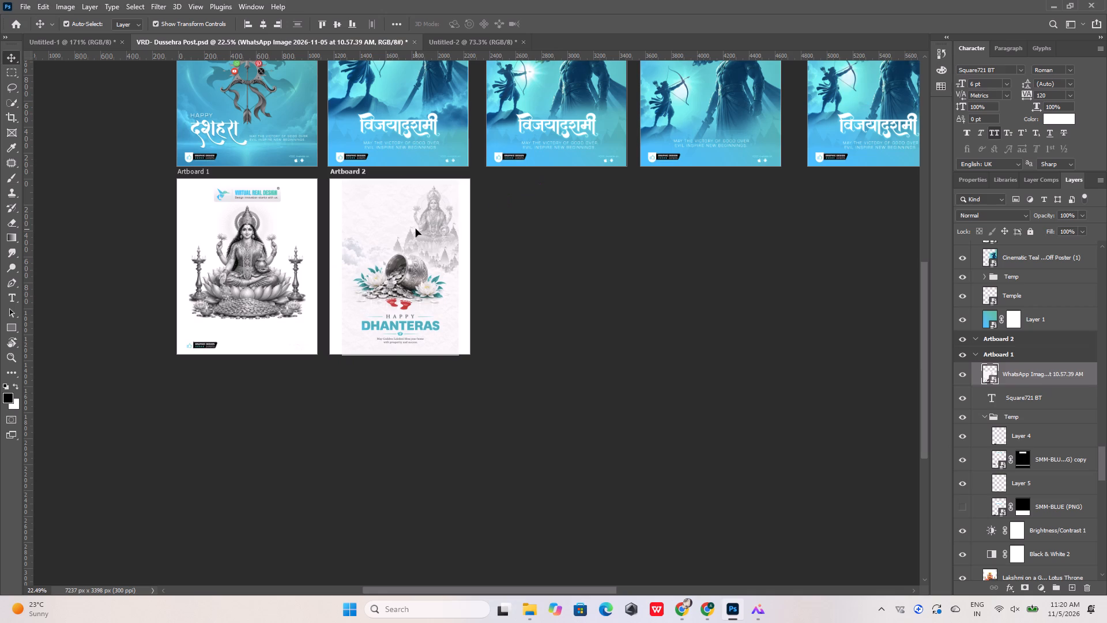
click(502, 260)
alt+scroll(190, 324, up, 10)
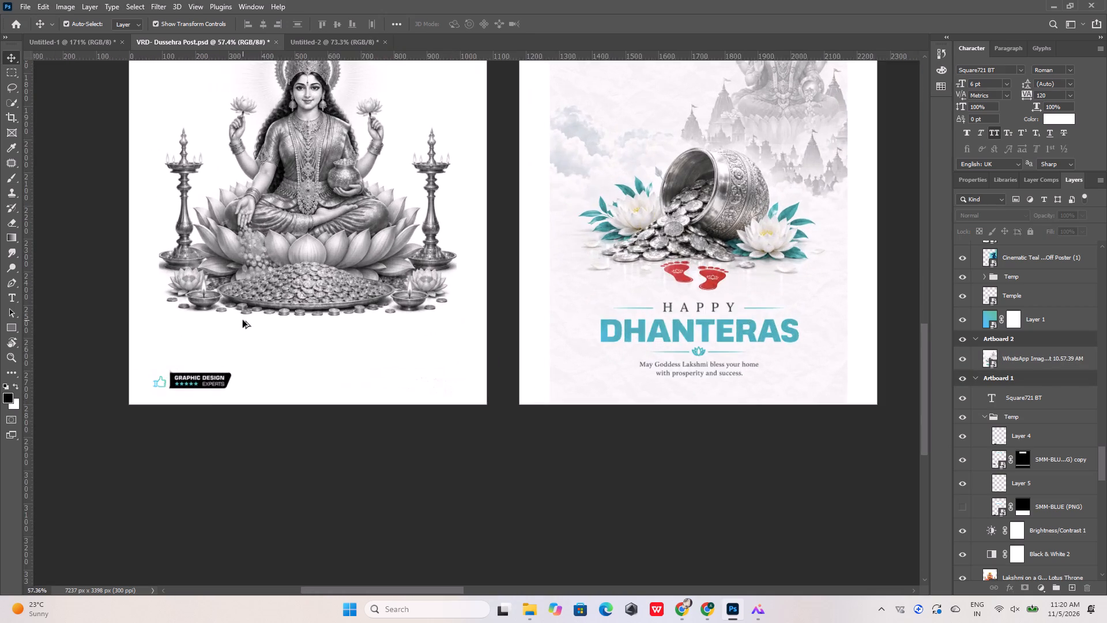
Replace the contents of the "Square721 BT" text layer below the Lakshmi image on Artboard 1 with the copied text.
alt+scroll(244, 320, up, 5)
alt+scroll(261, 362, down, 3)
click(317, 350)
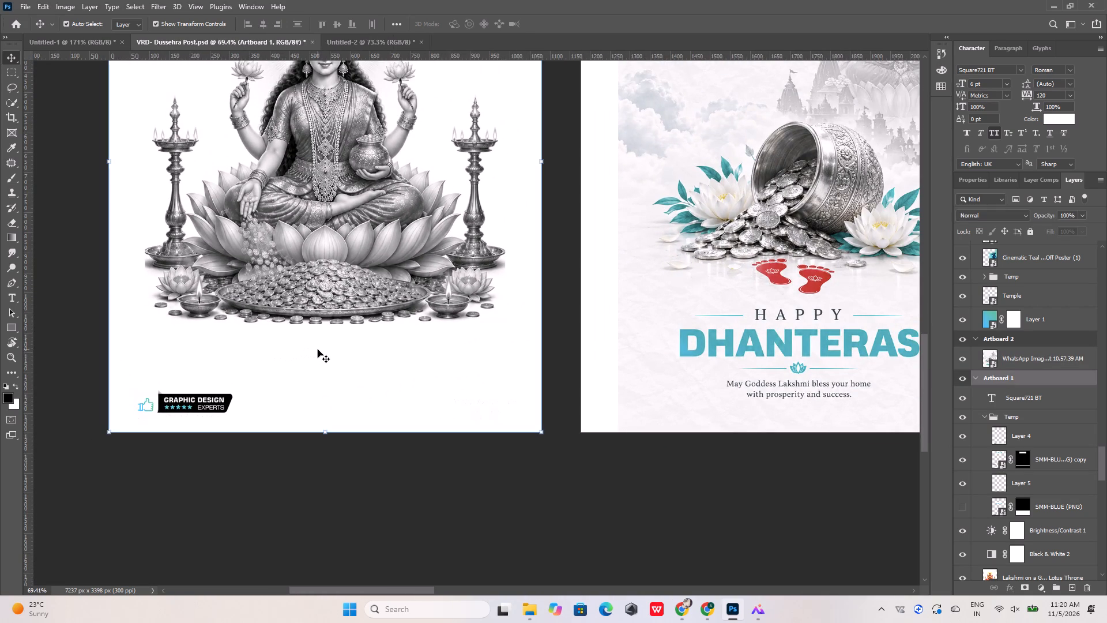
click(334, 356)
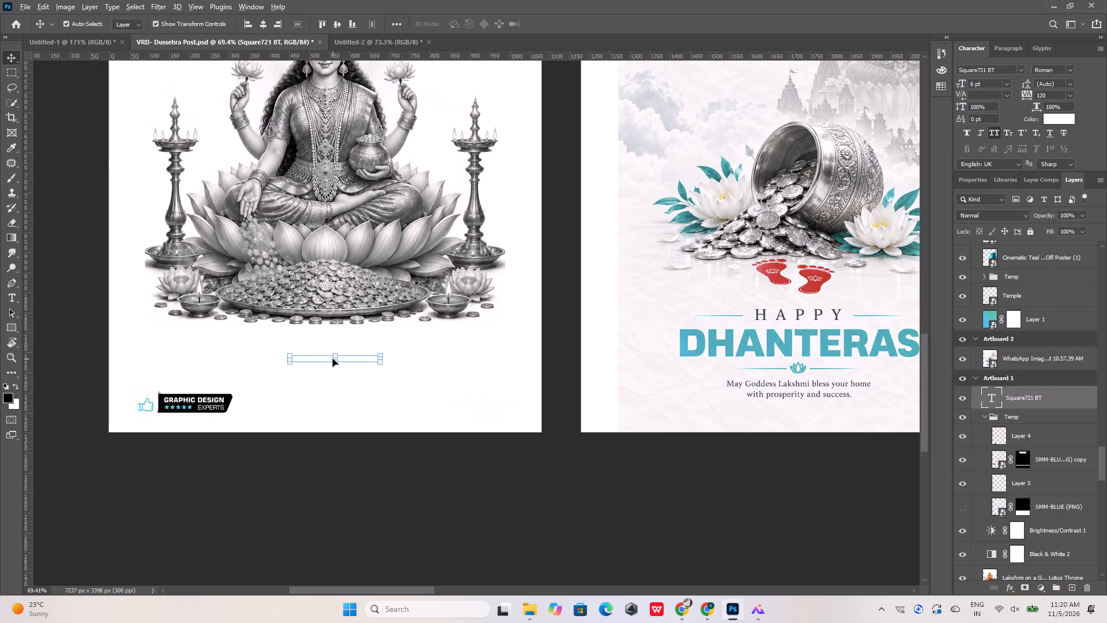
alt+scroll(328, 362, up, 12)
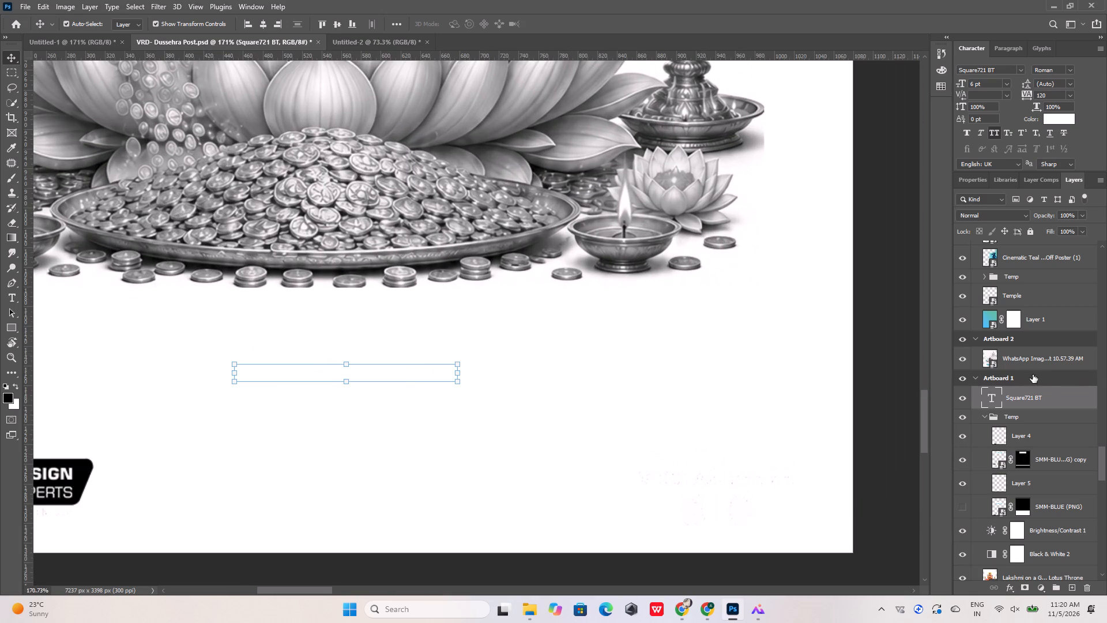
double_click(433, 375)
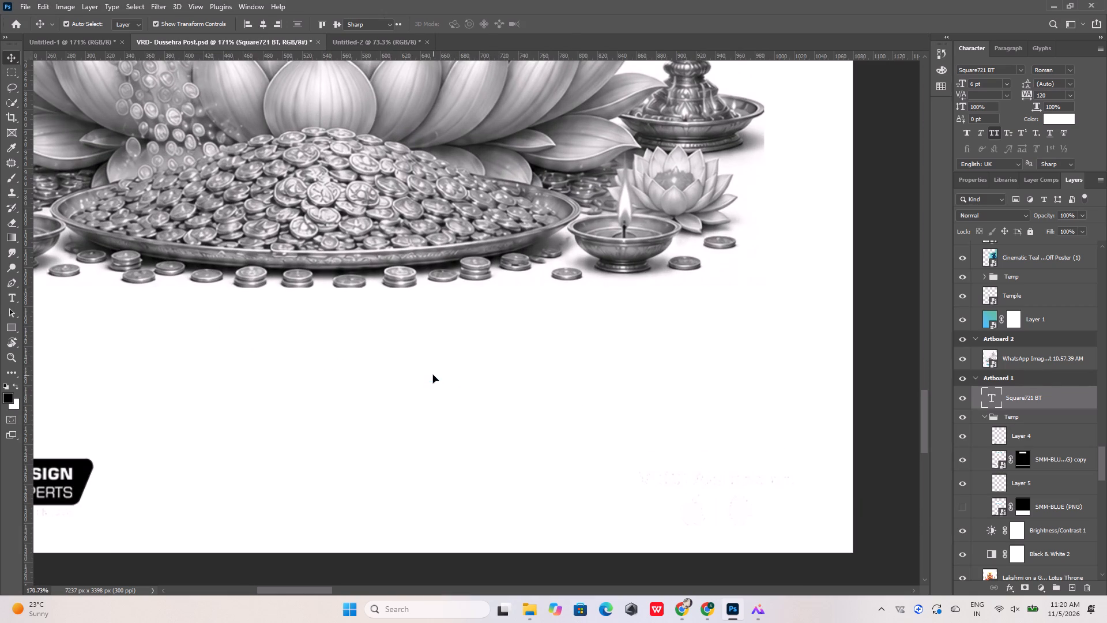
key(ctrl+v)
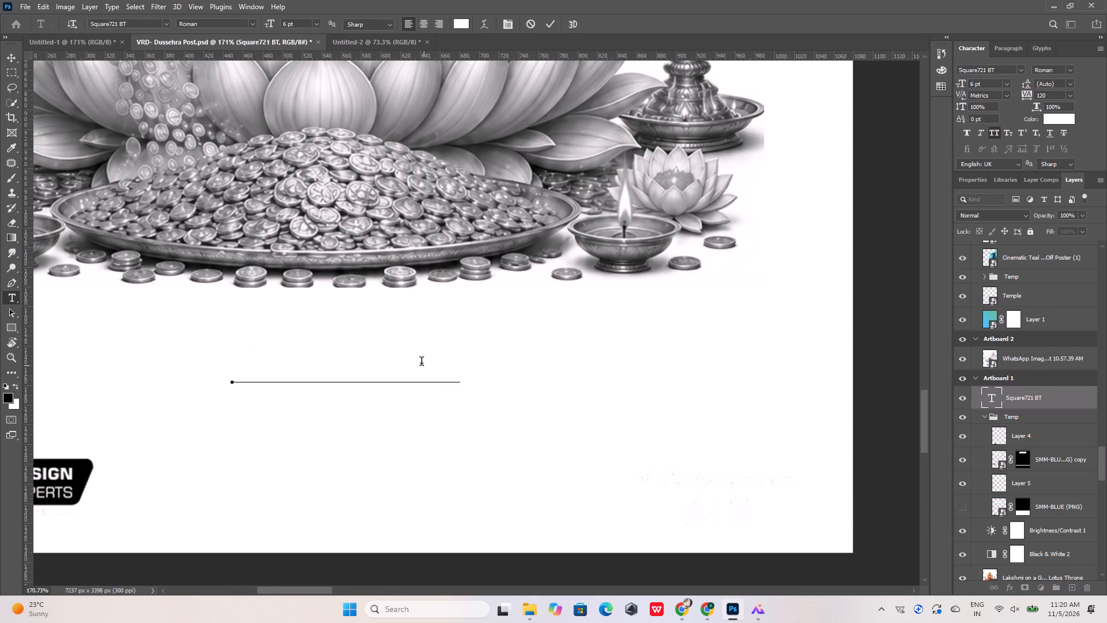
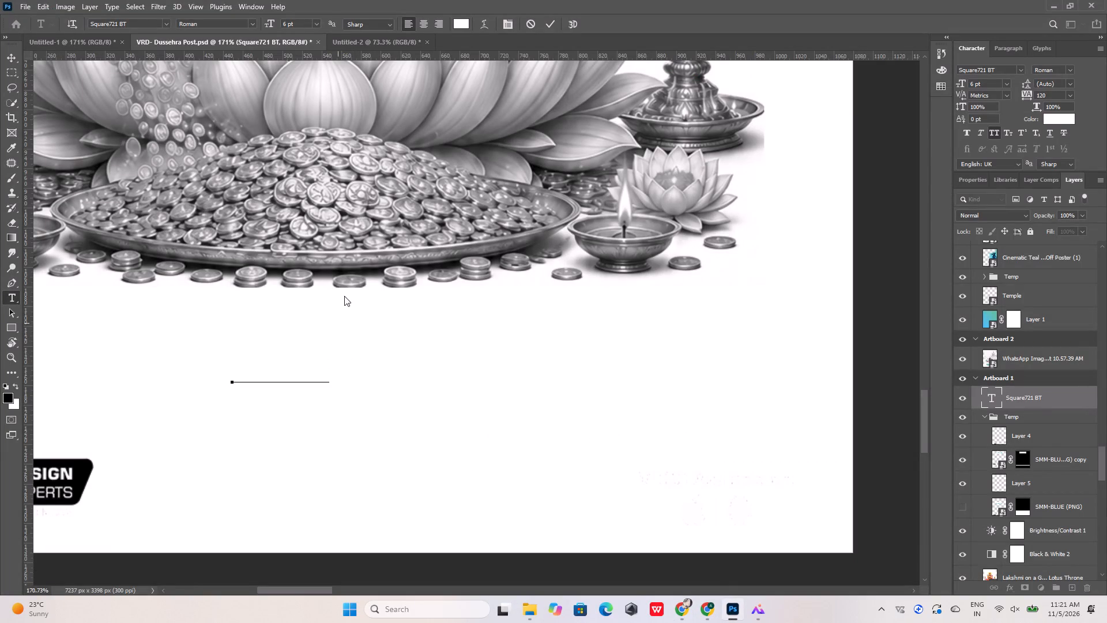
Set the colour of the text below the Lakshmi image on Artboard 1 to black (000000).
key(ctrl+a)
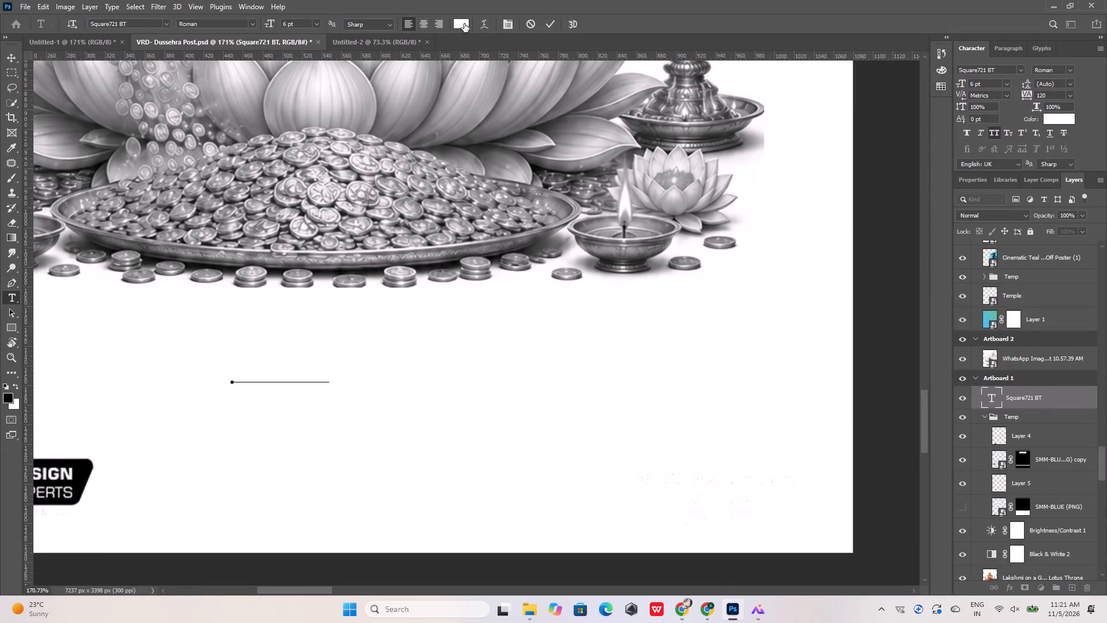
key(ctrl+a)
click(464, 24)
drag(865, 401, 797, 463)
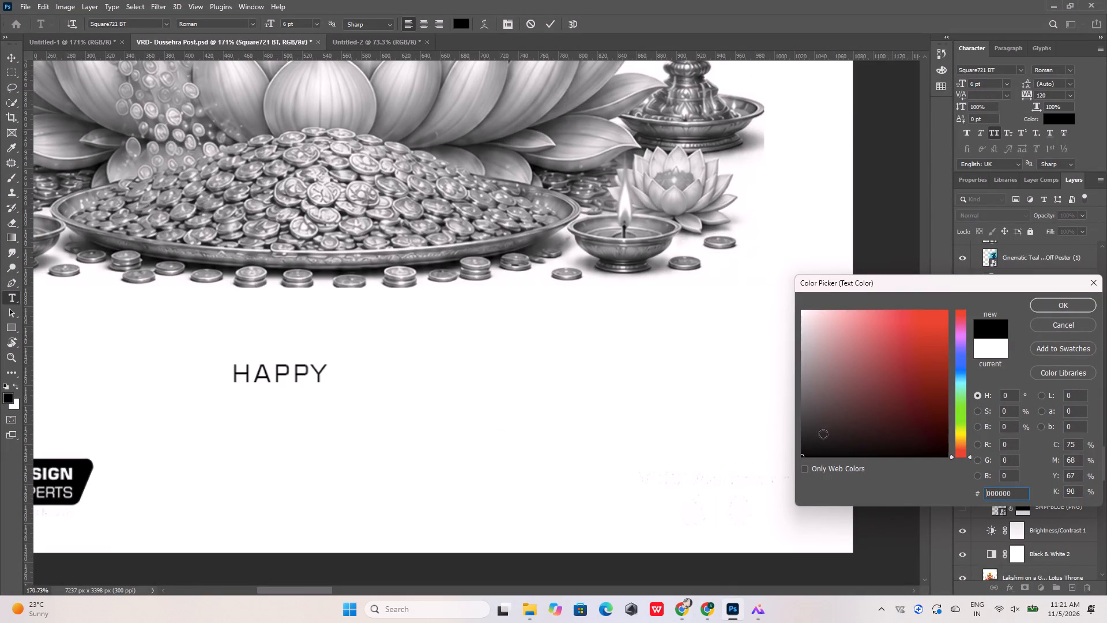
click(1062, 305)
click(552, 25)
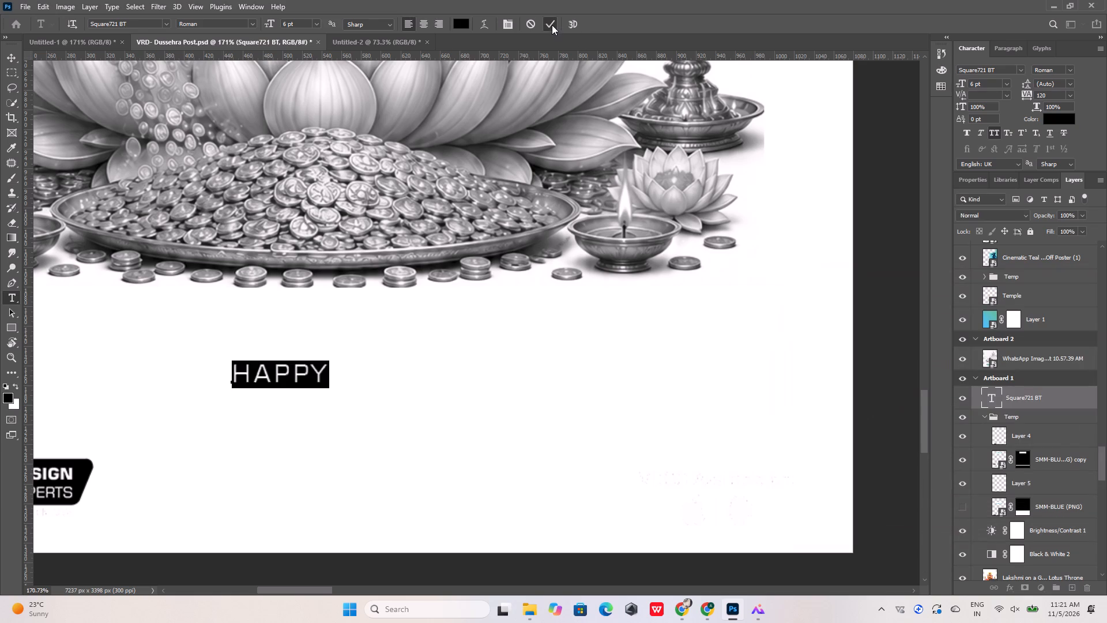
Move the "HAPPY" text up 20 px and centre it horizontally on Artboard 1.
click(551, 147)
alt+scroll(558, 168, down, 9)
alt+scroll(569, 275, down, 7)
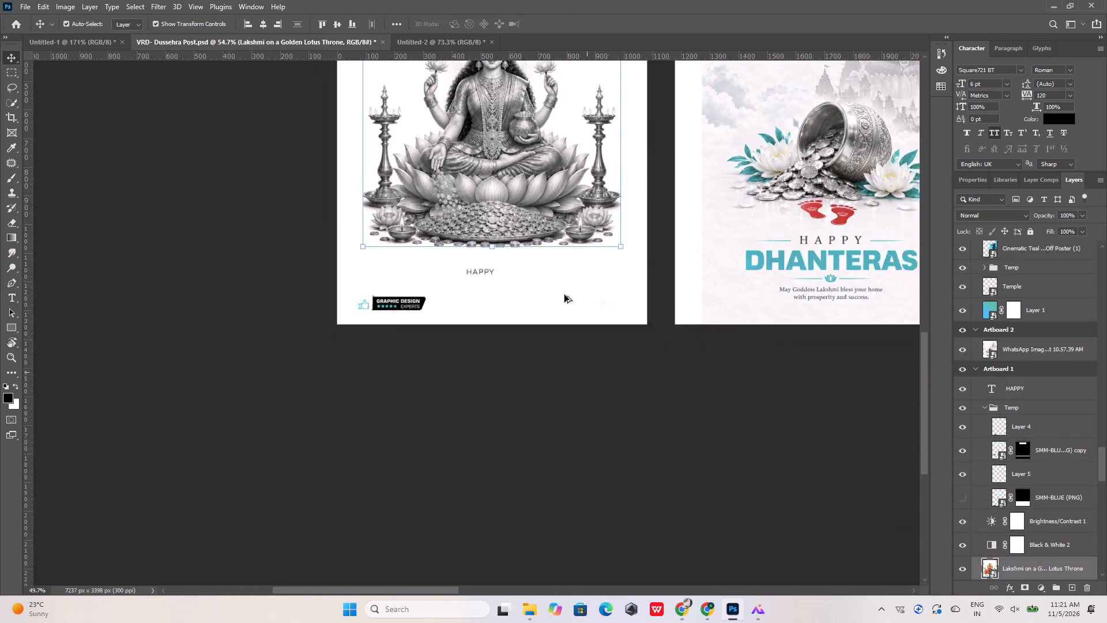
alt+scroll(564, 295, down, 2)
alt+scroll(507, 295, up, 15)
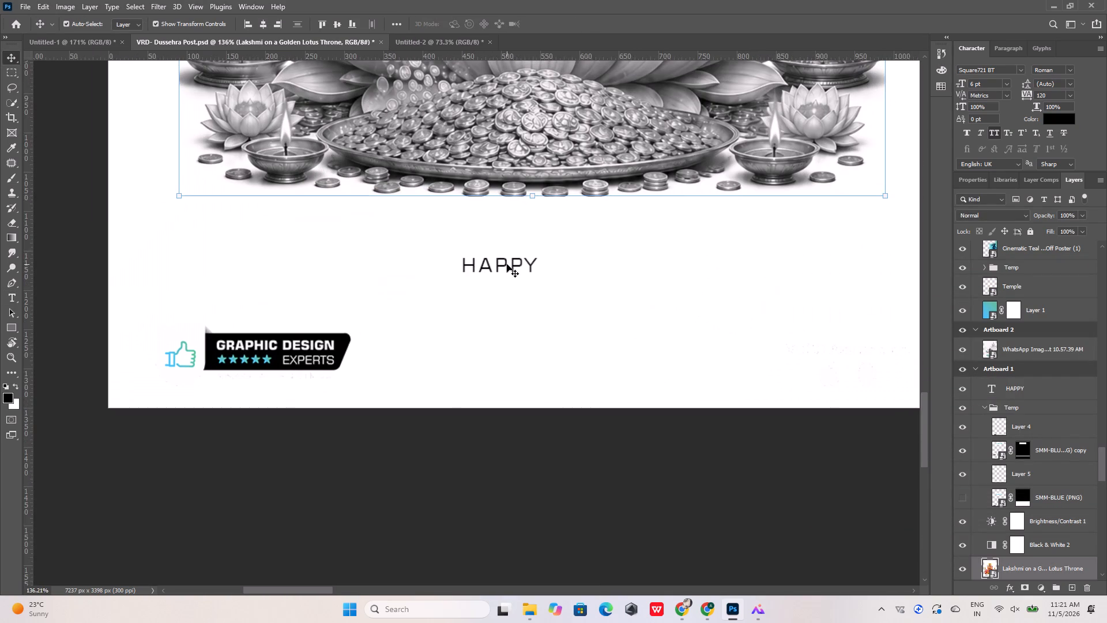
click(508, 261)
key(shift+Up)
key(shift+Up)
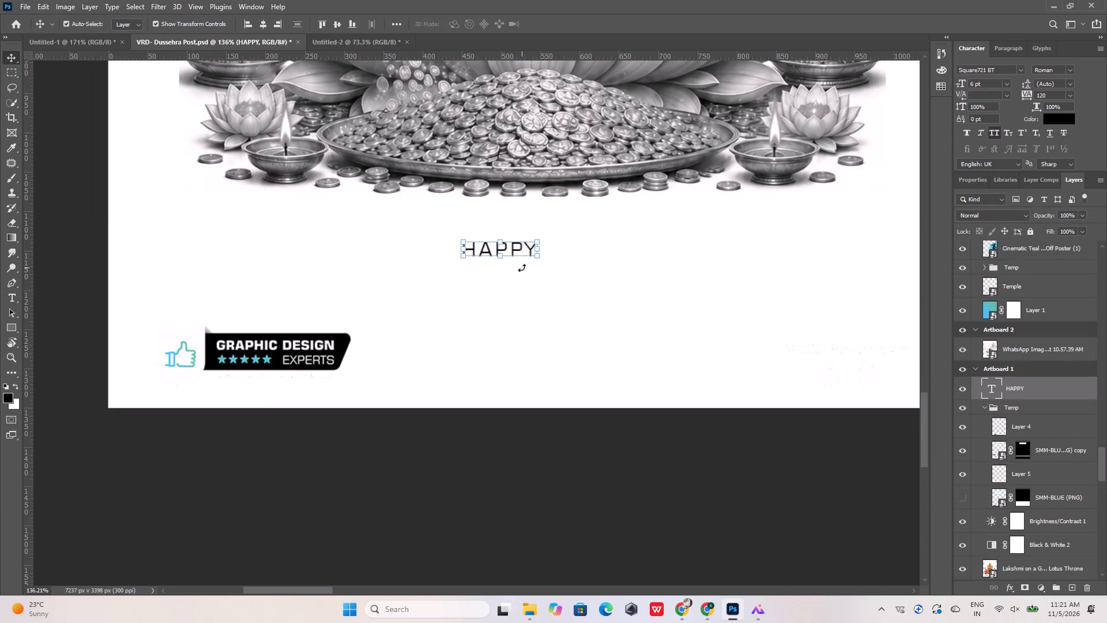
click(265, 22)
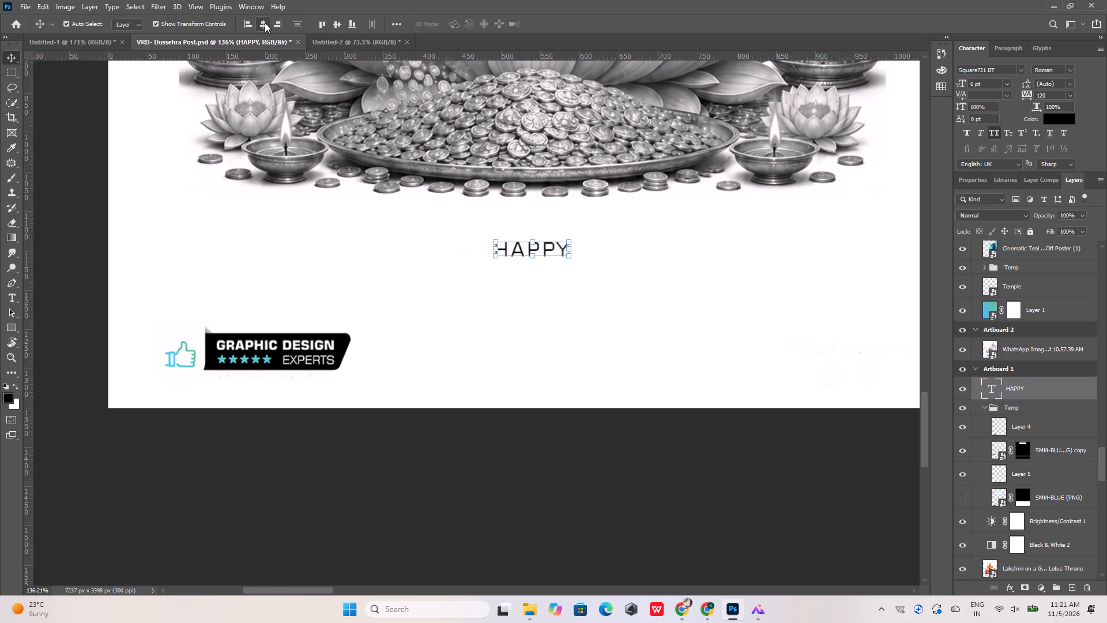
Duplicate the "HAPPY" text directly below the original.
alt+drag(551, 249, 547, 286)
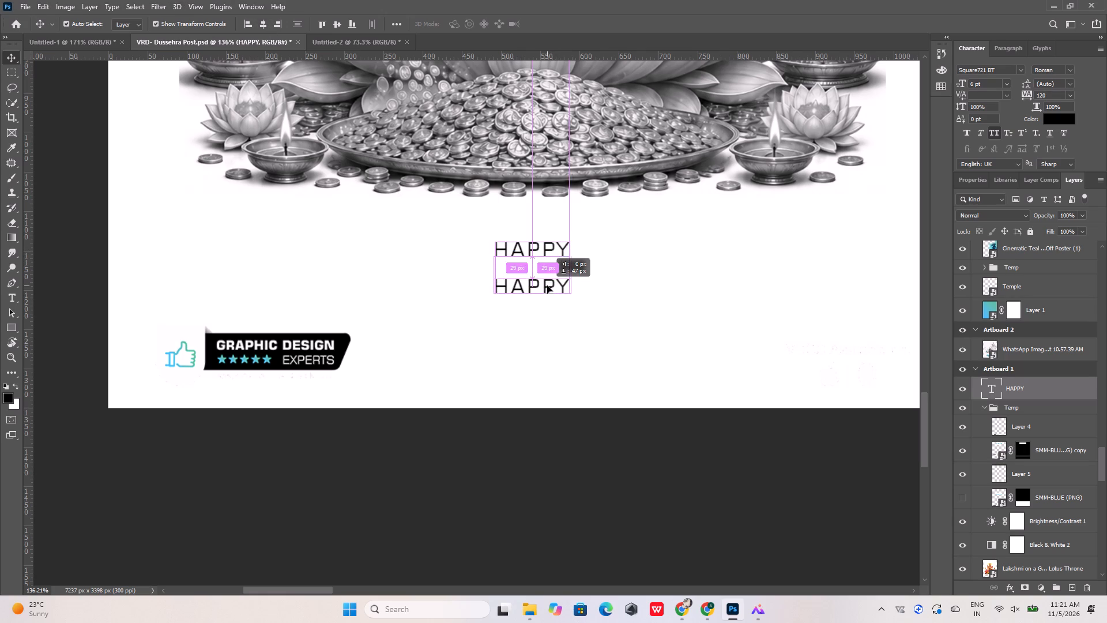
alt+drag(547, 286, 546, 279)
click(546, 279)
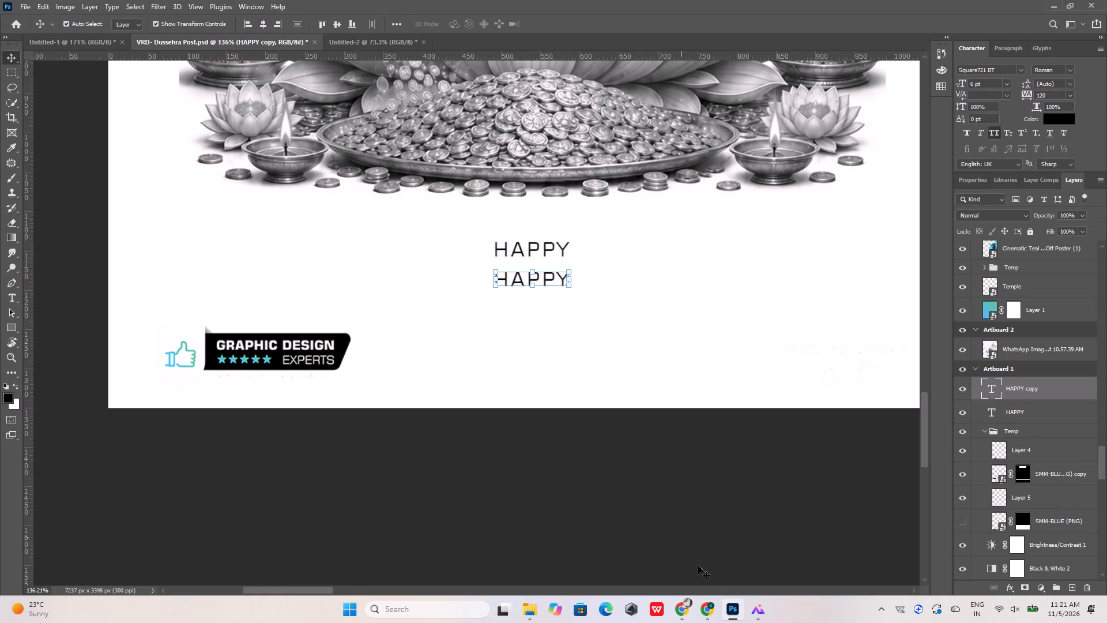
Copy the word "DHANTERAS" from the reference image in Chrome, replace the duplicated "HAPPY" text with it in Photoshop, and centre it horizontally.
click(707, 609)
click(707, 608)
click(687, 609)
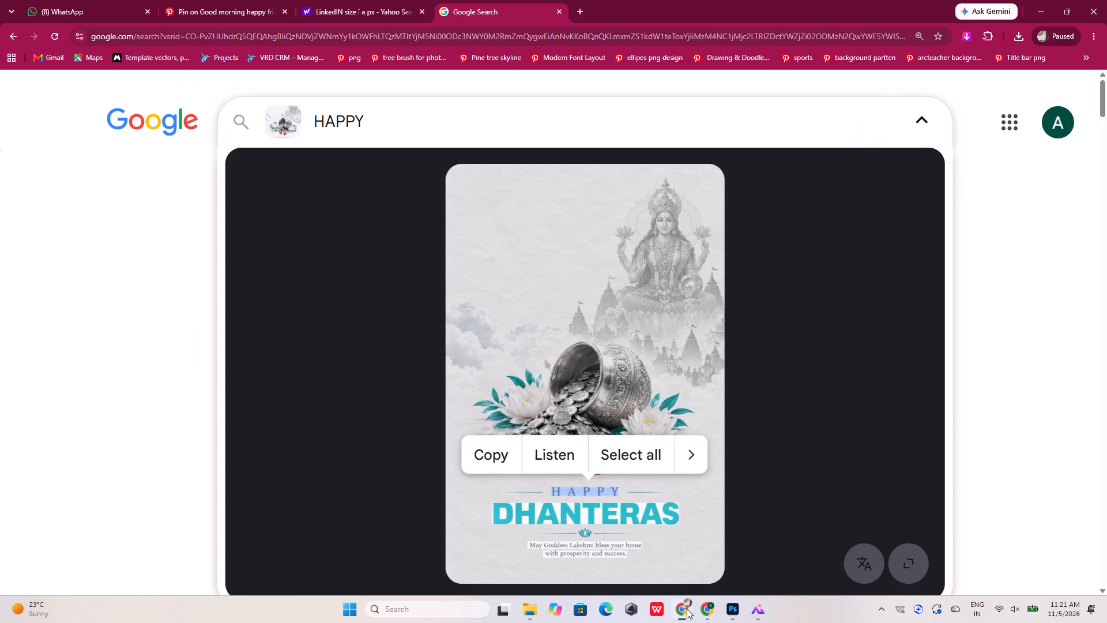
drag(497, 511, 672, 510)
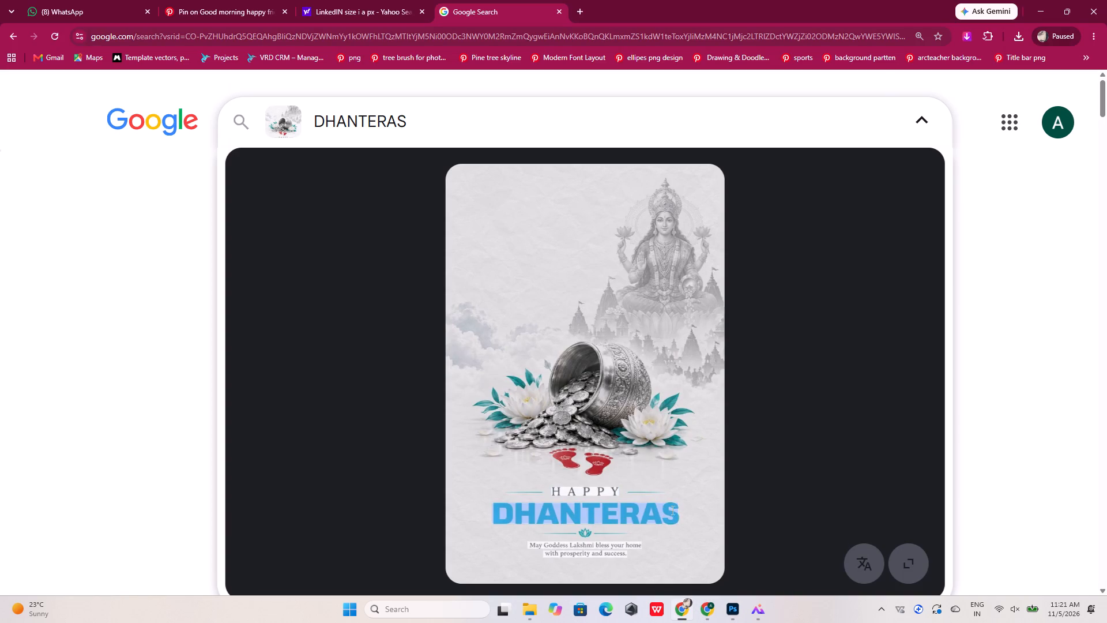
drag(672, 510, 673, 510)
click(502, 471)
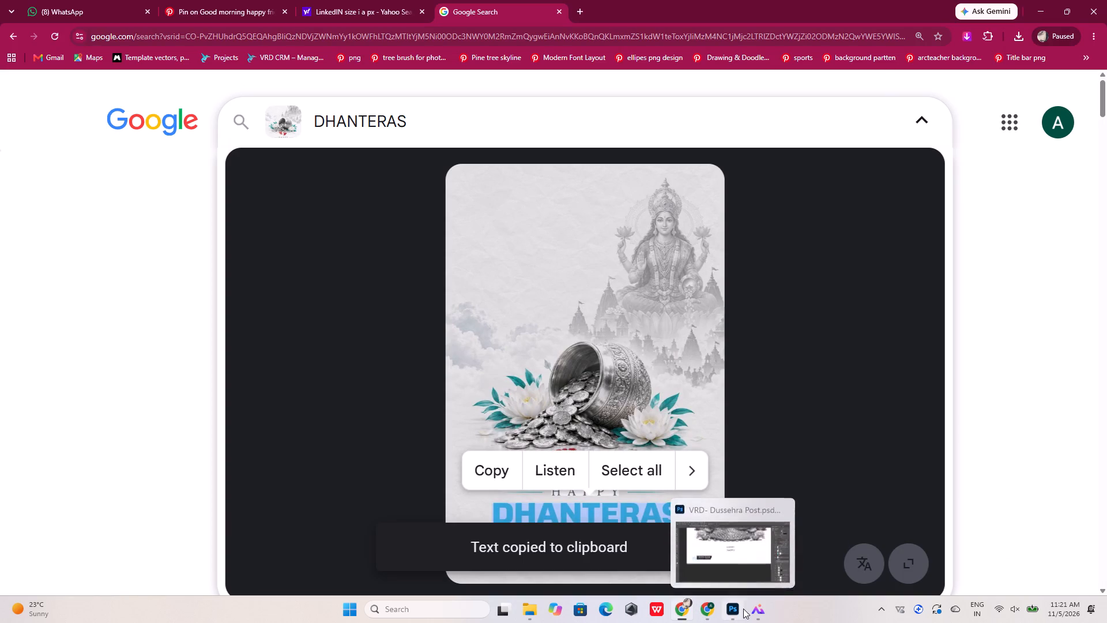
click(763, 609)
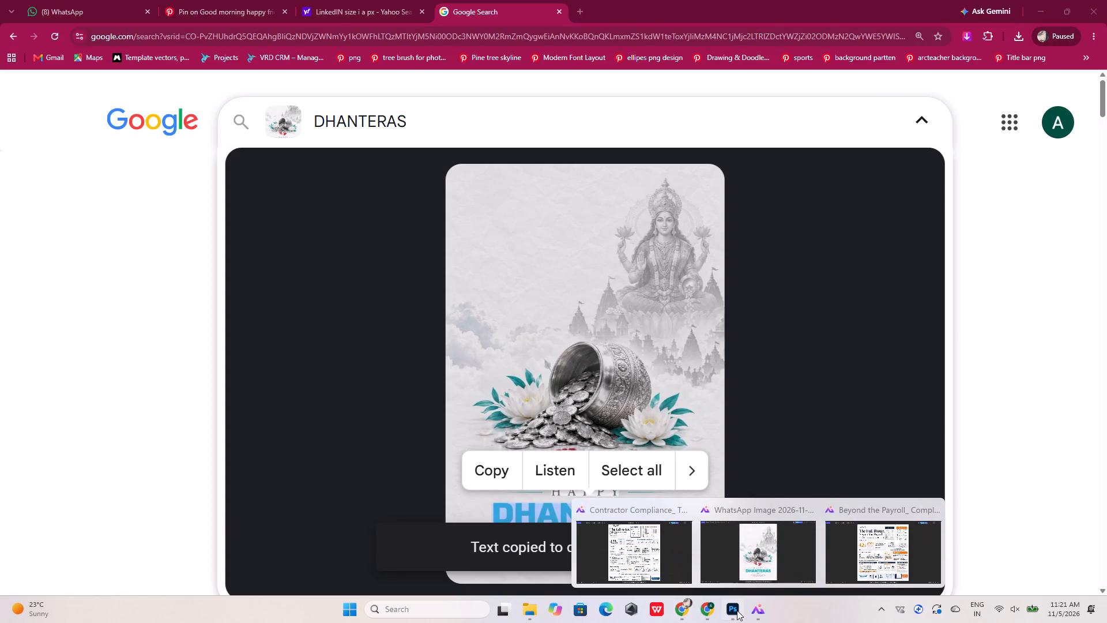
click(732, 610)
double_click(528, 277)
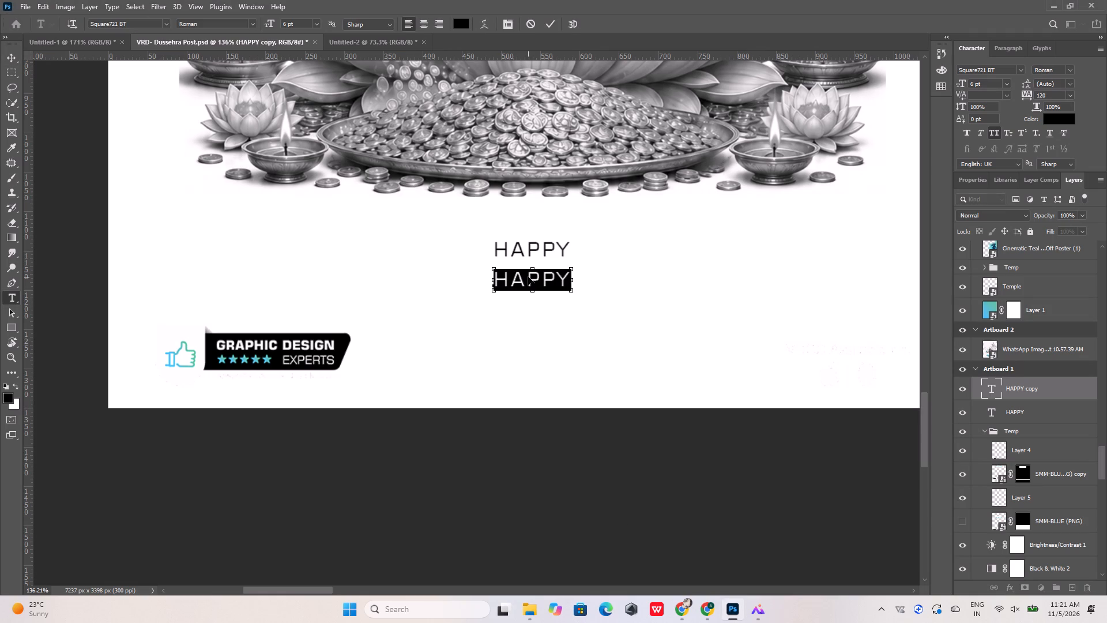
key(ctrl+v)
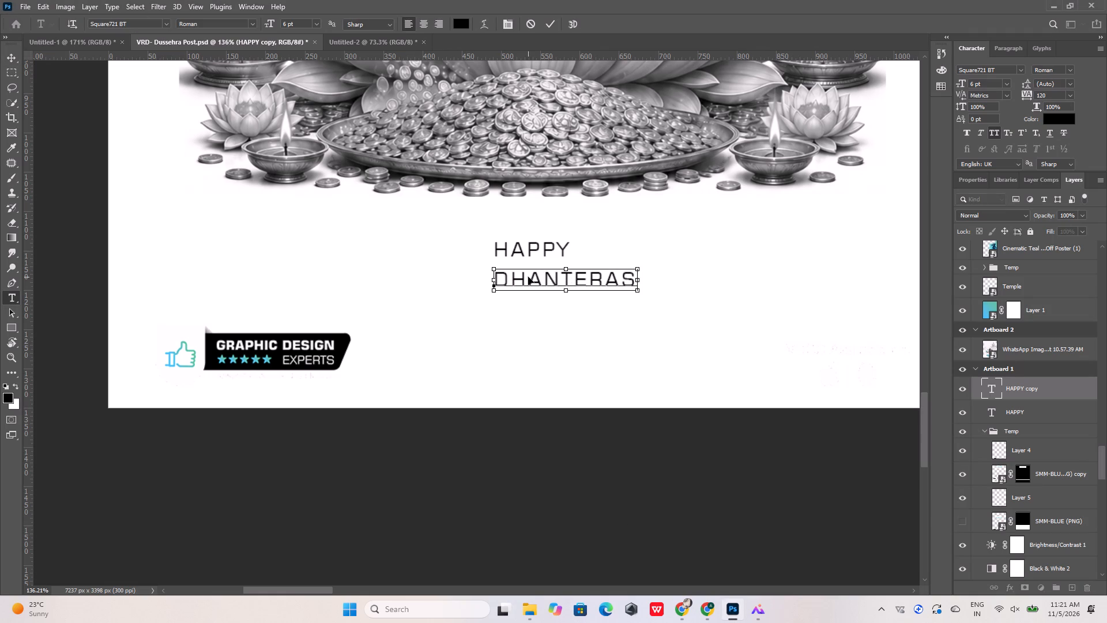
click(552, 24)
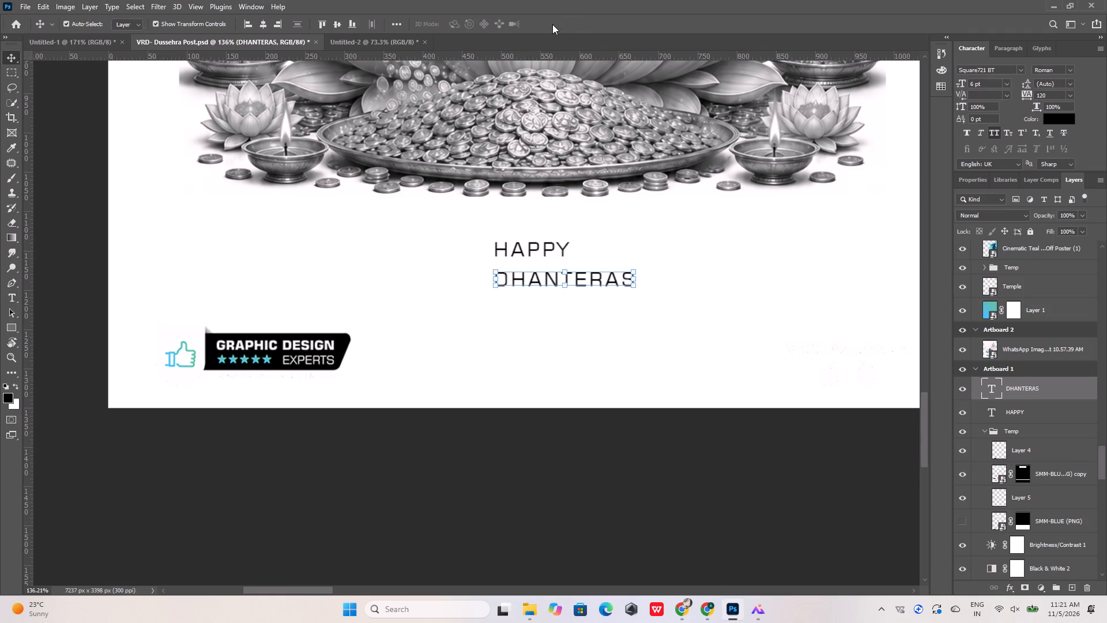
click(263, 21)
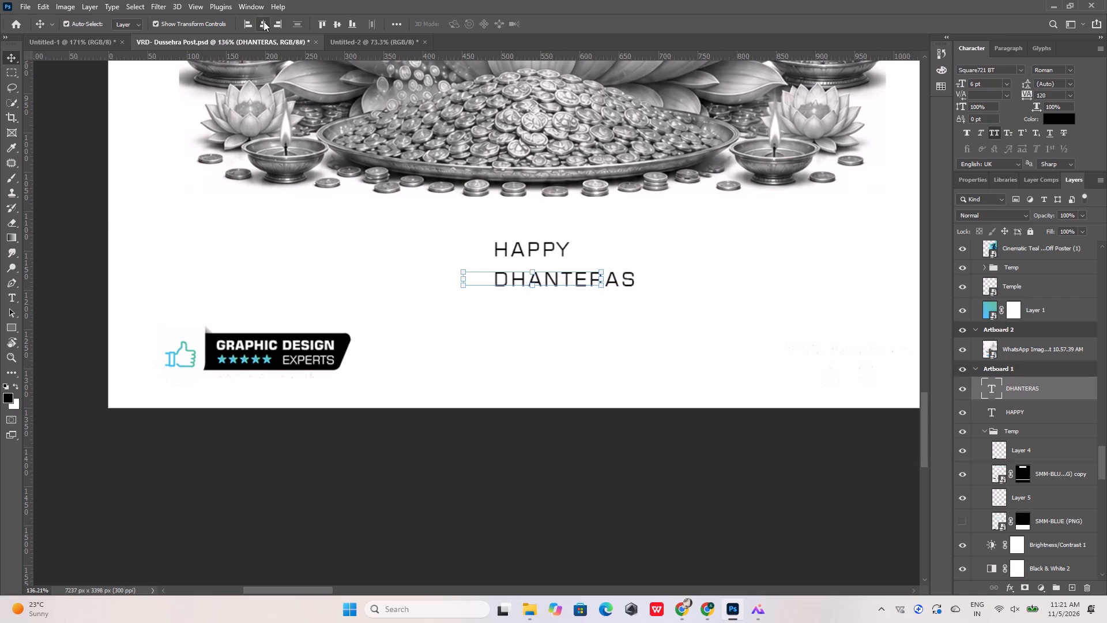
Set the font style of the "DHANTERAS" text to Bold.
click(1070, 71)
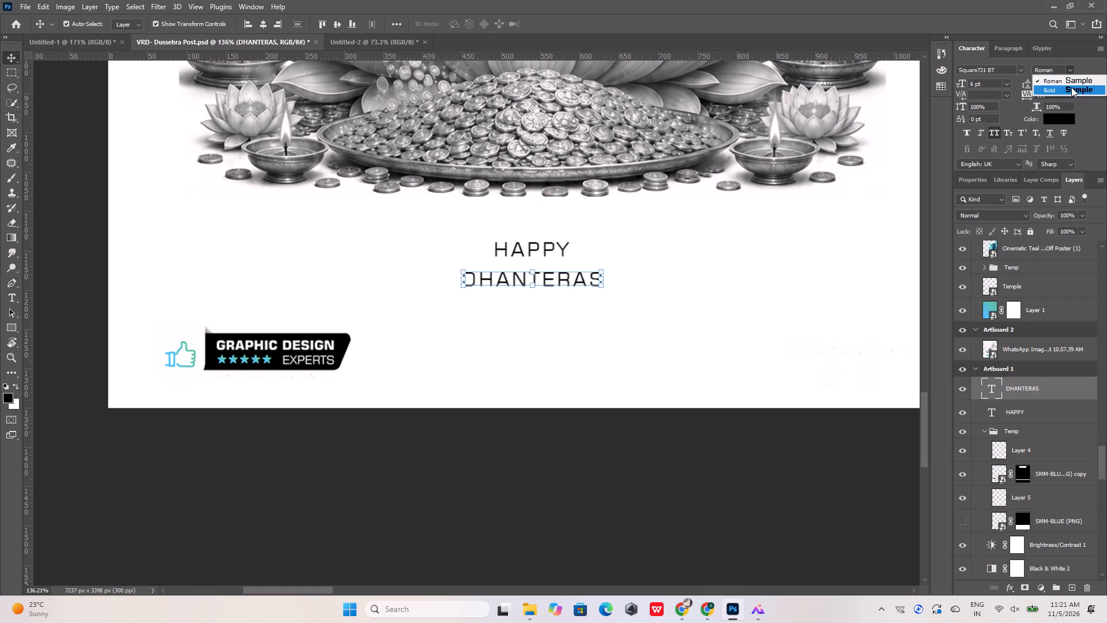
click(1071, 88)
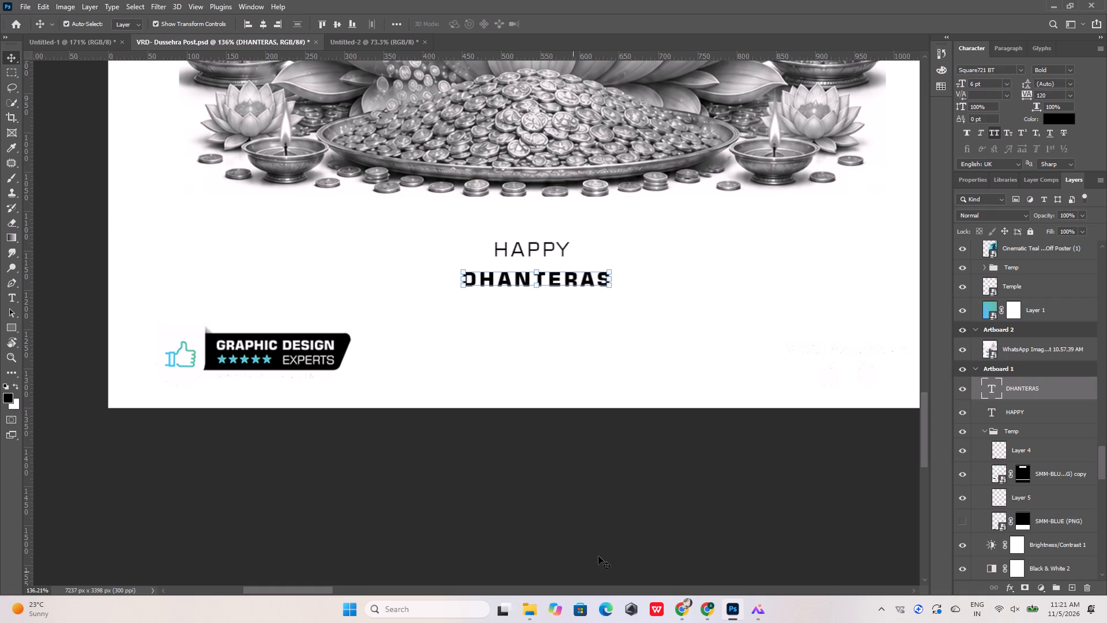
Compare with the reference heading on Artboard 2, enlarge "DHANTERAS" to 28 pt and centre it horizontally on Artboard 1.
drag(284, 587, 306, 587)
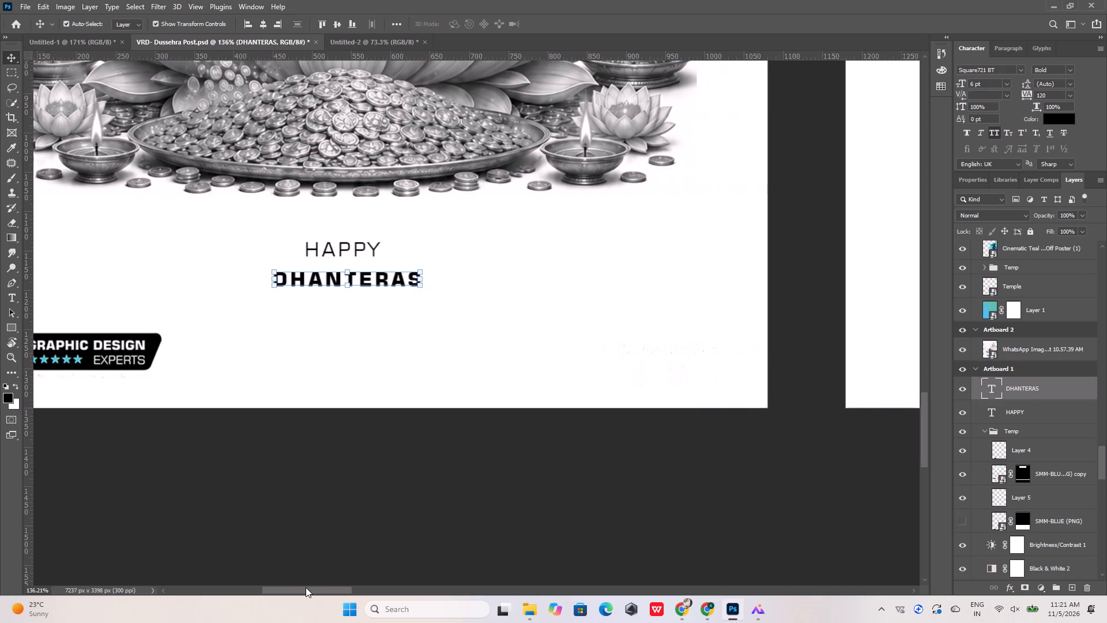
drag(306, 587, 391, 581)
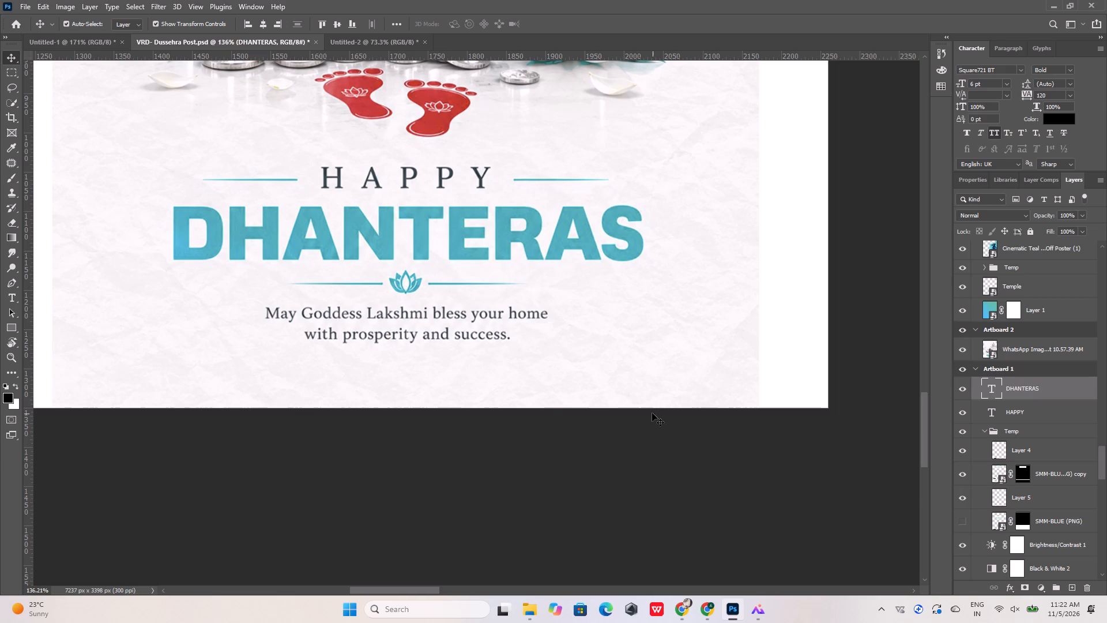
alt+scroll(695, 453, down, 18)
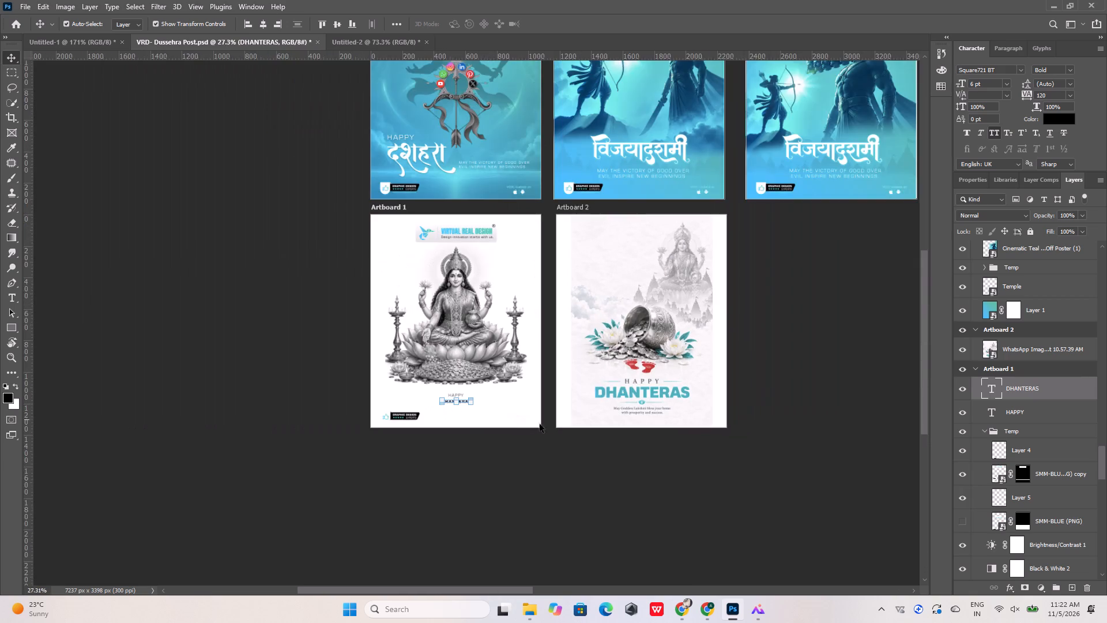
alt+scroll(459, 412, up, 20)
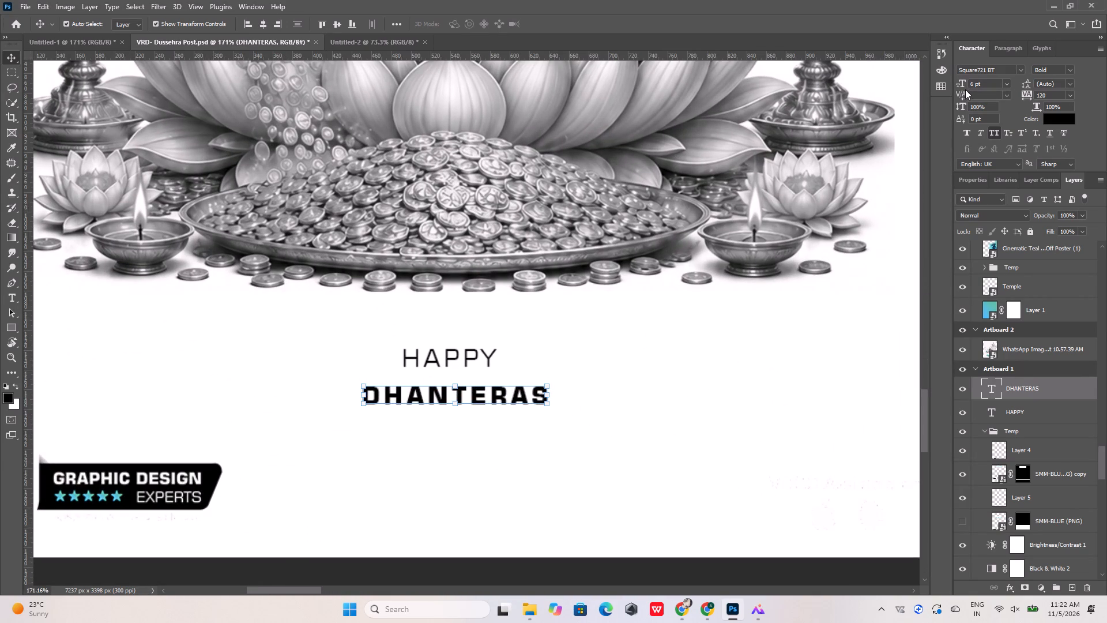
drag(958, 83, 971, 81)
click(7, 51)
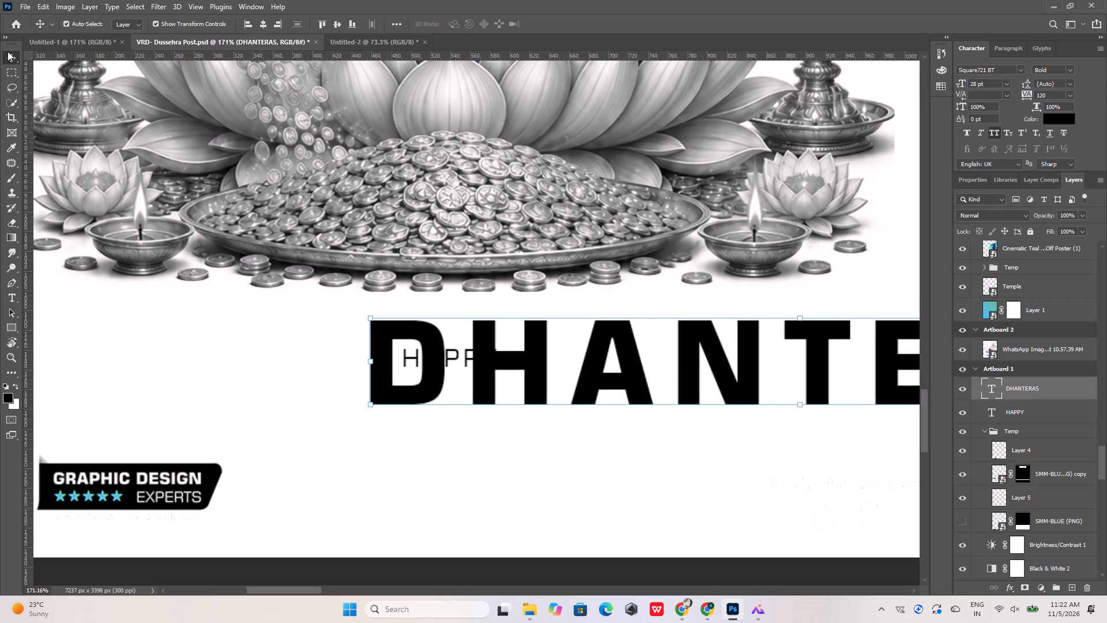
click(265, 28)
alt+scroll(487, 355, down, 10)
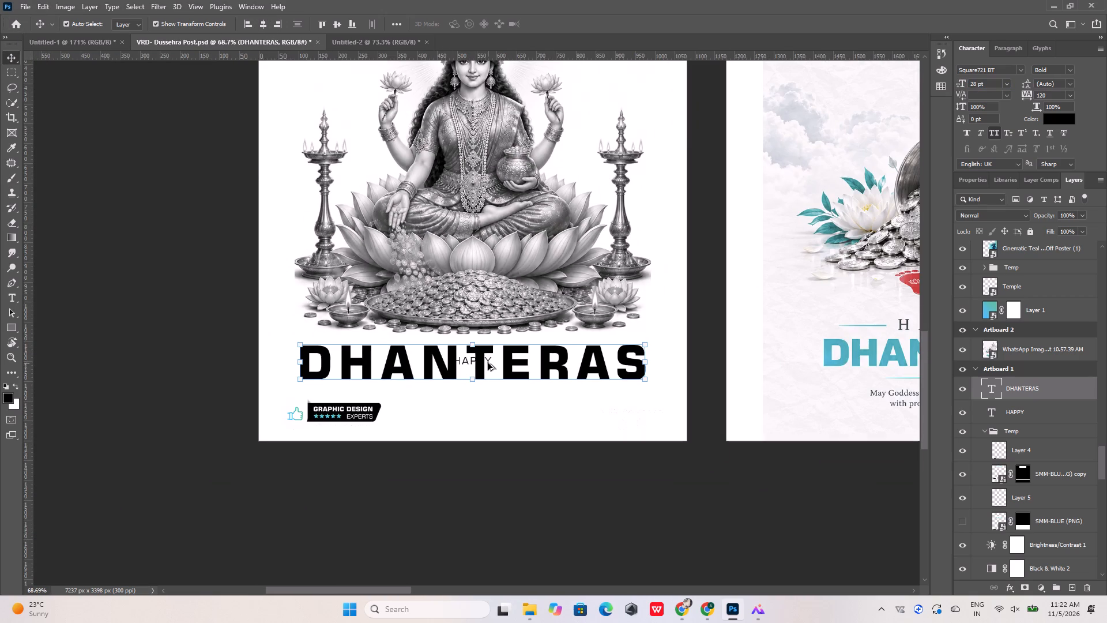
Move "DHANTERAS" down clear of "HAPPY", set its size to 21 pt and centre it horizontally on Artboard 1.
drag(483, 367, 490, 389)
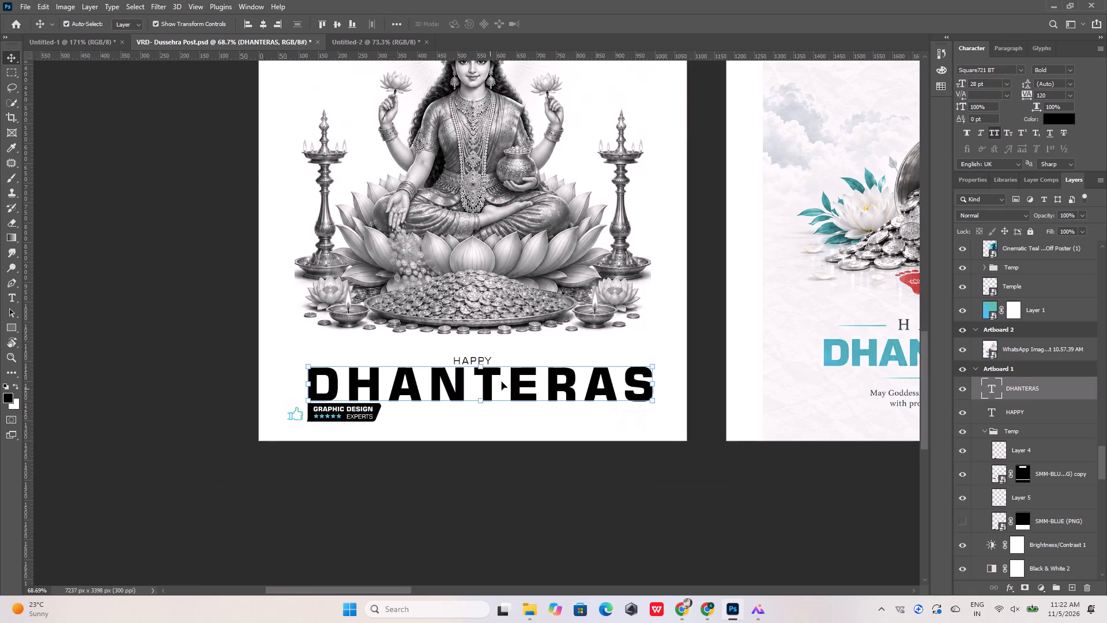
click(958, 84)
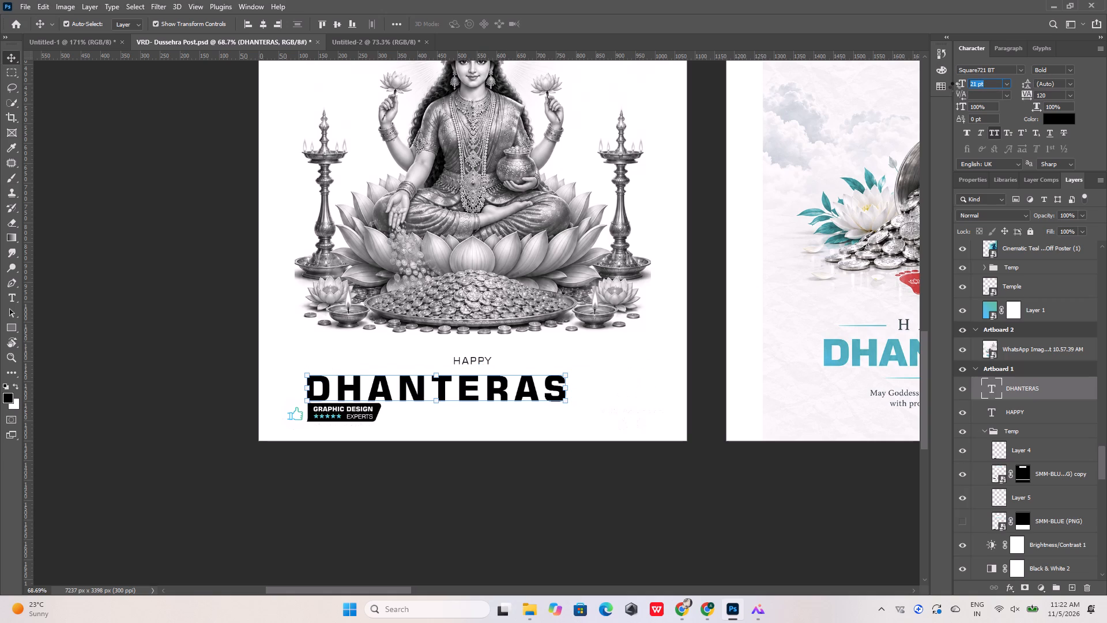
click(262, 22)
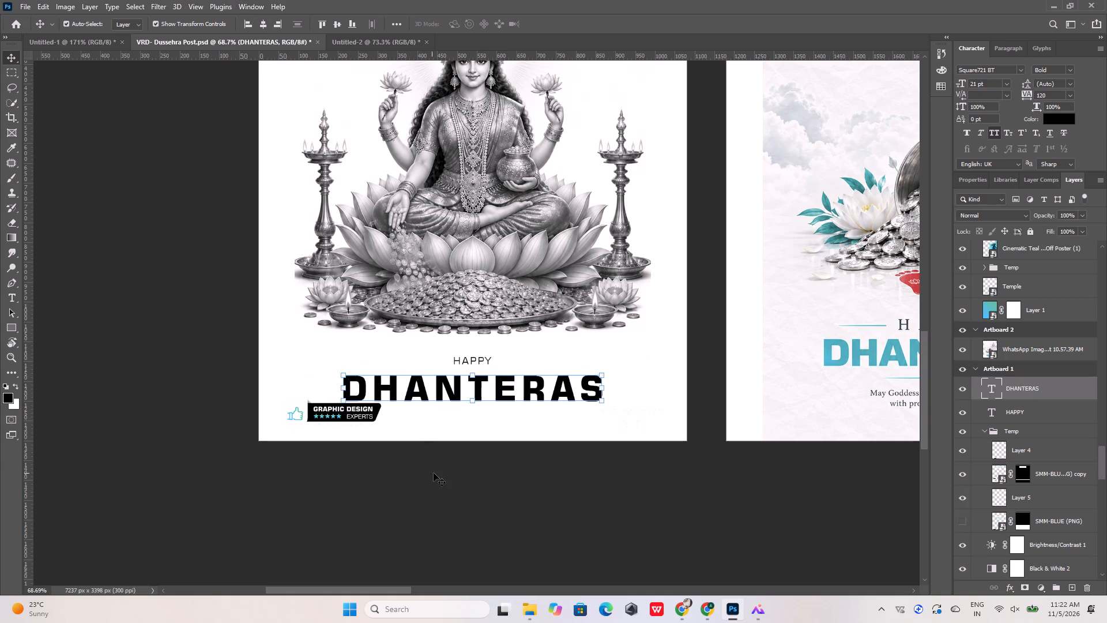
Move "DHANTERAS" slightly up, closer to "HAPPY" and away from the Graphic Design Experts badge.
click(434, 473)
alt+scroll(390, 353, down, 10)
alt+scroll(400, 356, up, 9)
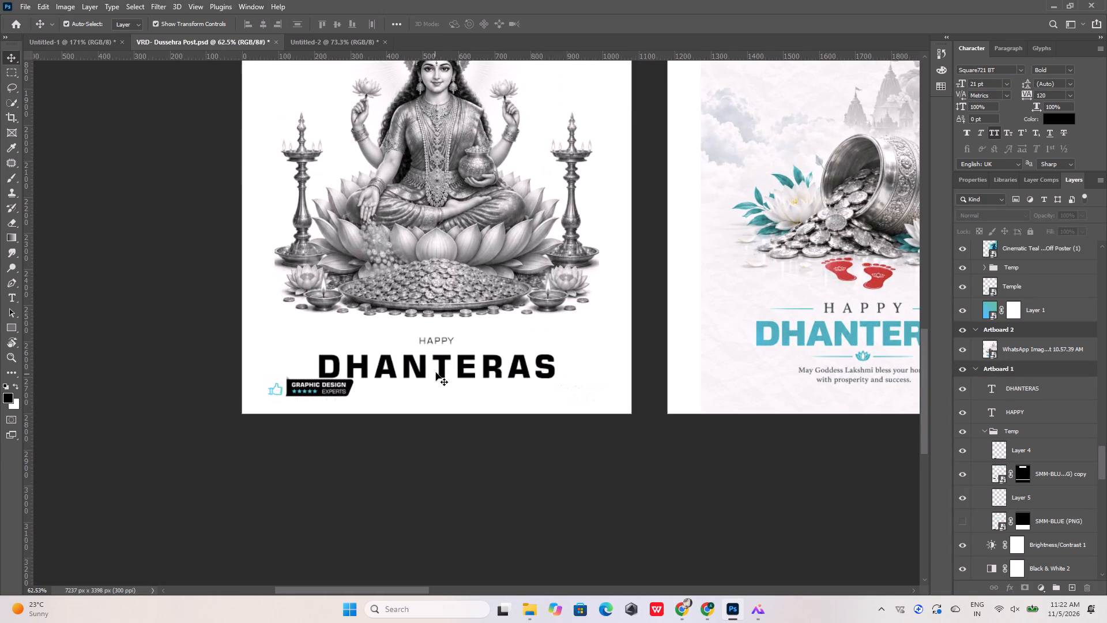
drag(441, 369, 446, 366)
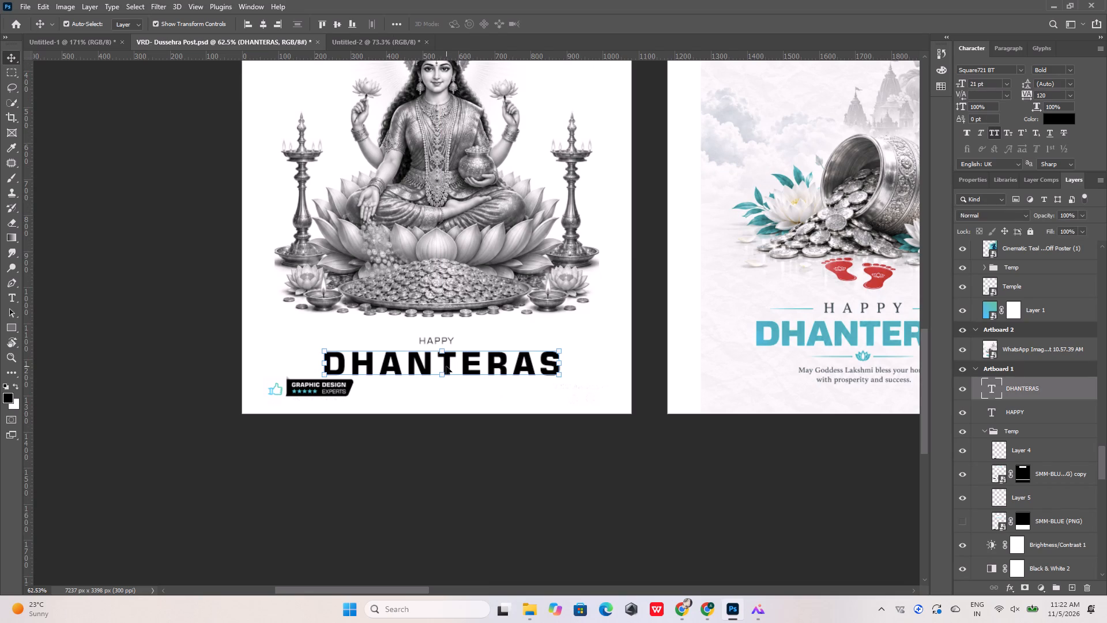
Set the "DHANTERAS" text size to 15 pt and centre it horizontally on Artboard 1.
alt+scroll(443, 436, down, 7)
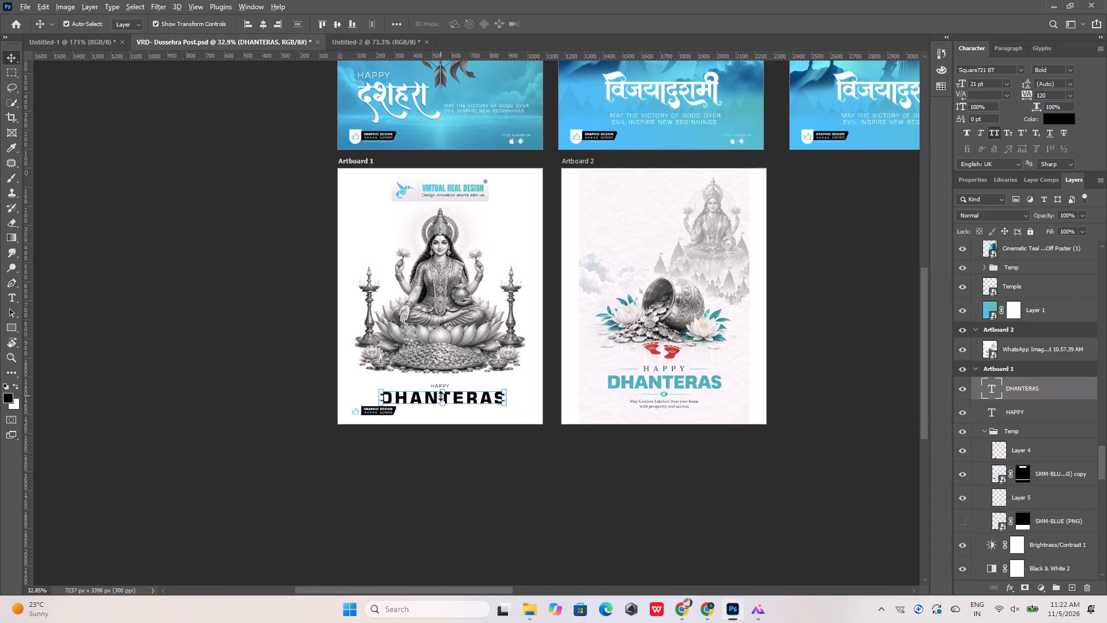
alt+scroll(440, 396, up, 11)
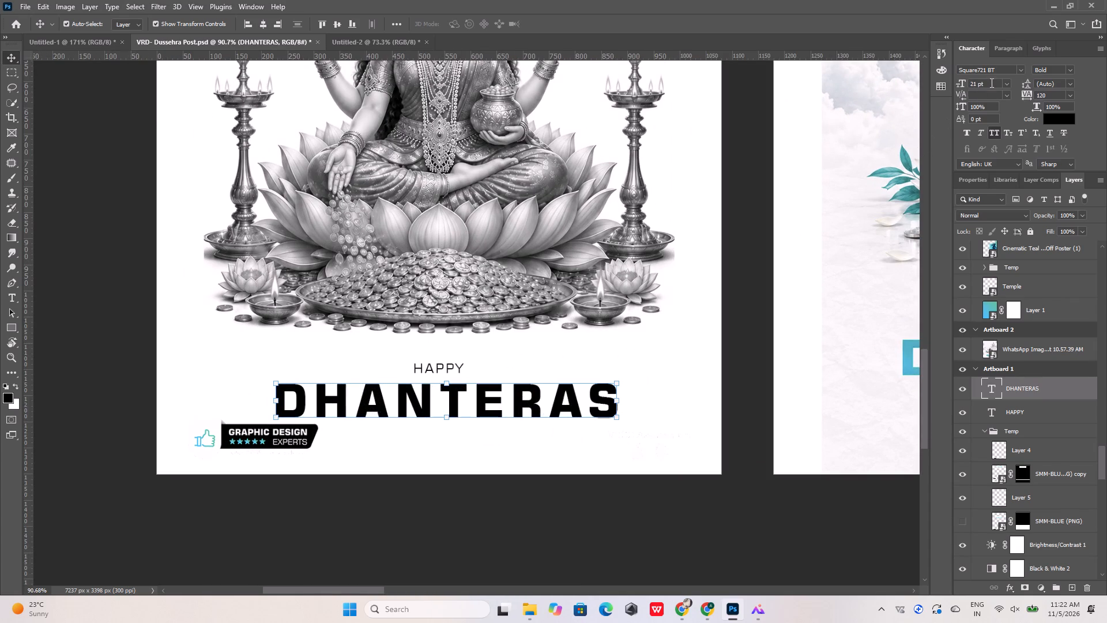
drag(991, 82, 943, 82)
text(15)
key(Return)
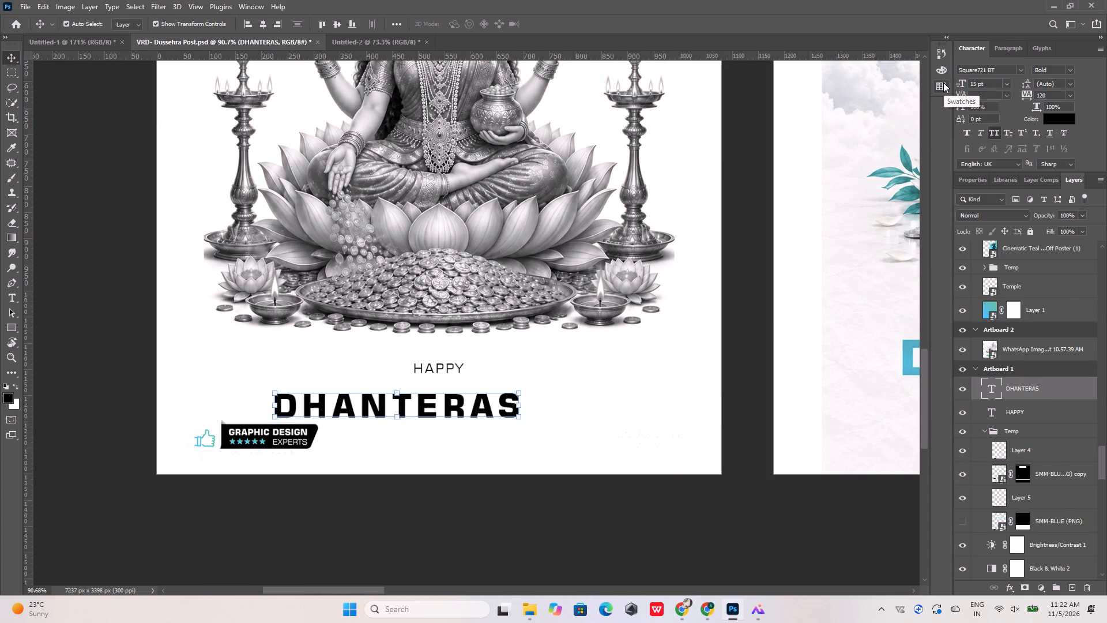
click(262, 24)
Nudge "DHANTERAS" up 10 px, closer to "HAPPY".
alt+scroll(520, 297, down, 5)
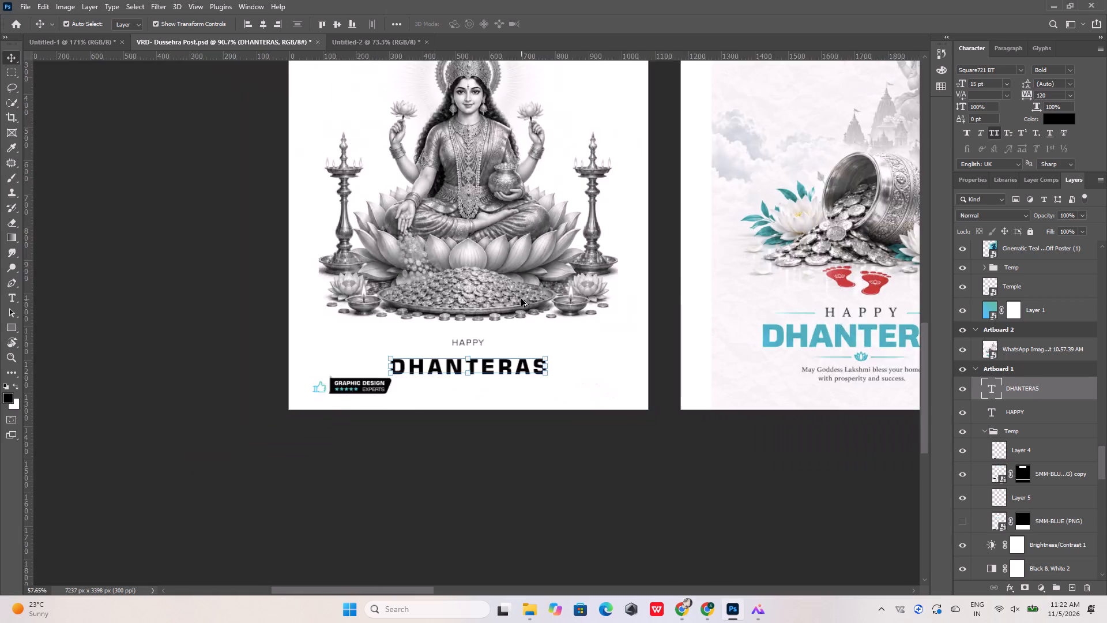
alt+scroll(521, 299, down, 5)
alt+scroll(472, 321, up, 14)
key(shift+Up)
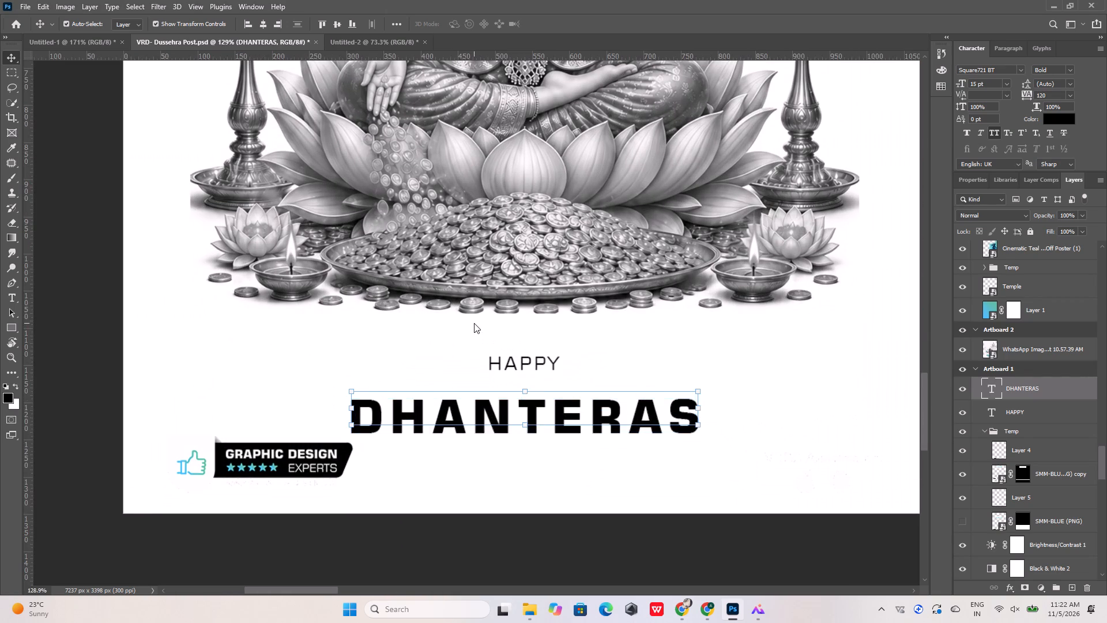
Set the "HAPPY" text size to 9 pt and centre it horizontally on Artboard 1.
click(506, 365)
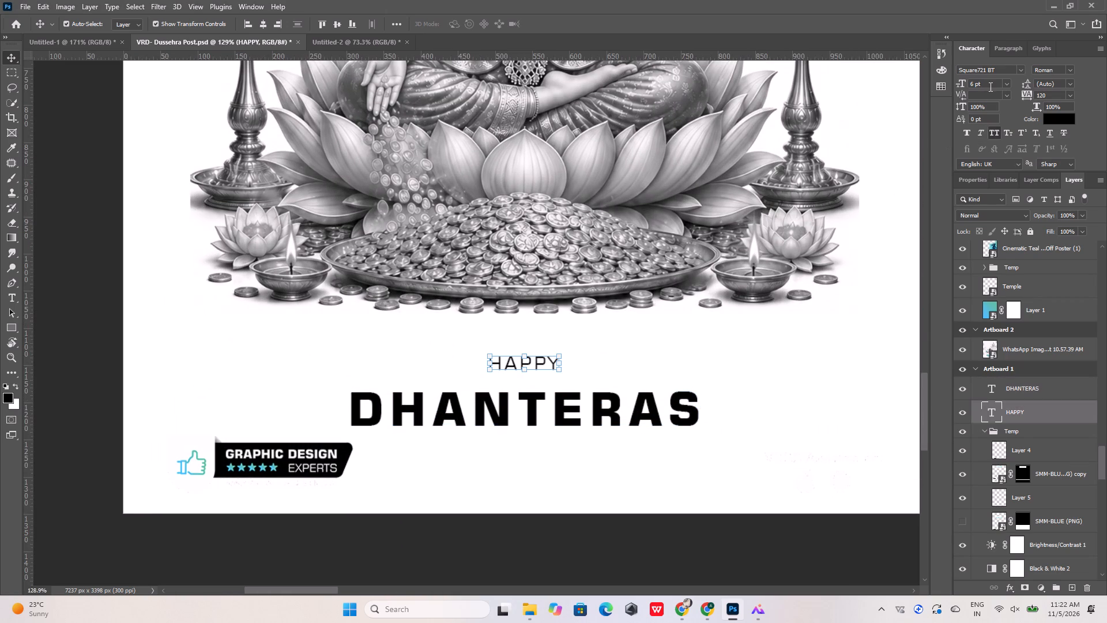
drag(991, 87, 927, 80)
key(9)
key(Return)
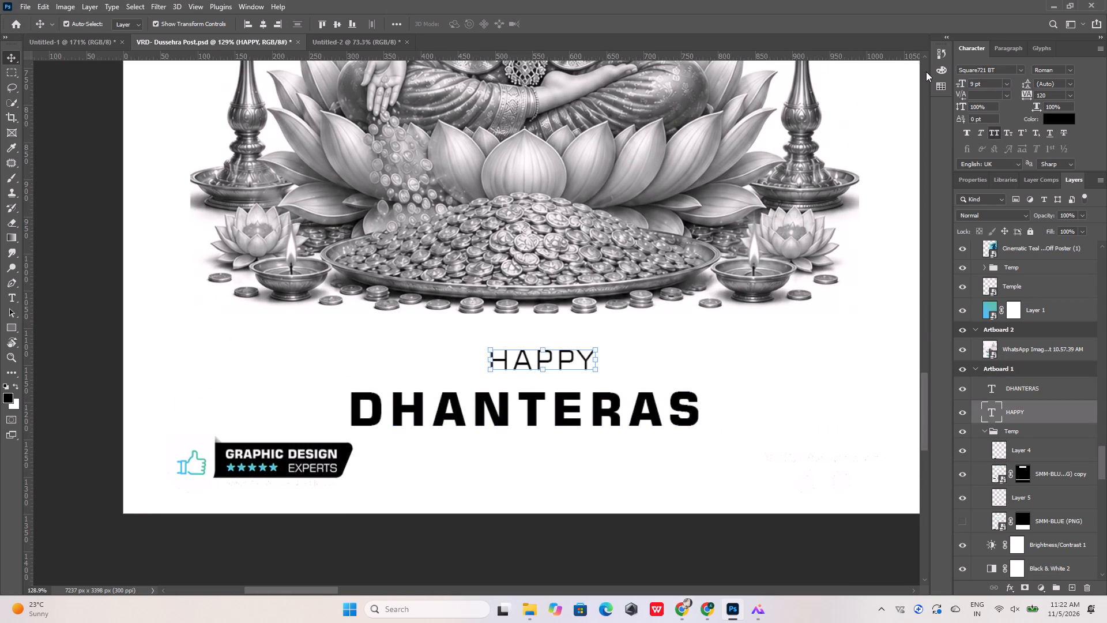
click(261, 23)
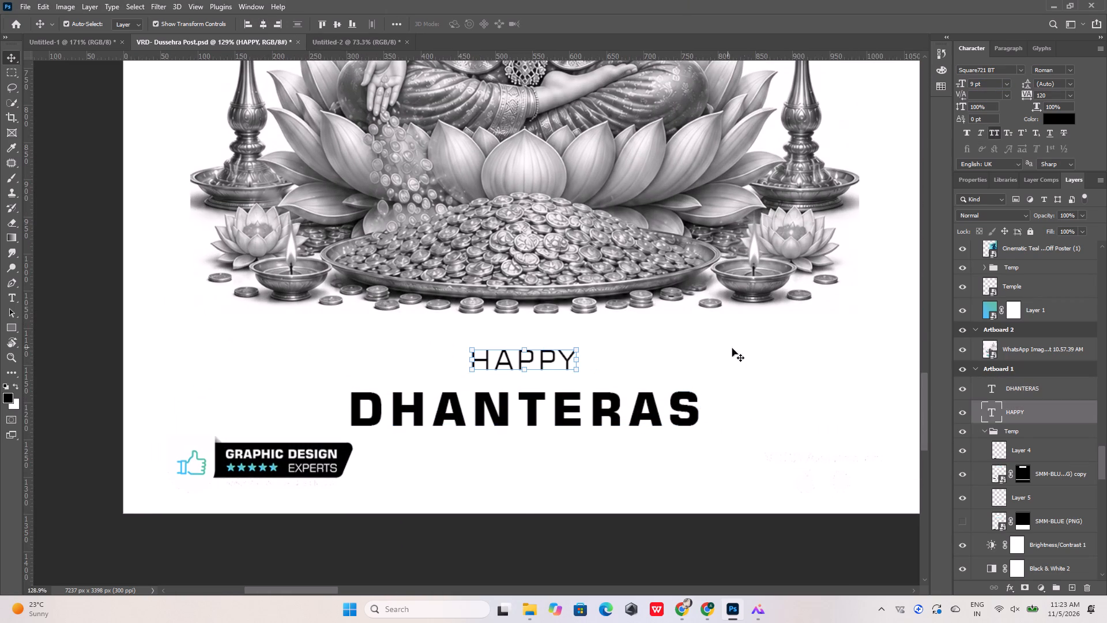
click(752, 351)
Move "HAPPY" and "DHANTERAS" together straight up to just below the Virtual Real Design logo on Artboard 1.
alt+scroll(586, 355, down, 11)
click(560, 365)
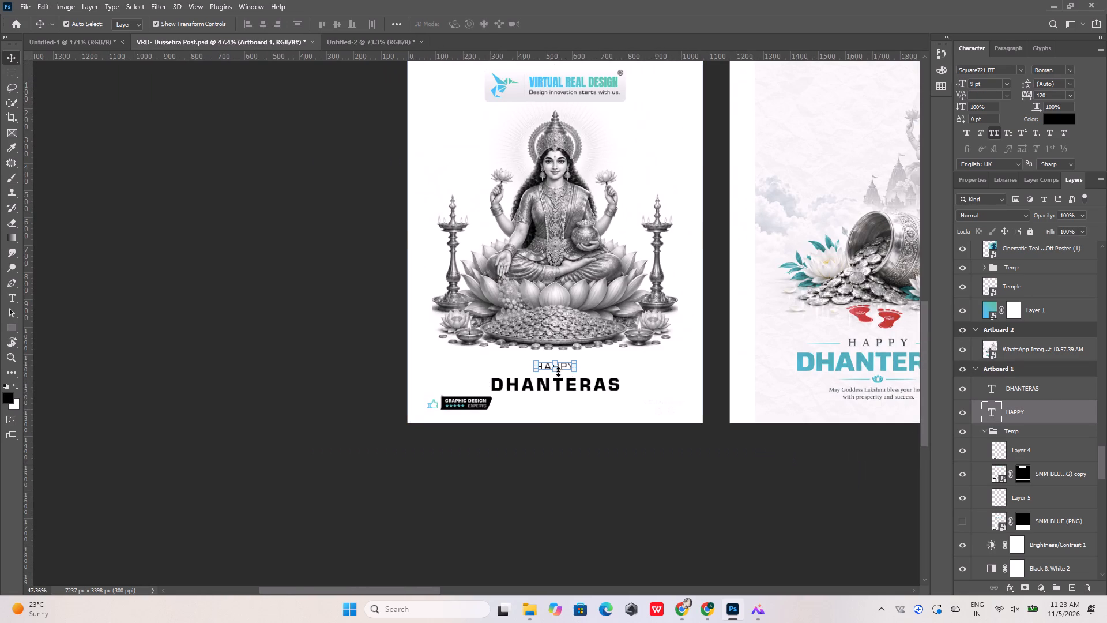
shift+click(560, 385)
key(shift+Up)
key(shift+Up)
key(shift+Up)
key(shift+Up)
key(shift+Up)
key(shift+Up)
key(shift+Up)
key(shift+Up)
key(shift+Up)
key(shift+Up)
key(shift+Up)
key(shift+Up)
key(shift+Up)
key(shift+Up)
key(shift+Up)
key(shift+Up)
key(shift+Up)
key(shift+Up)
key(shift+Up)
key(shift+Up)
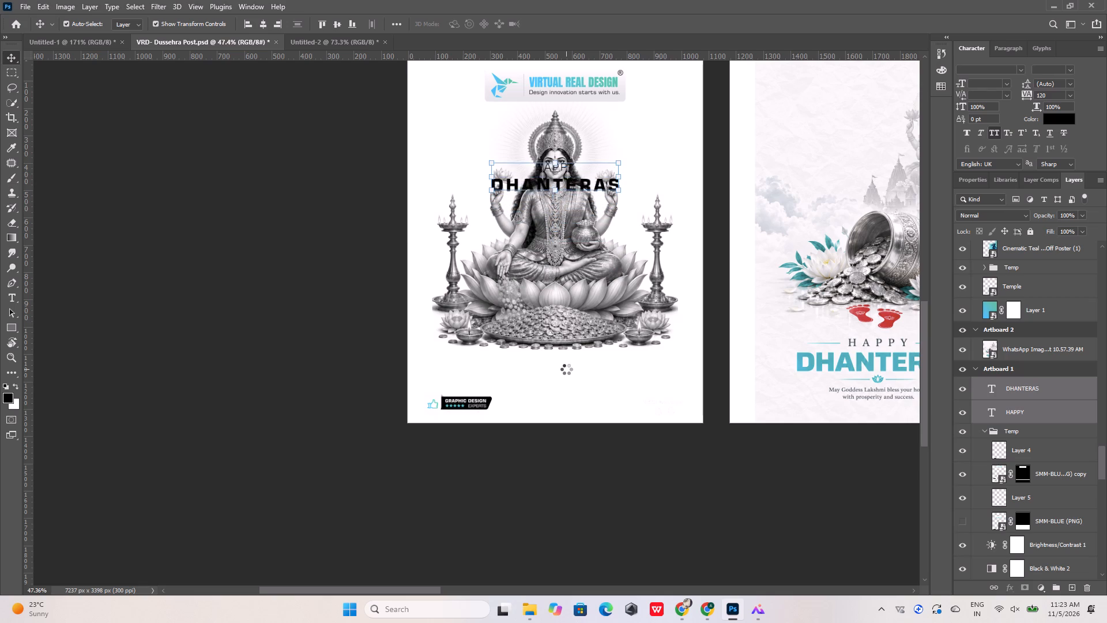
key(shift+Up)
key(shift+Up)
key(shift+Up)
key(shift+Up)
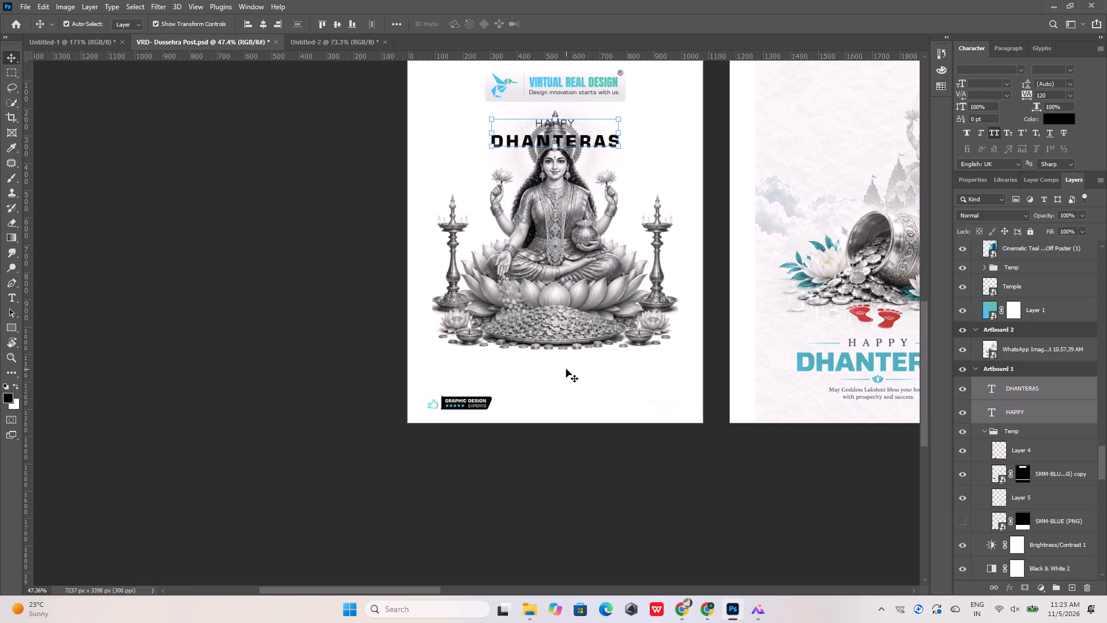
key(shift+Up)
Scale the Lakshmi image down to about 17% so it fits below the heading, and centre it horizontally on Artboard 1.
click(592, 292)
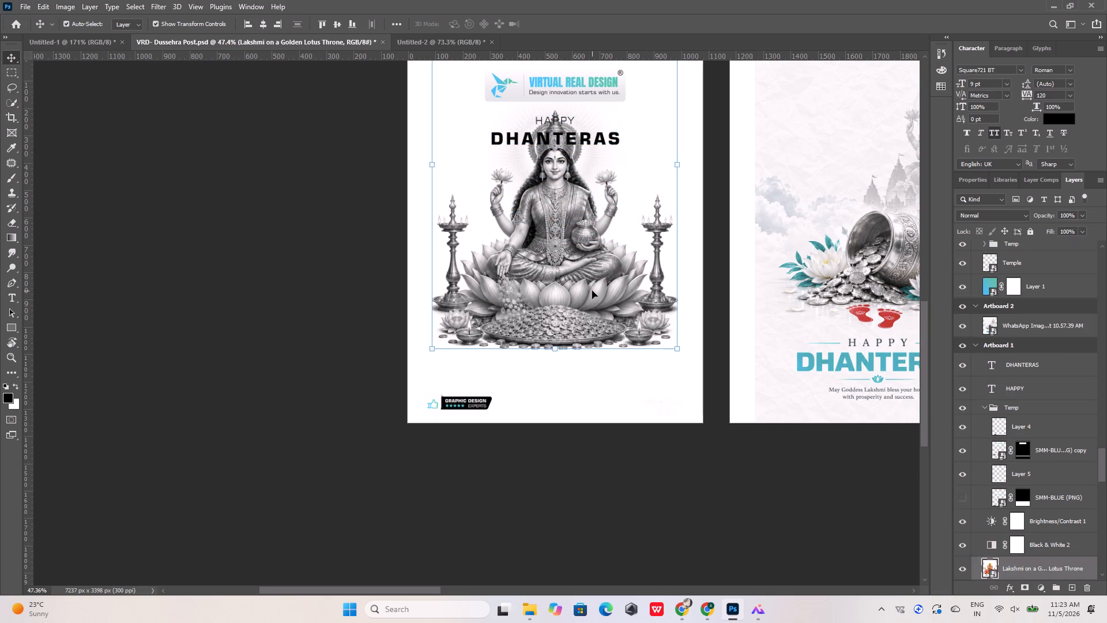
alt+scroll(601, 292, down, 10)
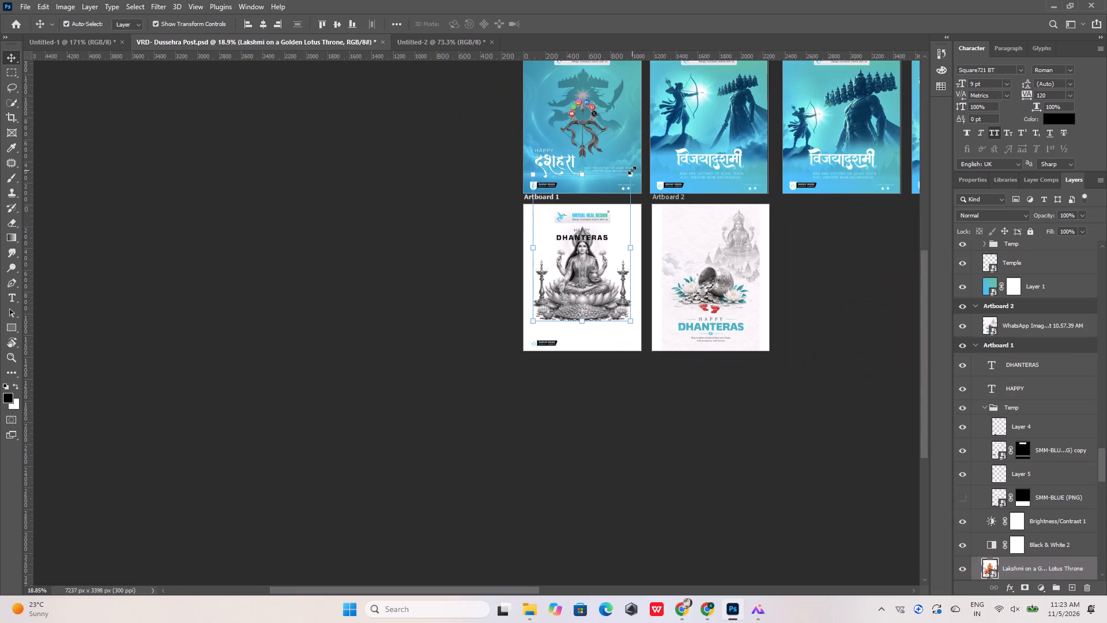
drag(634, 170, 617, 192)
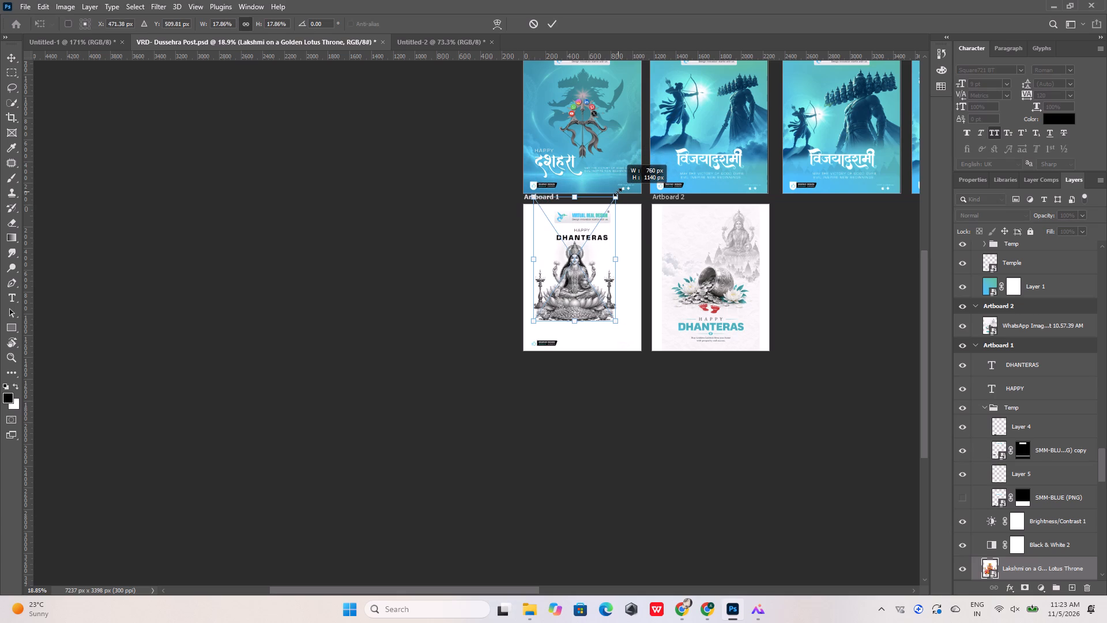
drag(617, 192, 615, 198)
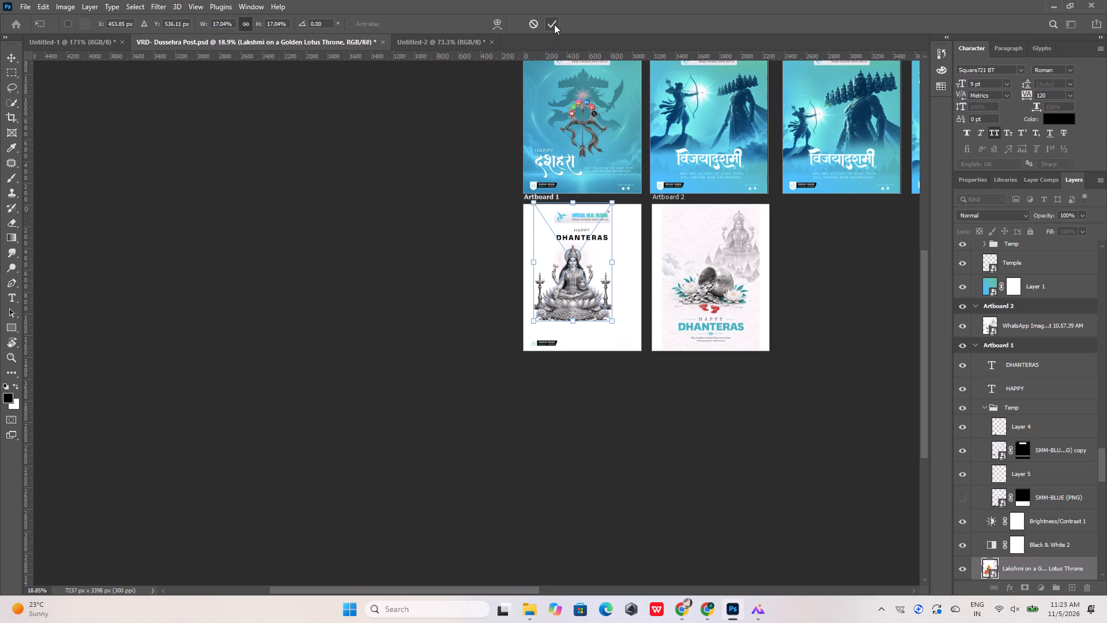
click(554, 24)
alt+scroll(585, 303, up, 6)
alt+scroll(550, 209, up, 5)
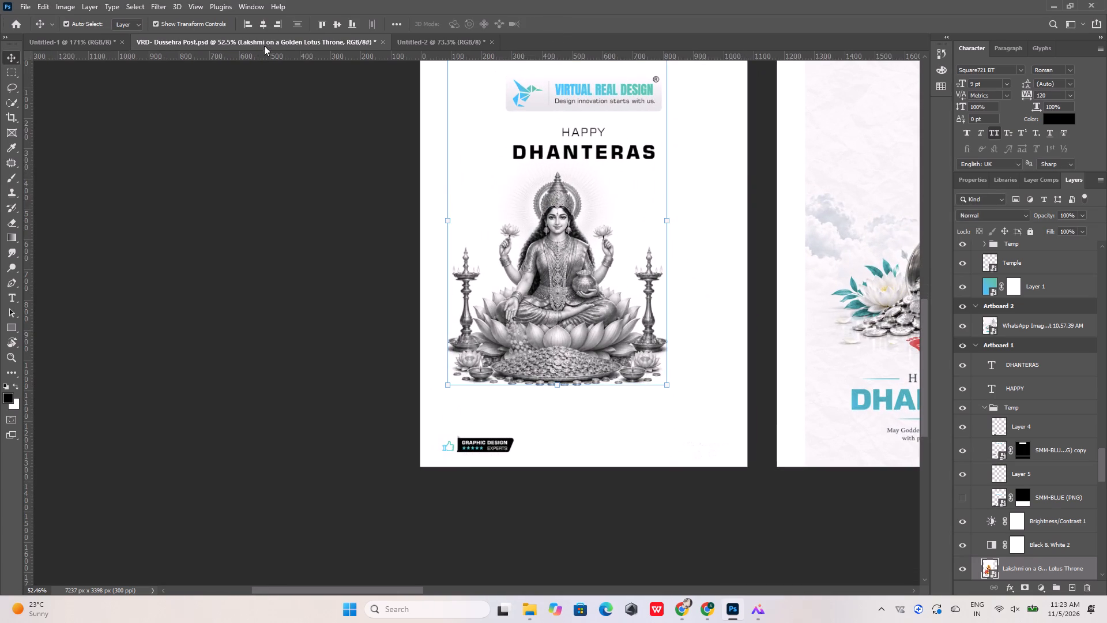
click(266, 26)
click(260, 138)
Centre "DHANTERAS" and "HAPPY" individually on Artboard 1 horizontally.
alt+scroll(574, 256, down, 6)
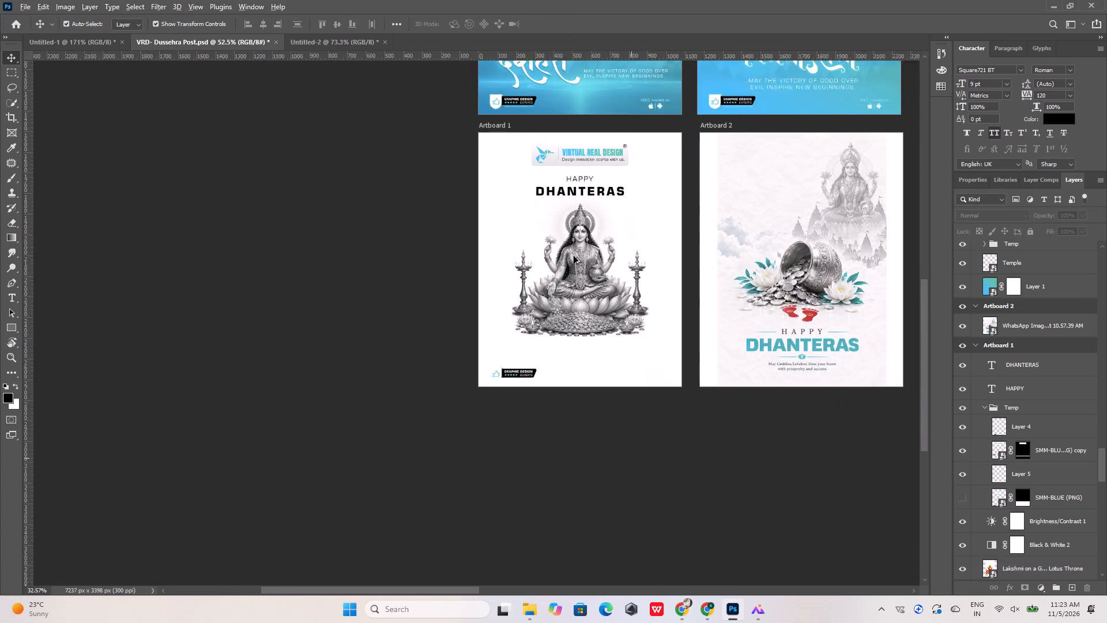
alt+scroll(599, 187, up, 11)
click(599, 202)
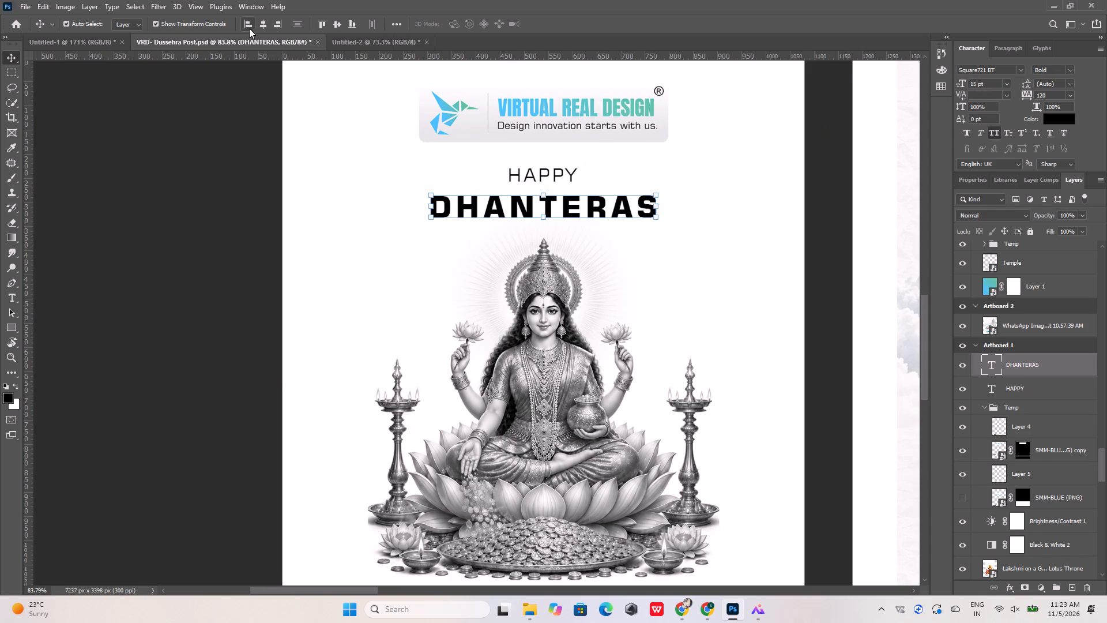
click(262, 22)
click(176, 136)
click(527, 176)
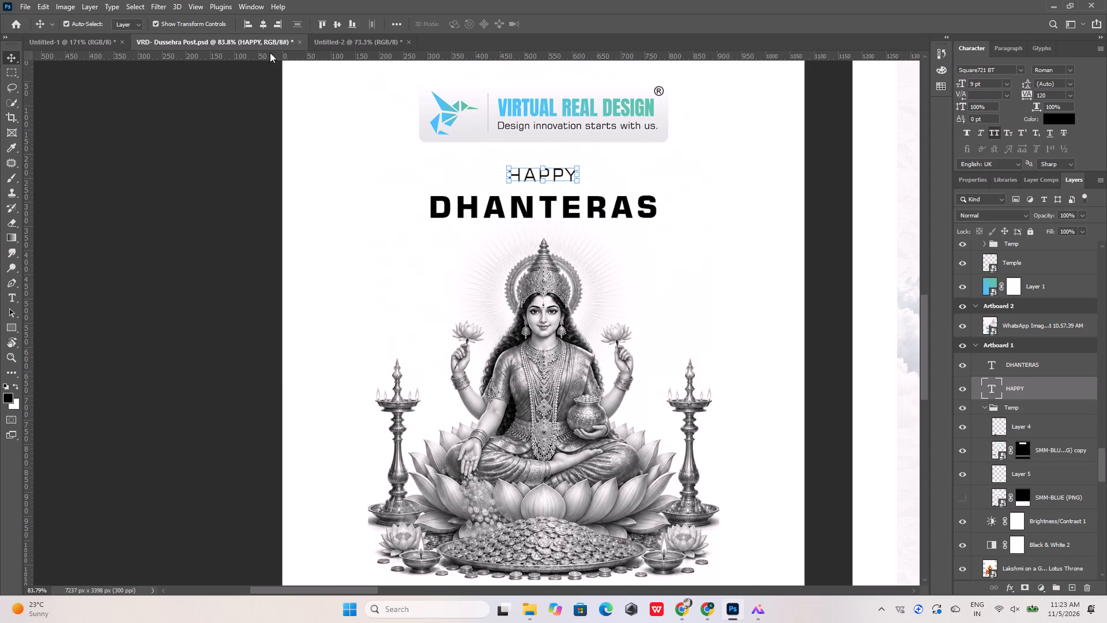
click(265, 24)
click(192, 146)
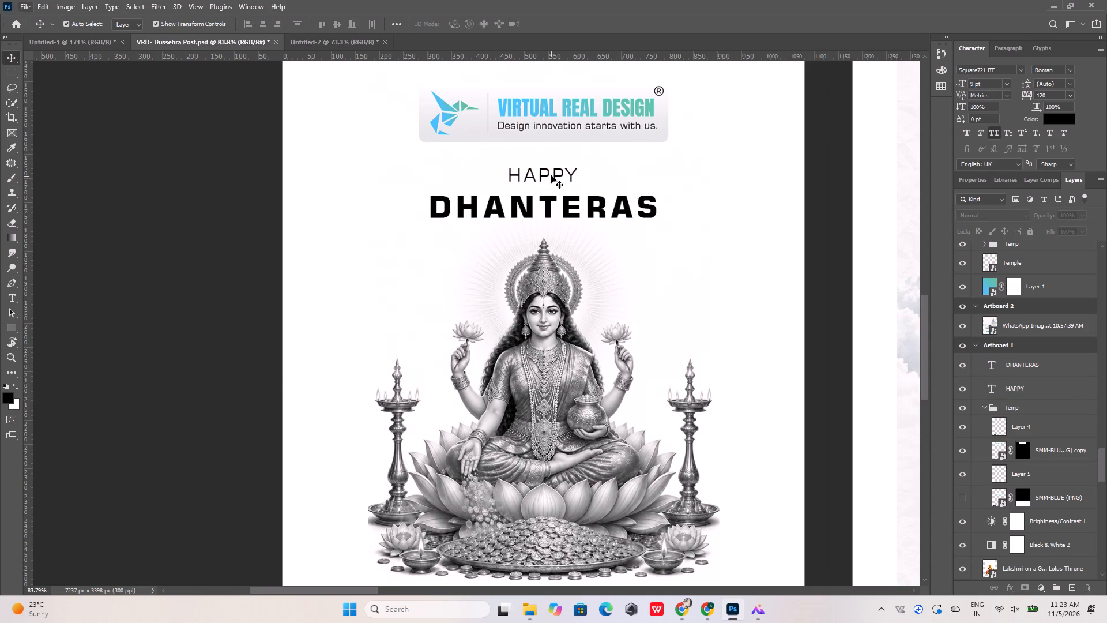
Nudge "HAPPY" down 9 px, closer to "DHANTERAS".
click(551, 175)
key(Down)
key(Down)
key(Down)
key(Down)
key(Down)
key(Down)
key(Down)
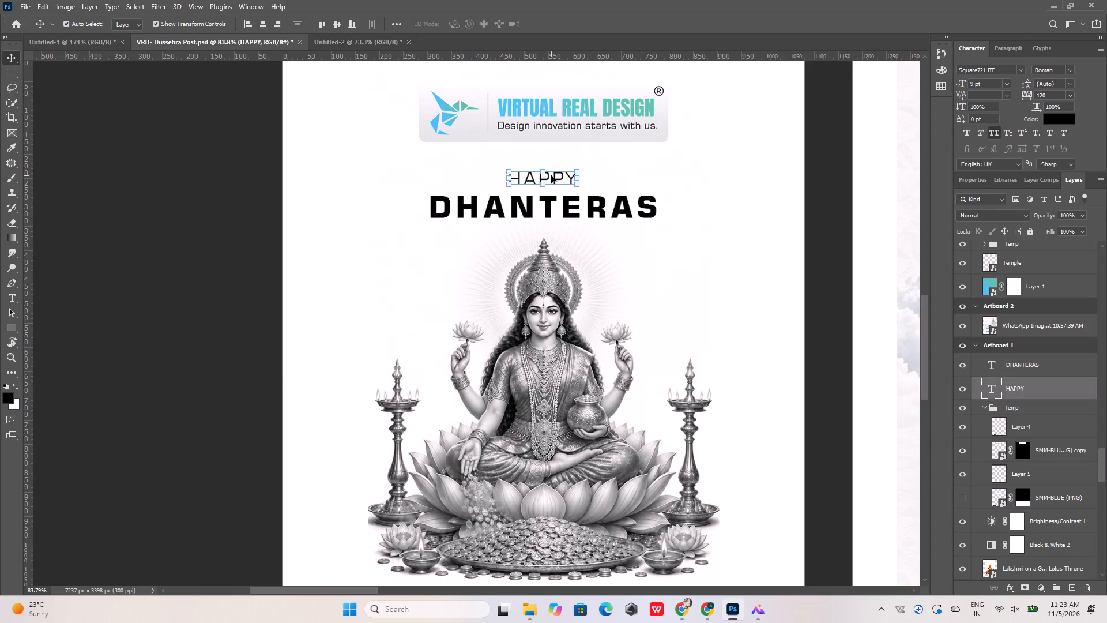
key(Down)
key(Down)
click(114, 177)
Recolour the "DHANTERAS" text teal #01aebd, sampled from the heading in the Artboard 2 reference.
alt+scroll(130, 176, down, 3)
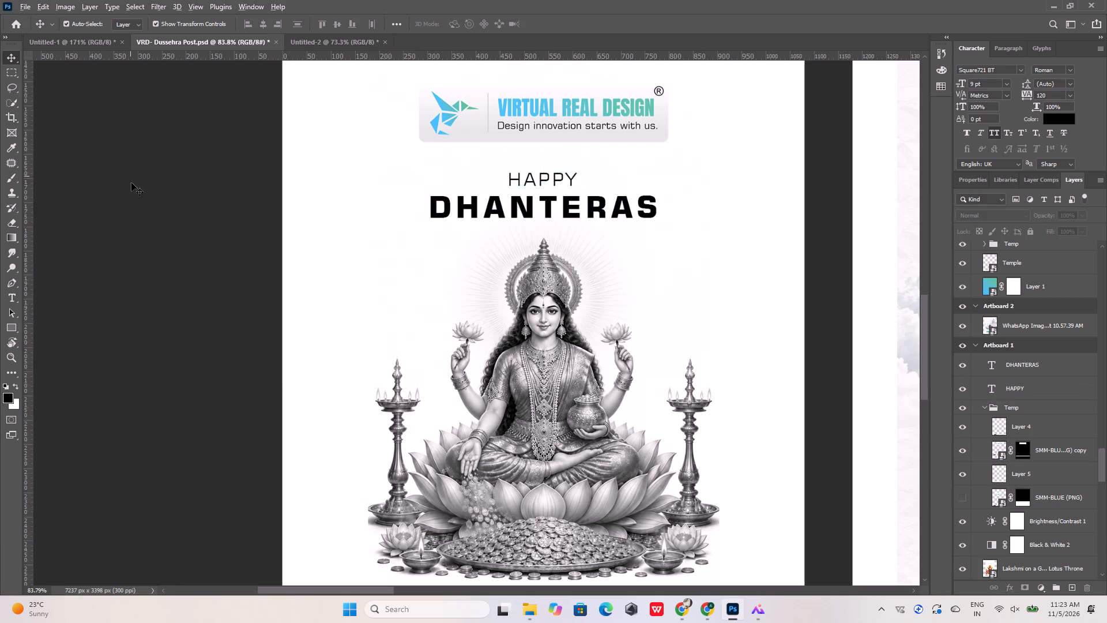
alt+scroll(131, 183, down, 4)
alt+scroll(419, 200, up, 4)
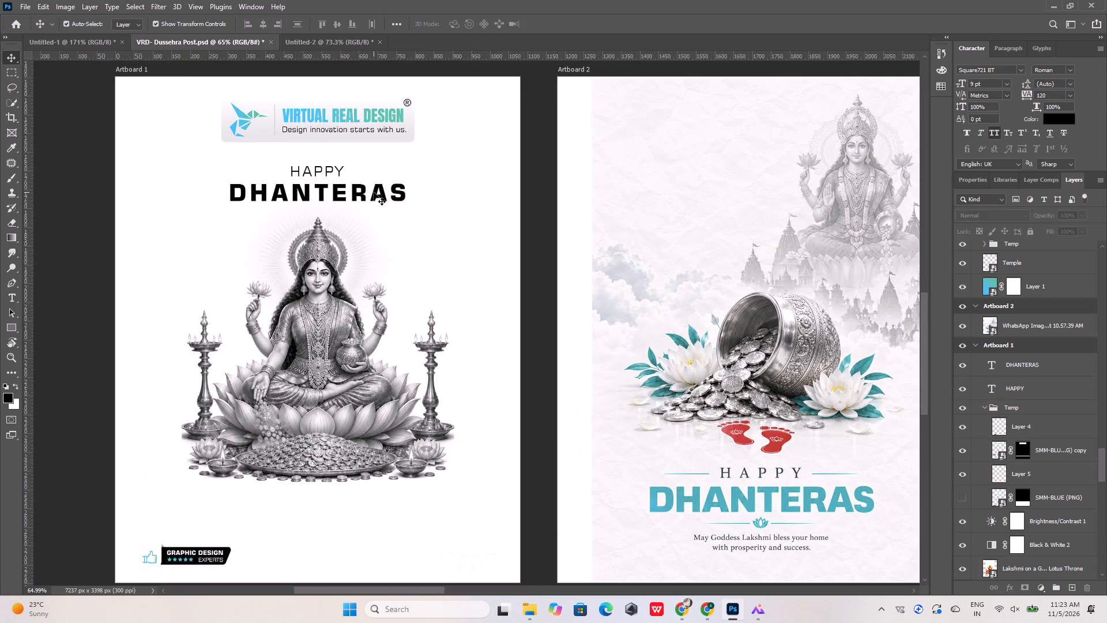
double_click(374, 192)
click(464, 22)
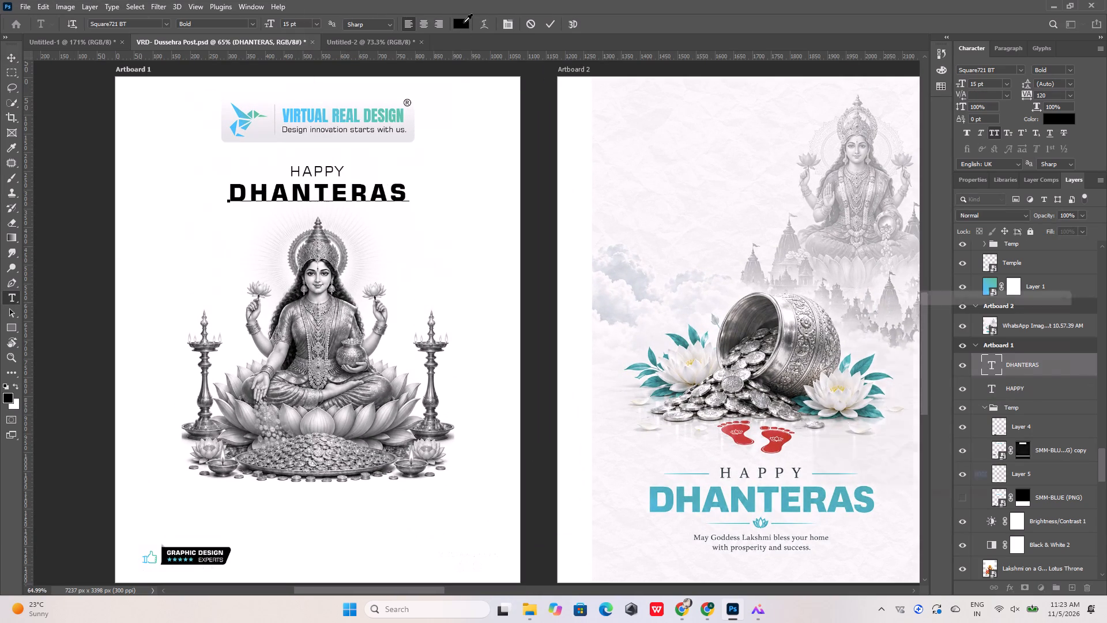
click(735, 492)
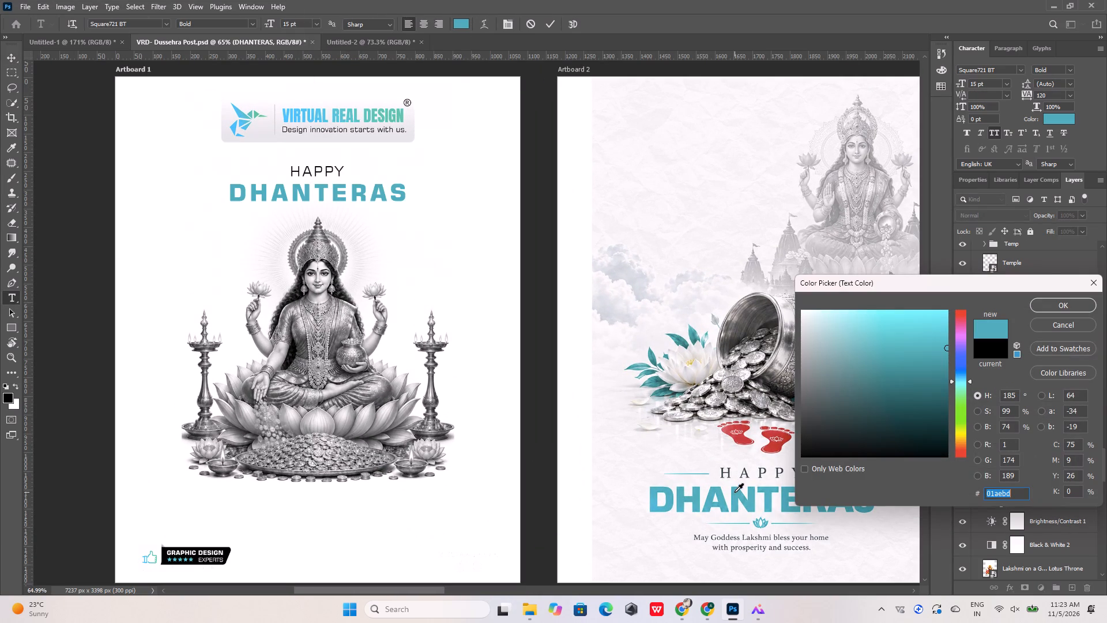
click(1072, 301)
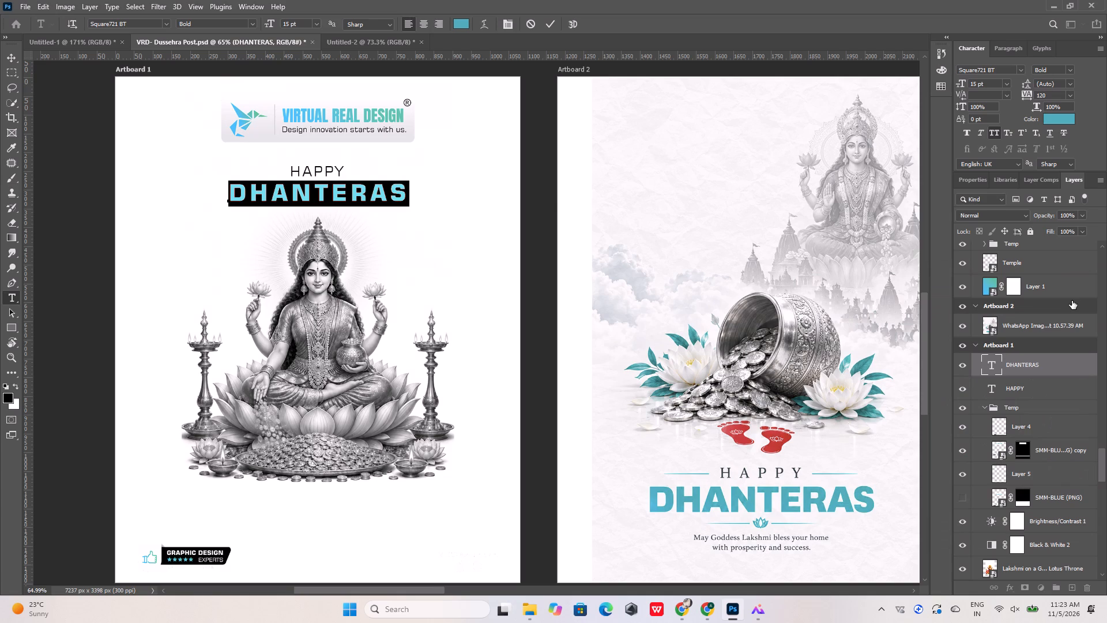
click(552, 22)
click(532, 99)
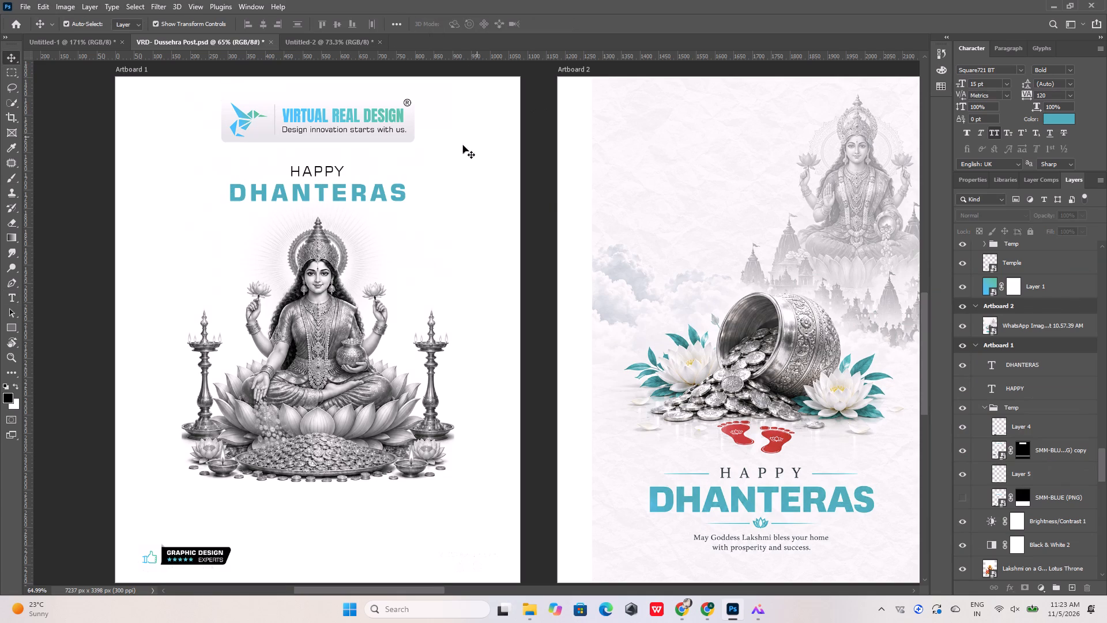
Nudge "DHANTERAS" down 3 px, slightly away from "HAPPY".
alt+scroll(311, 202, up, 3)
click(325, 189)
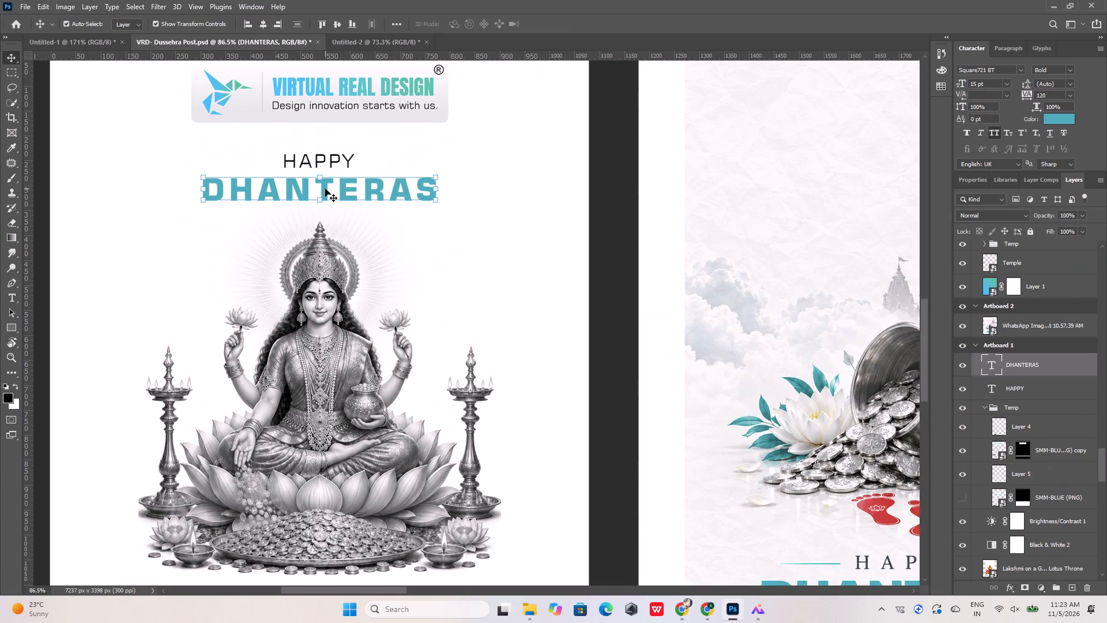
key(Down)
key(Down)
key(Down)
Nudge "HAPPY" and "DHANTERAS" together up 10 px, away from the Lakshmi image.
alt+scroll(325, 200, down, 9)
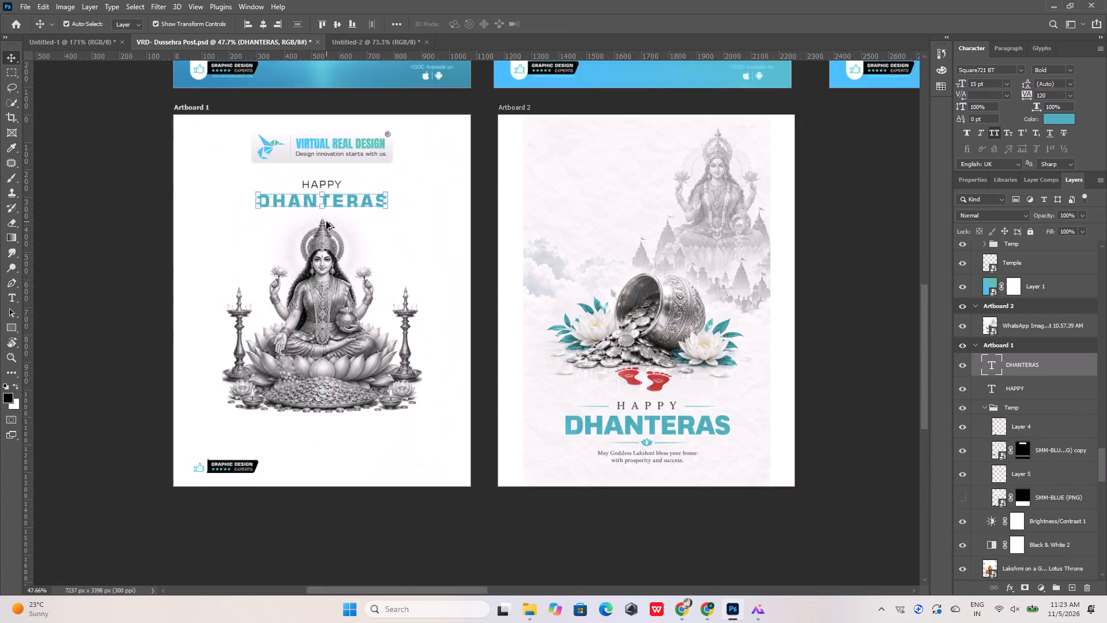
alt+scroll(326, 222, down, 3)
alt+scroll(295, 191, up, 5)
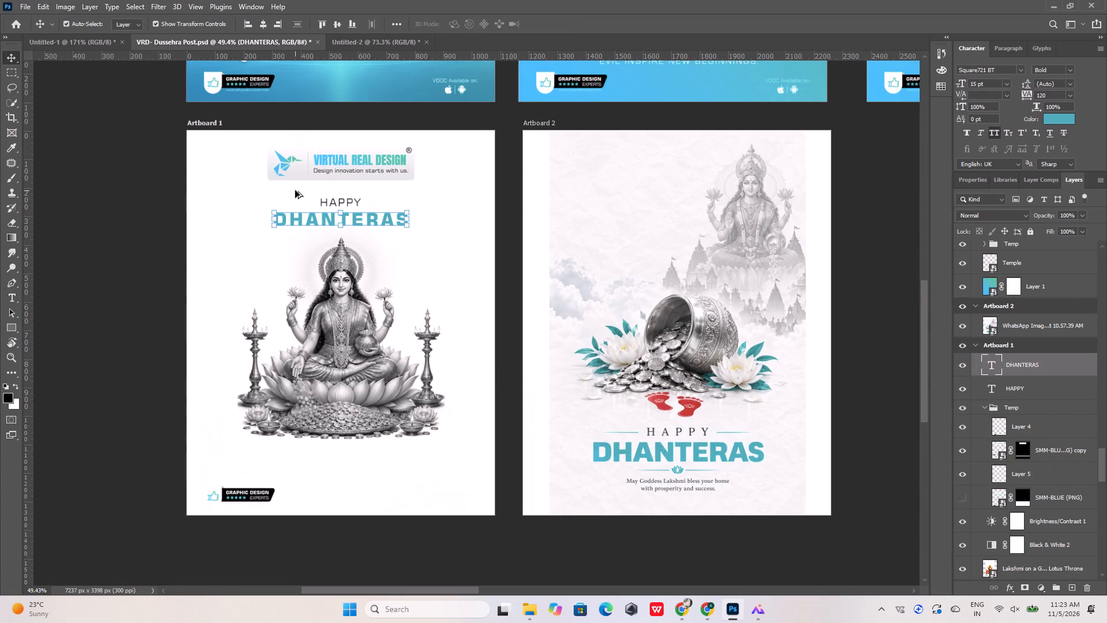
alt+scroll(295, 190, up, 8)
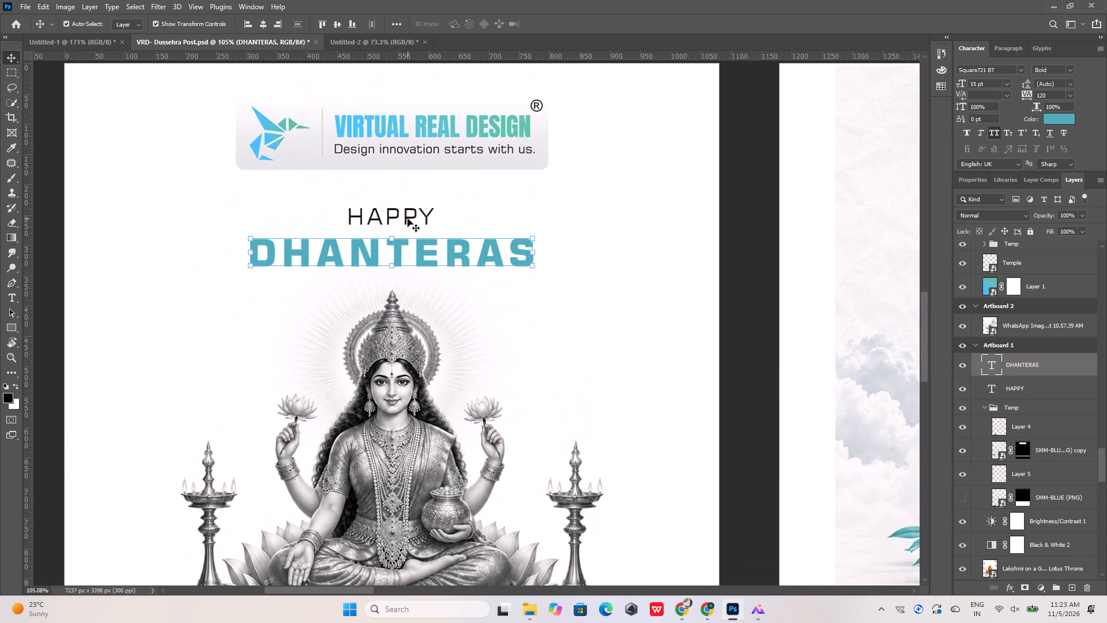
shift+click(408, 219)
key(shift+Up)
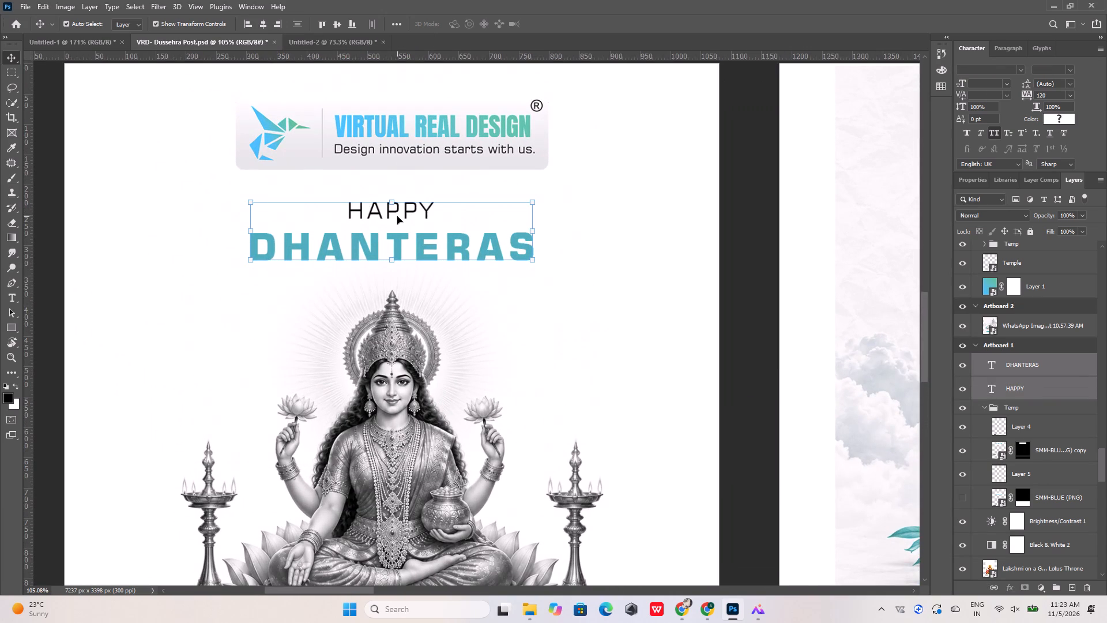
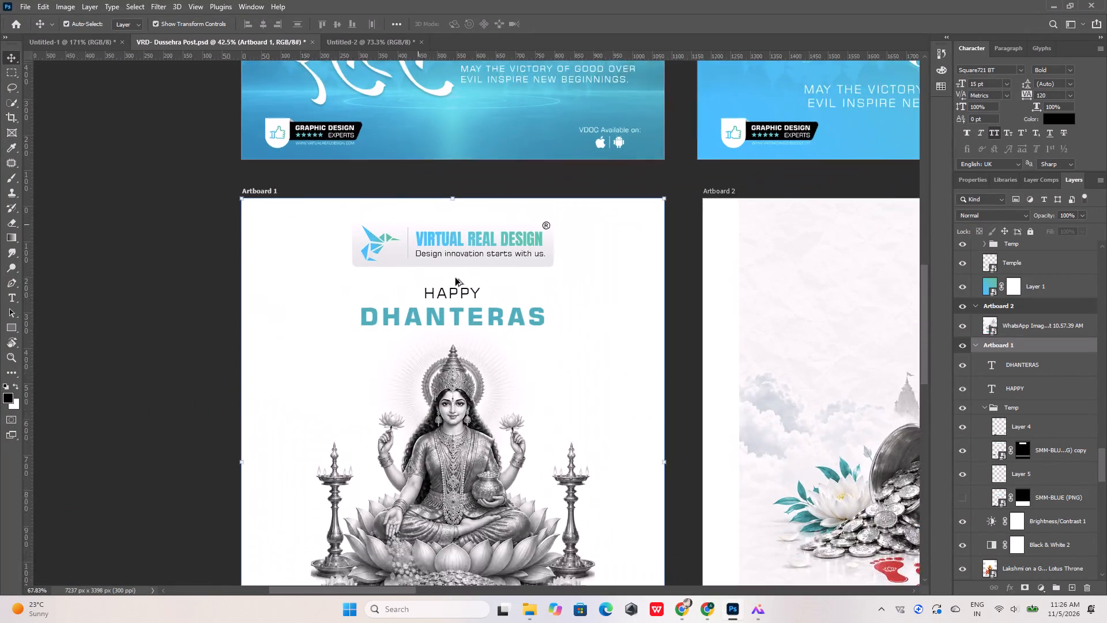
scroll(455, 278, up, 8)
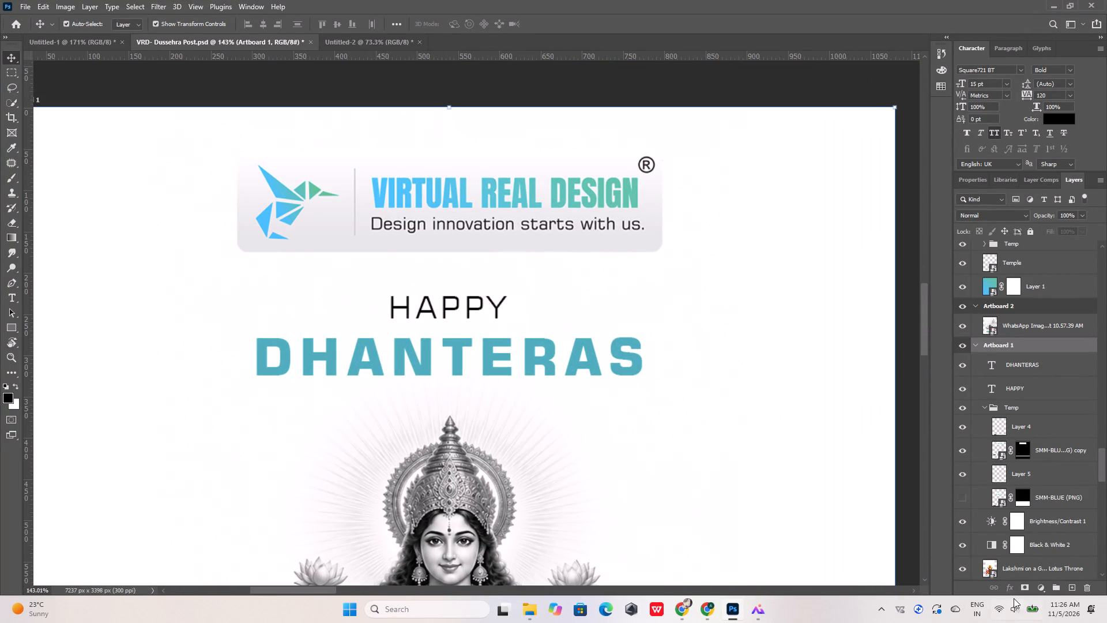
Raise the system sound volume slightly and return to the Dhanteras artboard.
click(1012, 606)
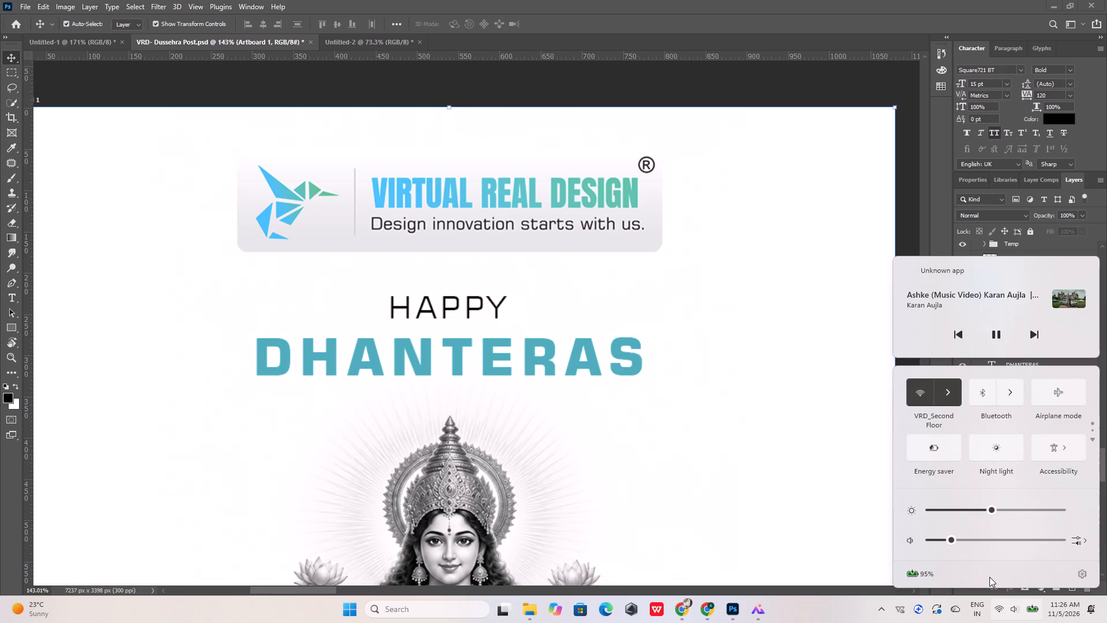
click(976, 537)
click(617, 83)
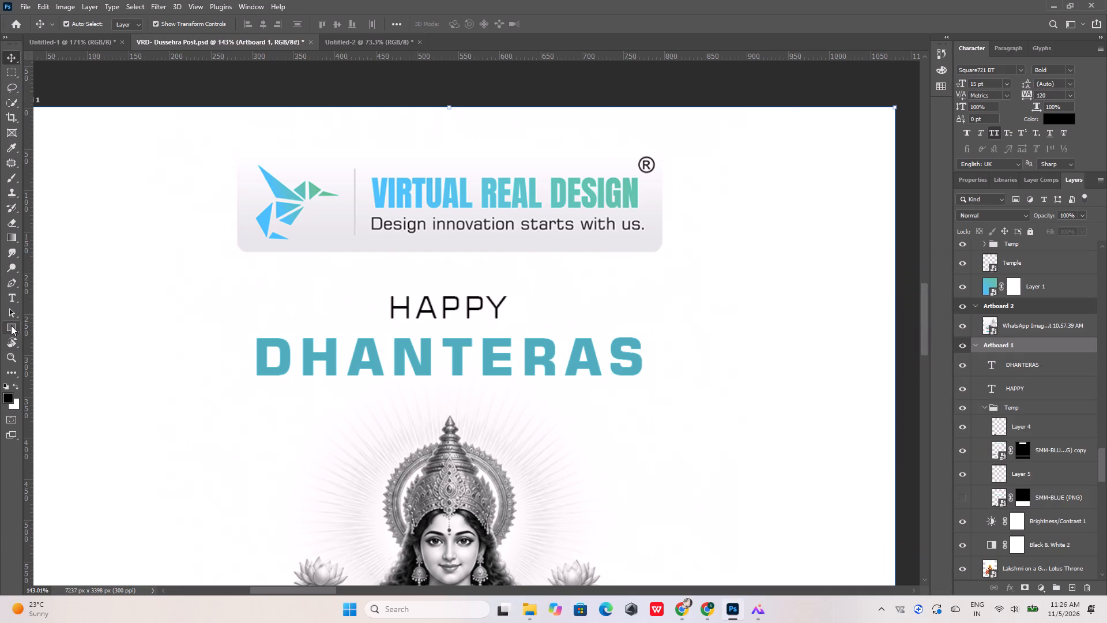
Activate the Rectangle tool in Shape mode for drawing on Artboard 1.
drag(11, 325, 54, 370)
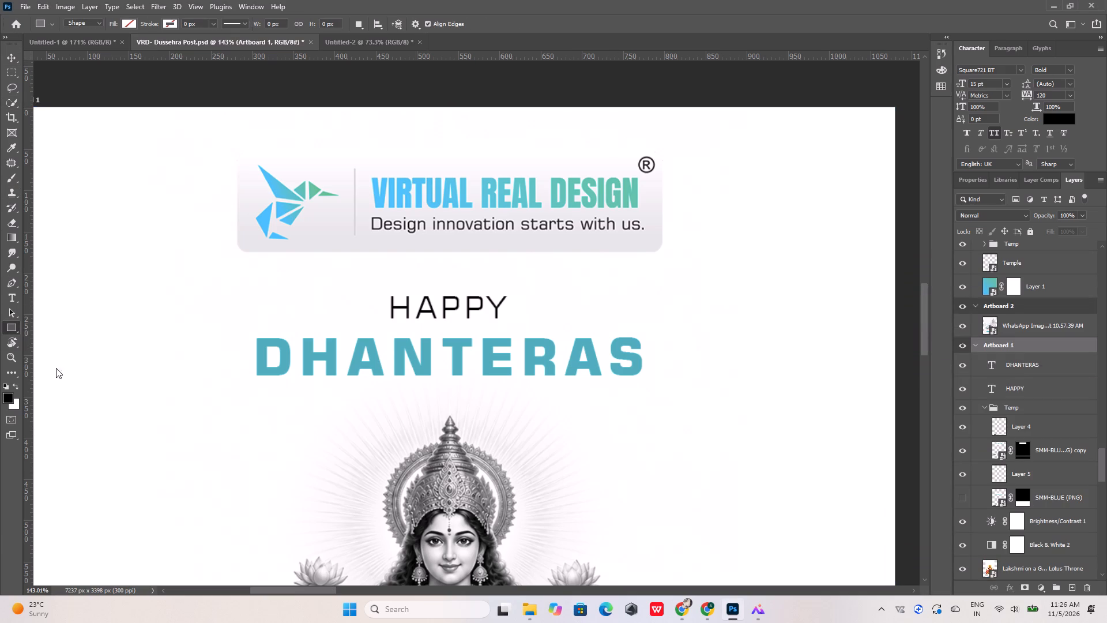
Draw a horizontal line about 100 px long just after the word "HAPPY", level with the middle of its letters.
shift+drag(518, 306, 606, 305)
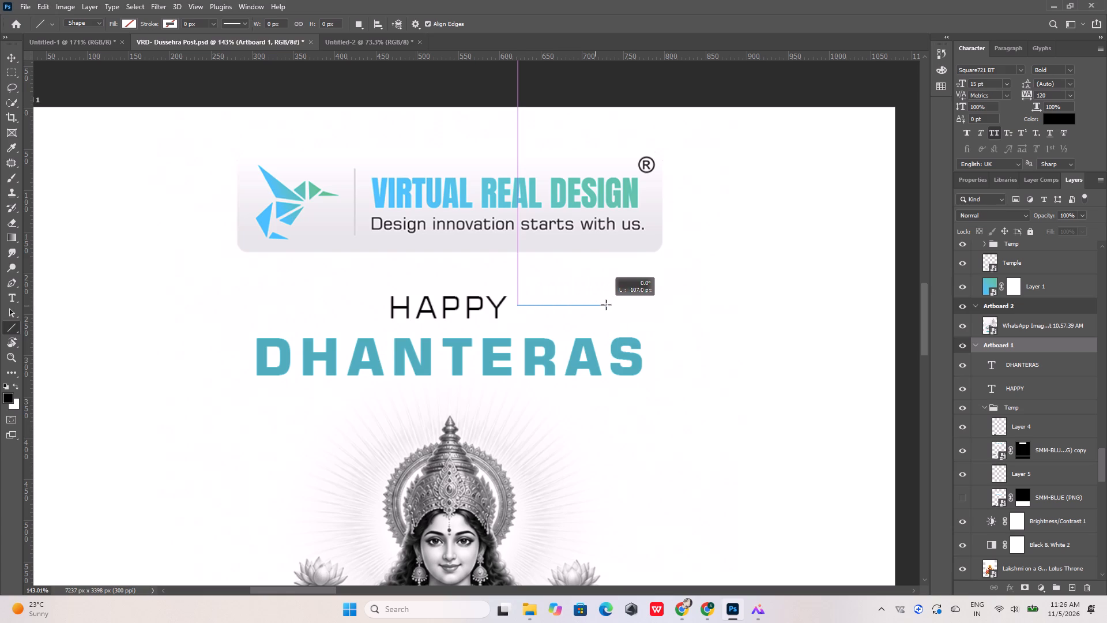
shift+drag(606, 305, 600, 305)
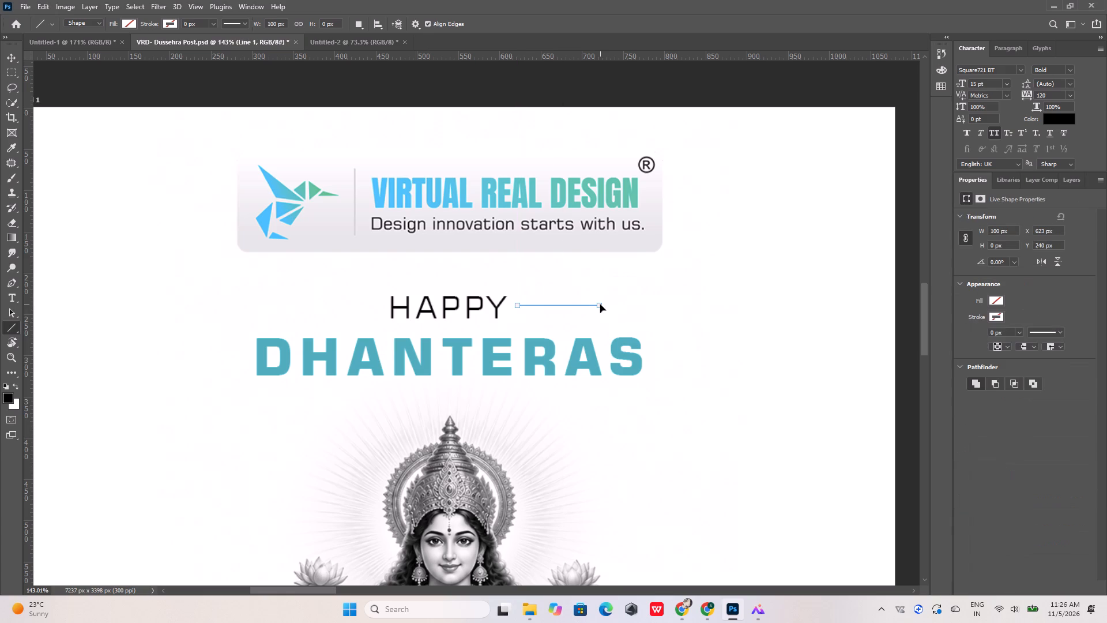
Give the new line a gradient stroke with a width of 2 px.
click(1000, 314)
click(995, 340)
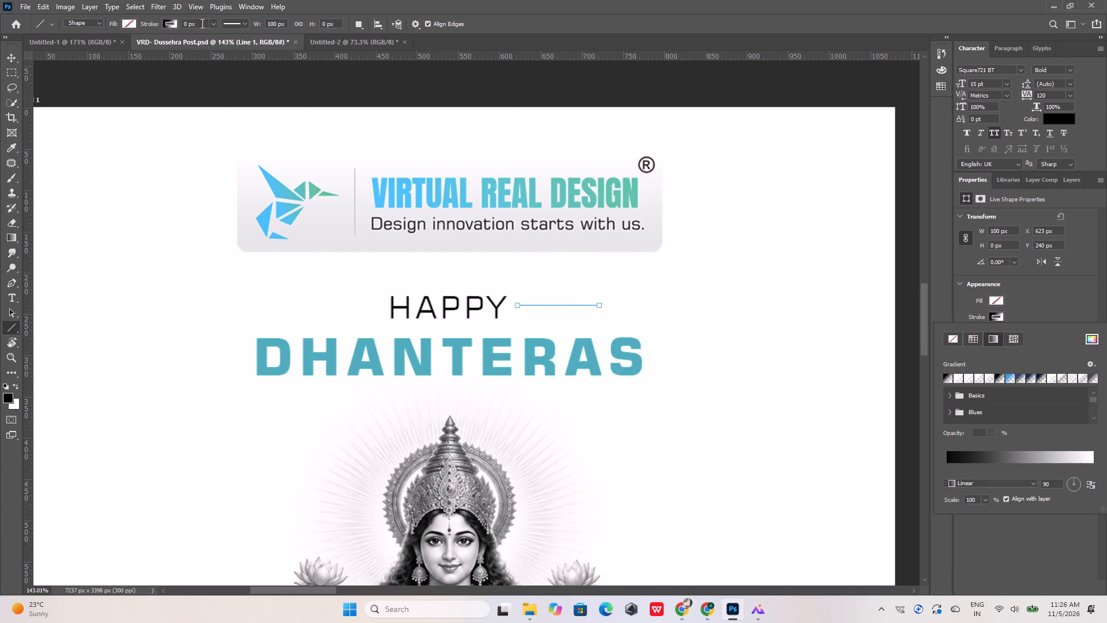
drag(202, 22, 167, 27)
key(2)
key(Return)
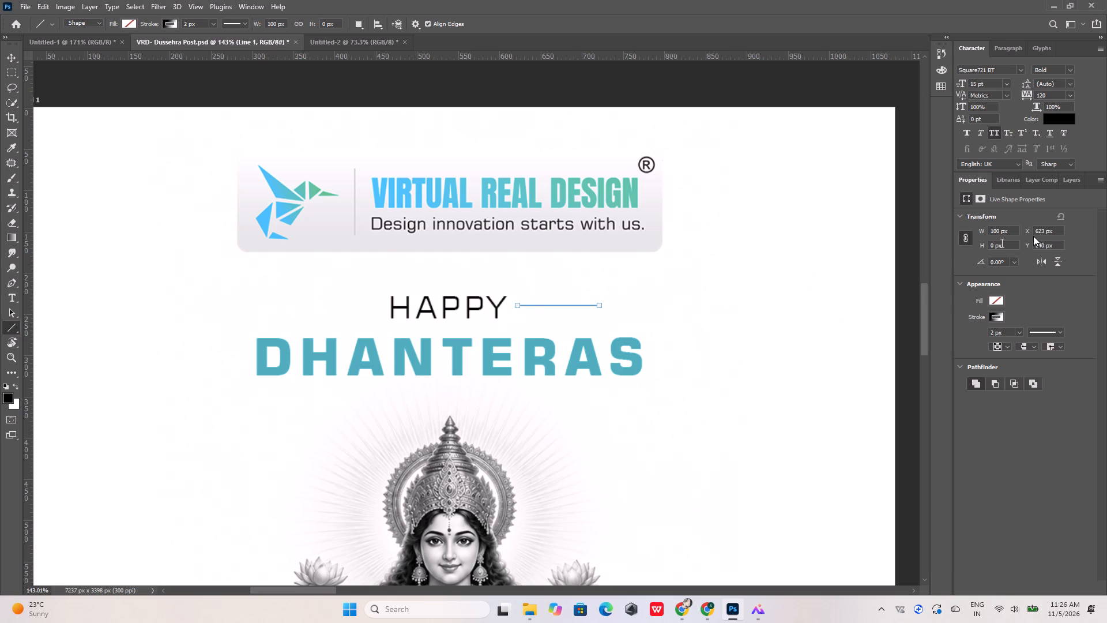
Apply the fade-to-transparent gradient preset to the line's stroke, running from teal #01aebd sampled from "DHANTERAS" to the artboard's white.
click(1000, 316)
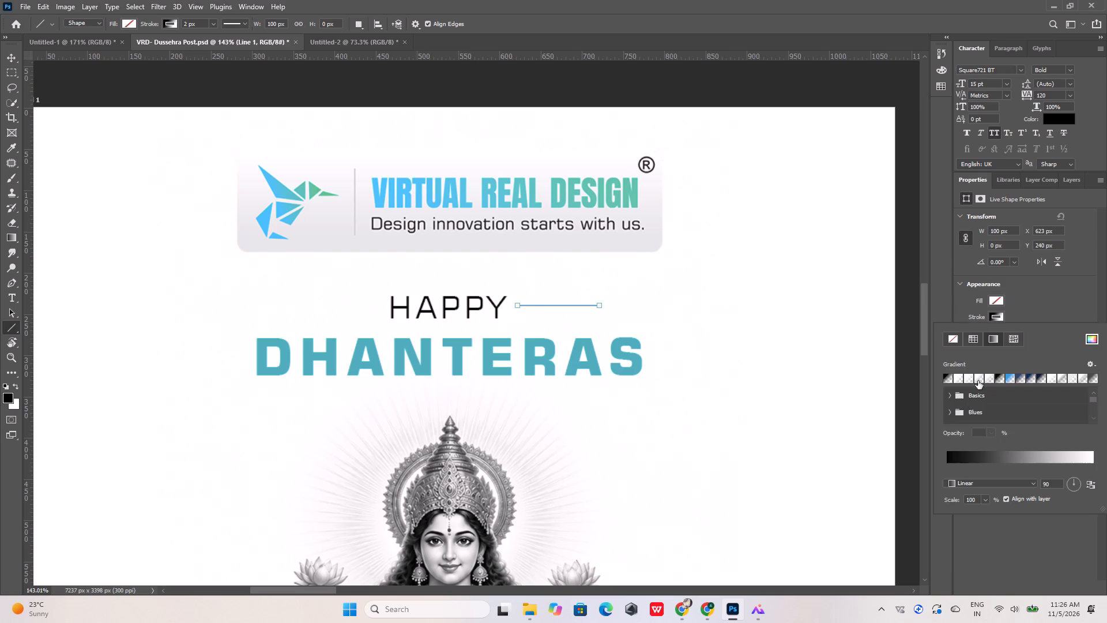
click(948, 379)
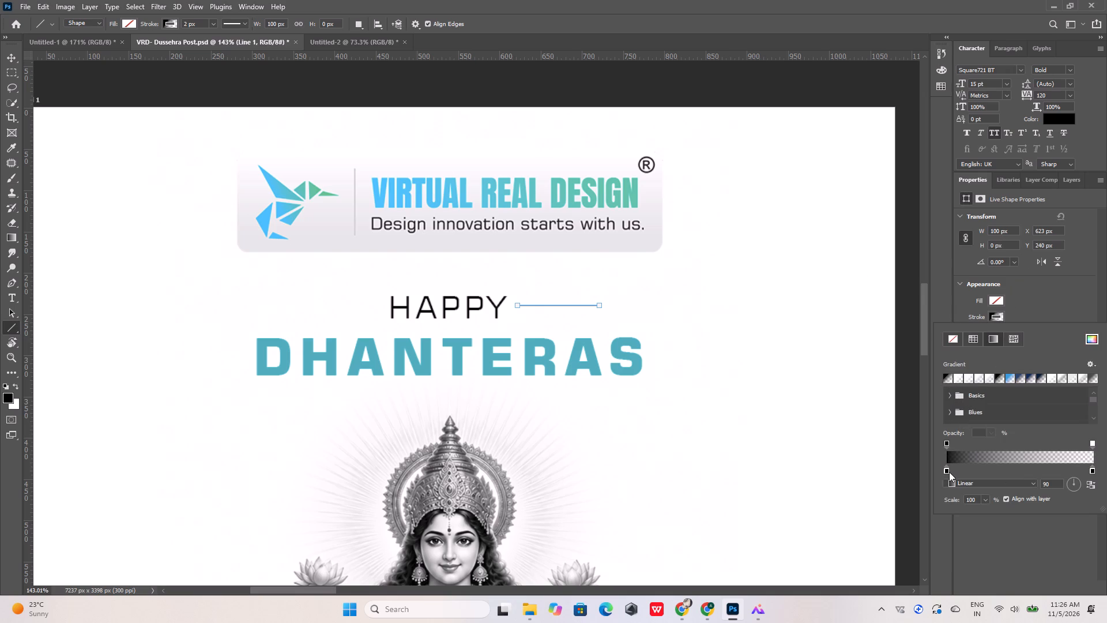
double_click(947, 471)
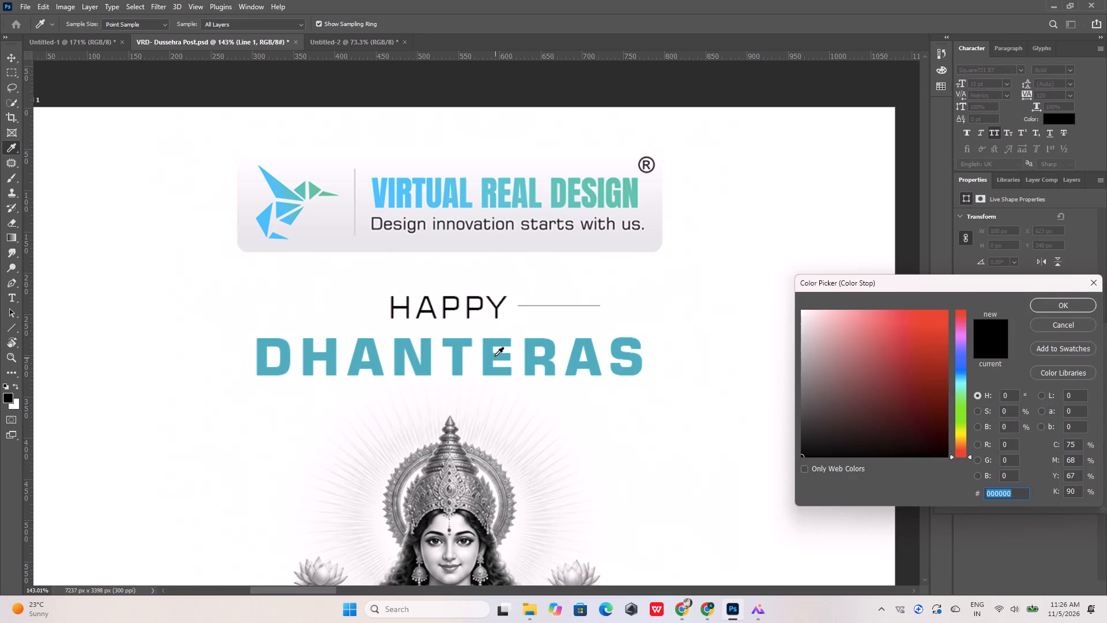
click(494, 355)
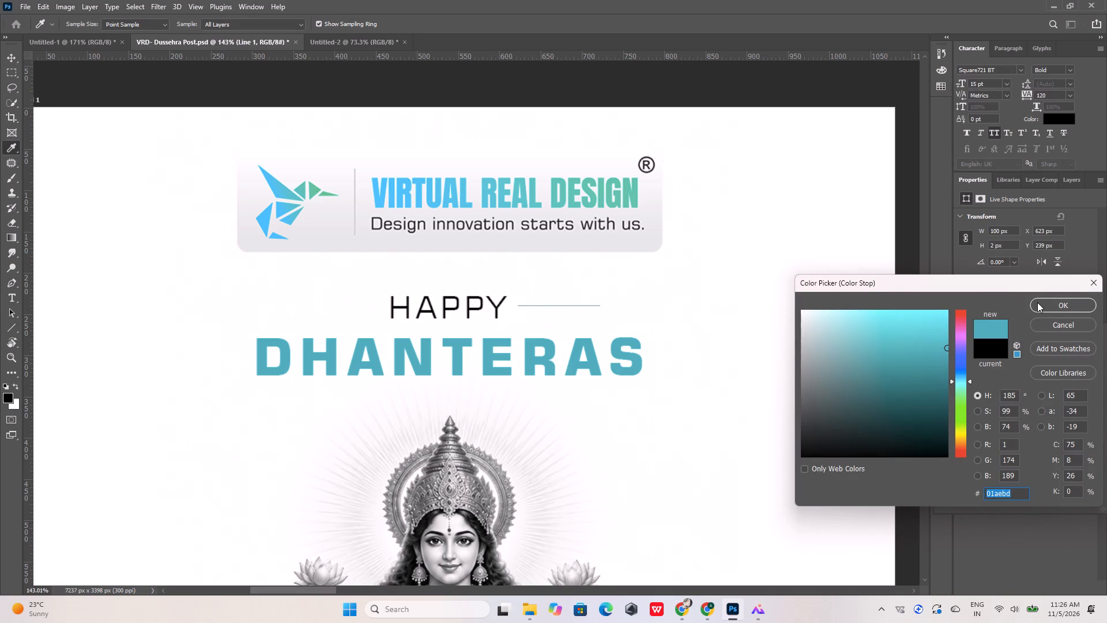
click(1044, 302)
double_click(1092, 470)
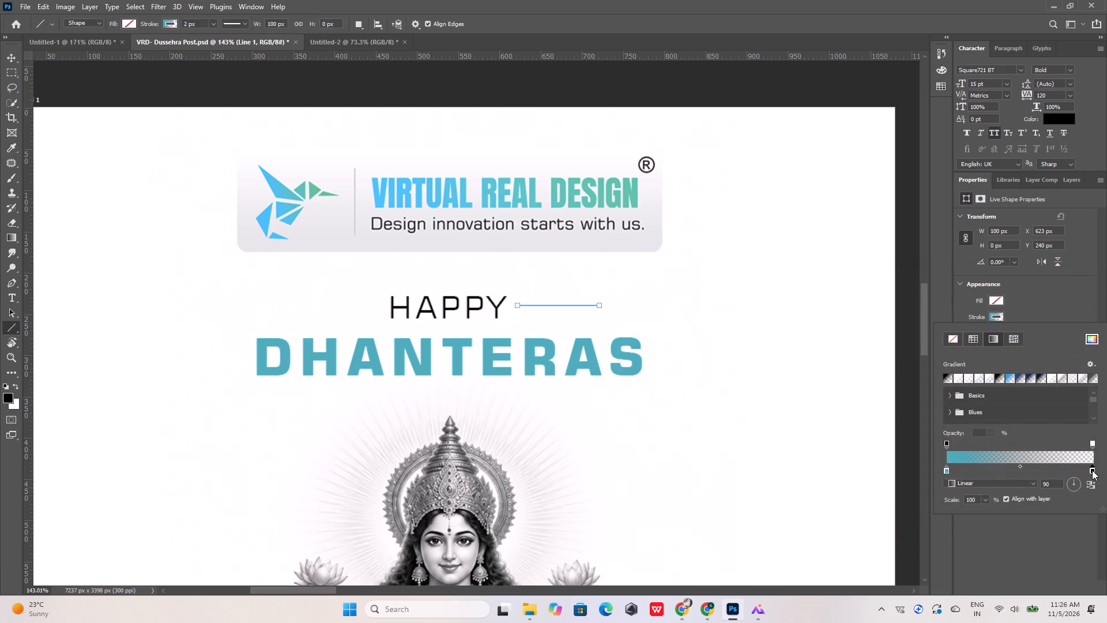
click(747, 338)
click(1063, 302)
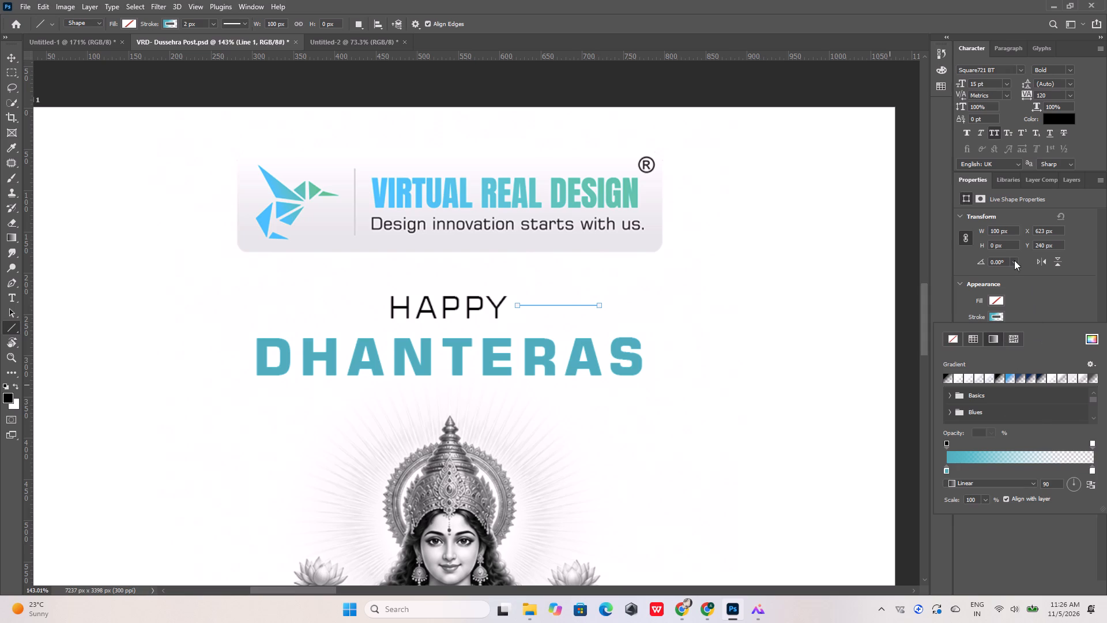
Set the line's stroke width to 3 px.
click(1015, 301)
drag(1007, 334, 964, 337)
key(3)
key(Return)
click(664, 256)
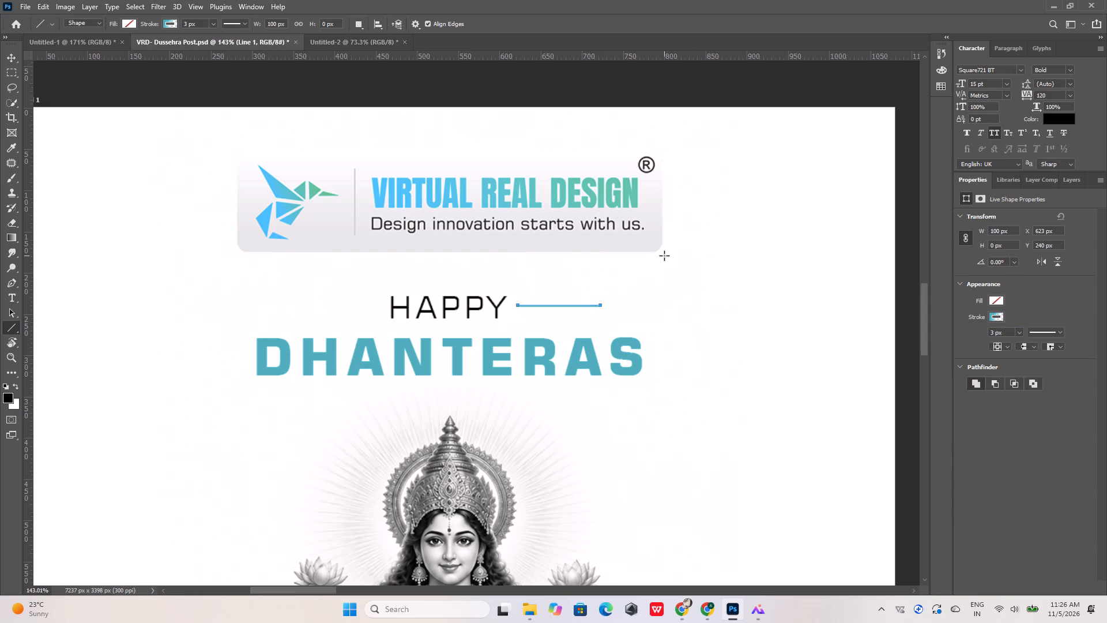
Rotate the stroke gradient to -4° so the teal starts beside "HAPPY" and fades outward along the line.
alt+scroll(562, 356, up, 19)
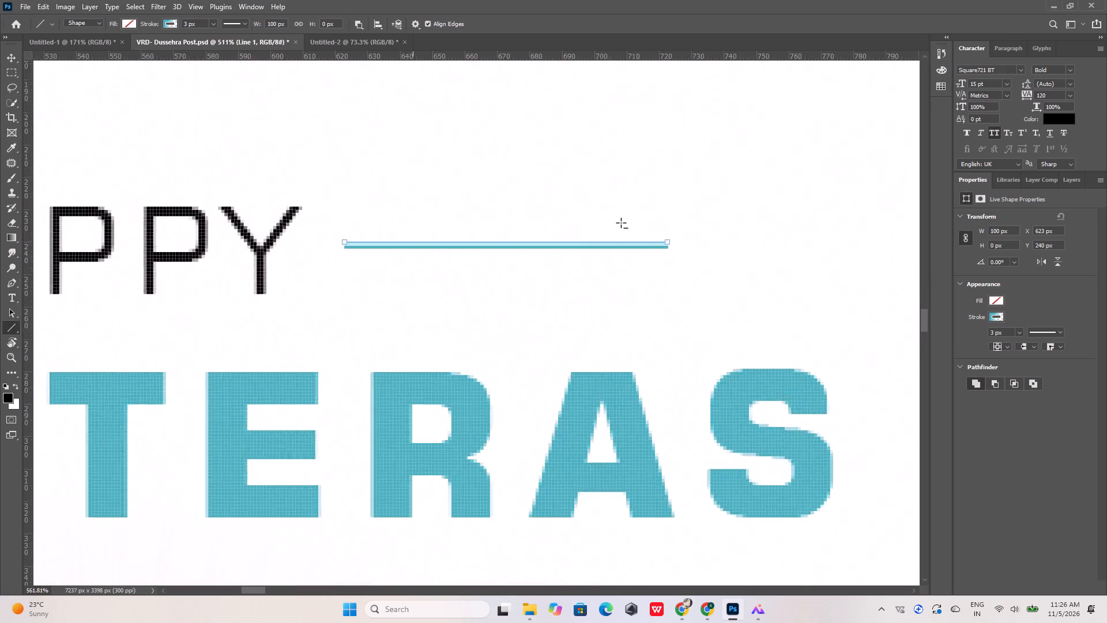
click(999, 317)
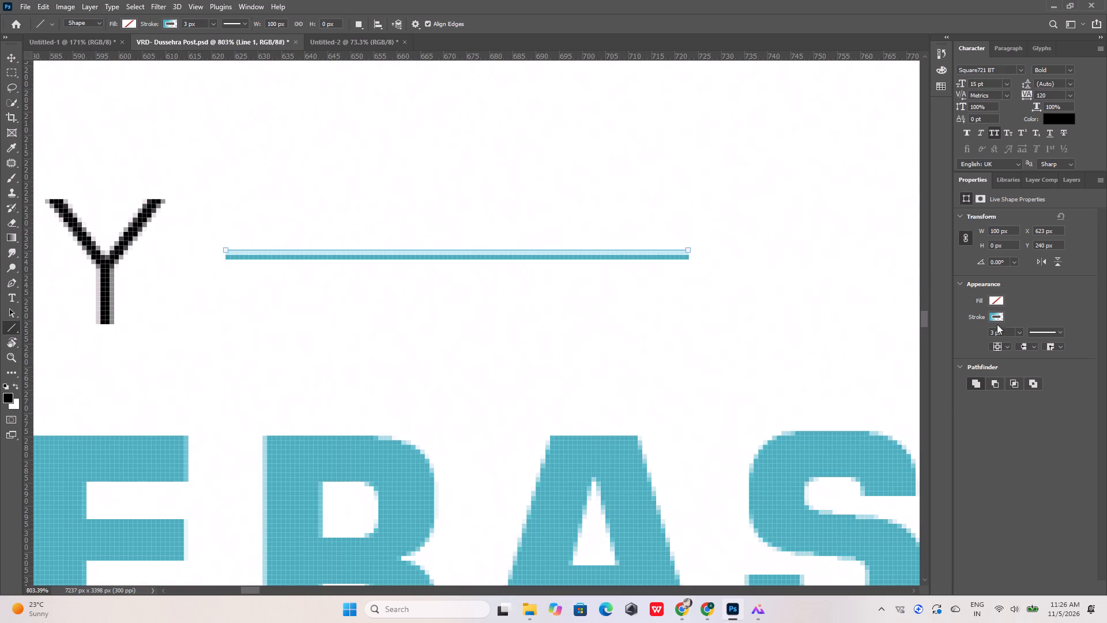
drag(1057, 483, 1007, 479)
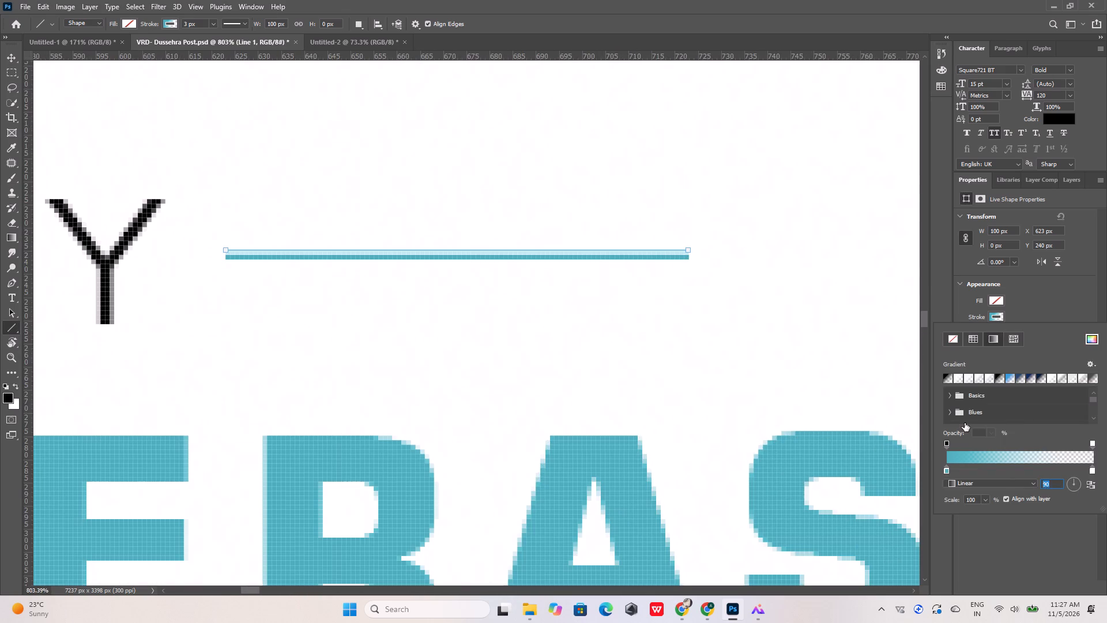
text(18)
key(0)
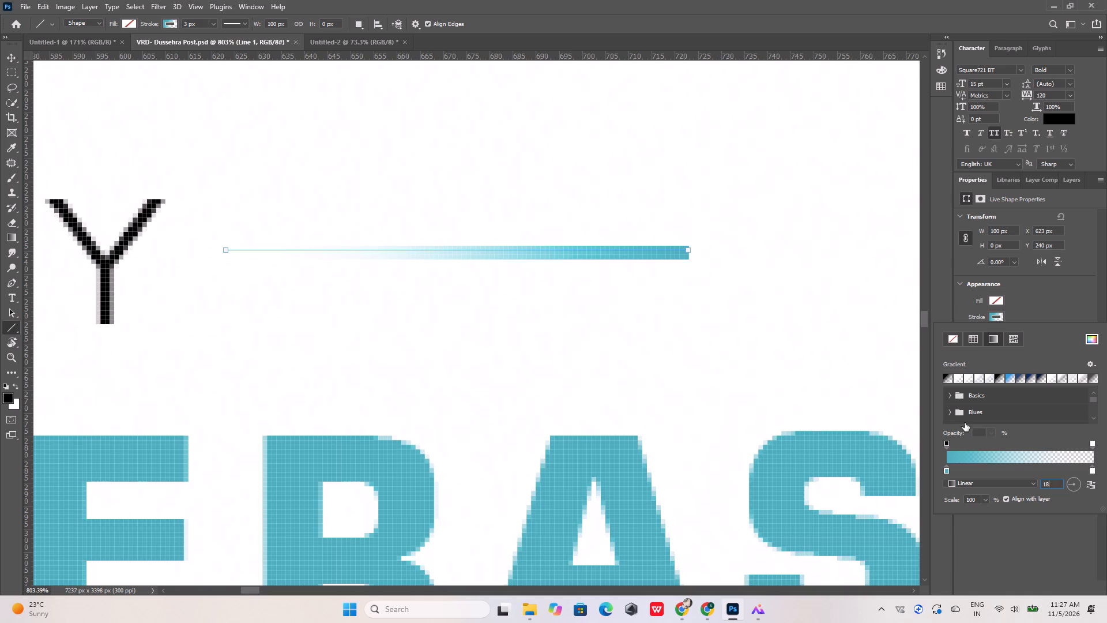
key(BackSpace)
key(BackSpace)
key(BackSpace)
text(-180)
click(1081, 482)
click(1078, 485)
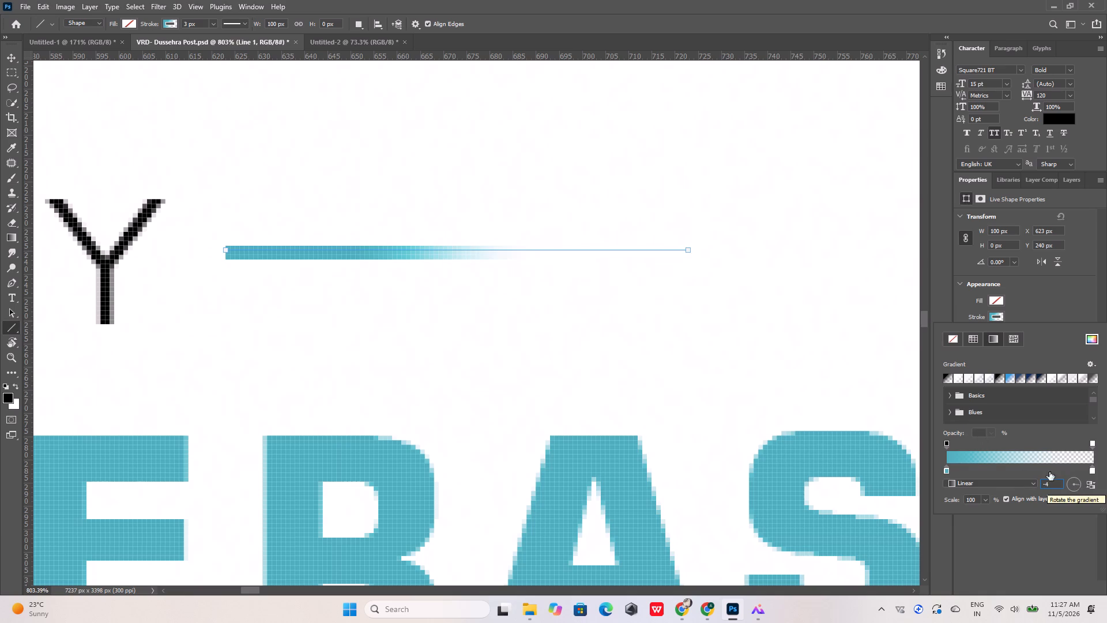
Shift the stroke gradient's 100% opacity stop close to its transparent end, leaving no extra opacity stop in between.
click(1093, 445)
drag(1017, 446, 1052, 445)
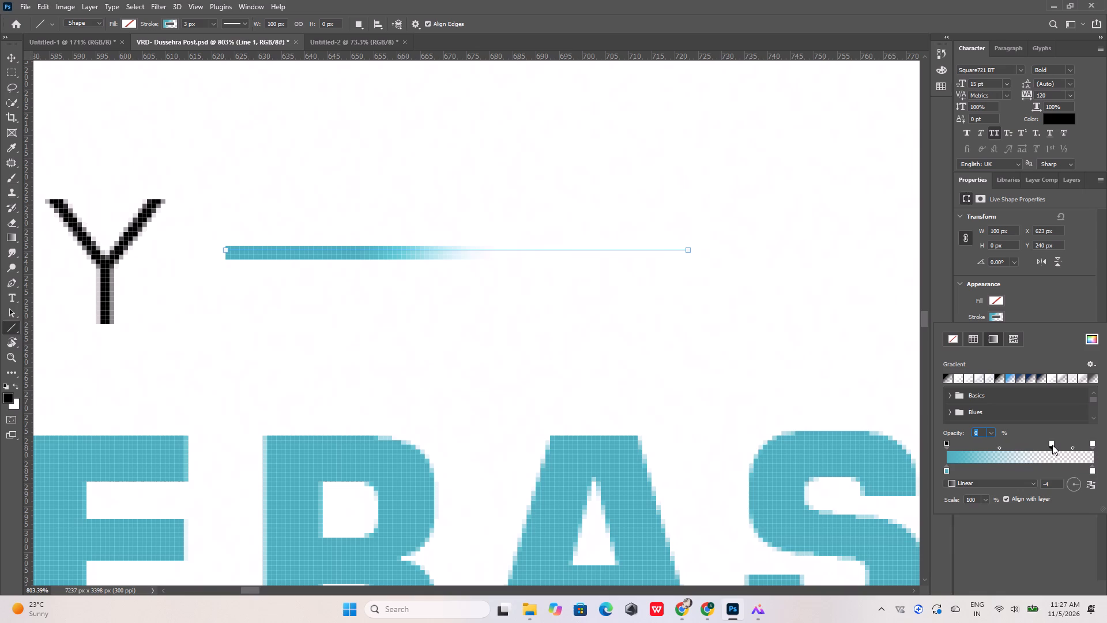
drag(947, 444, 1034, 439)
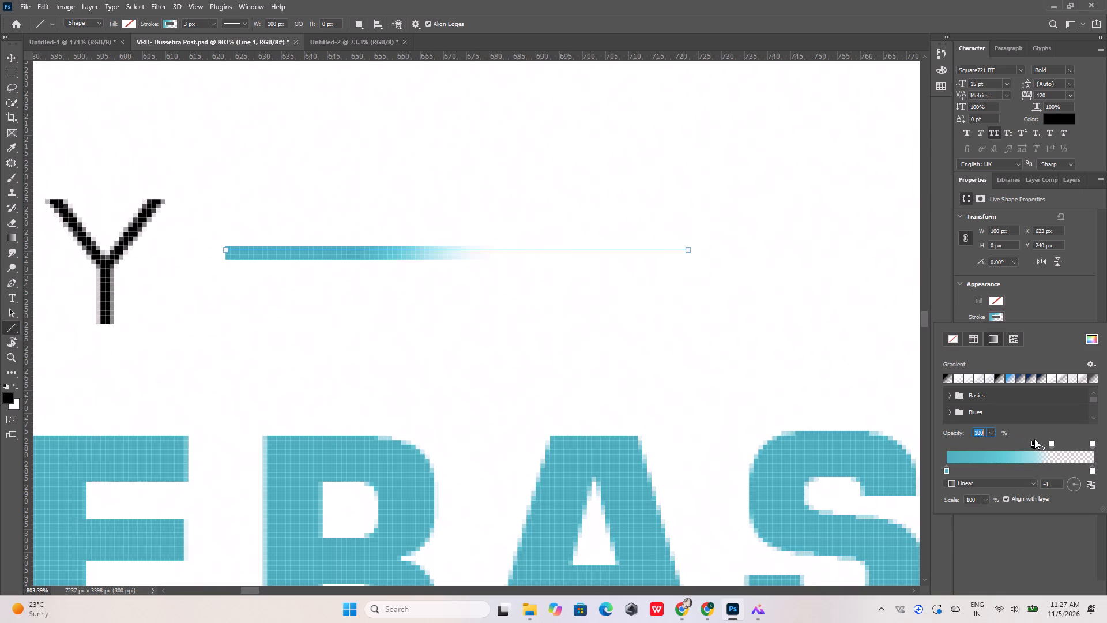
drag(1050, 442, 1070, 444)
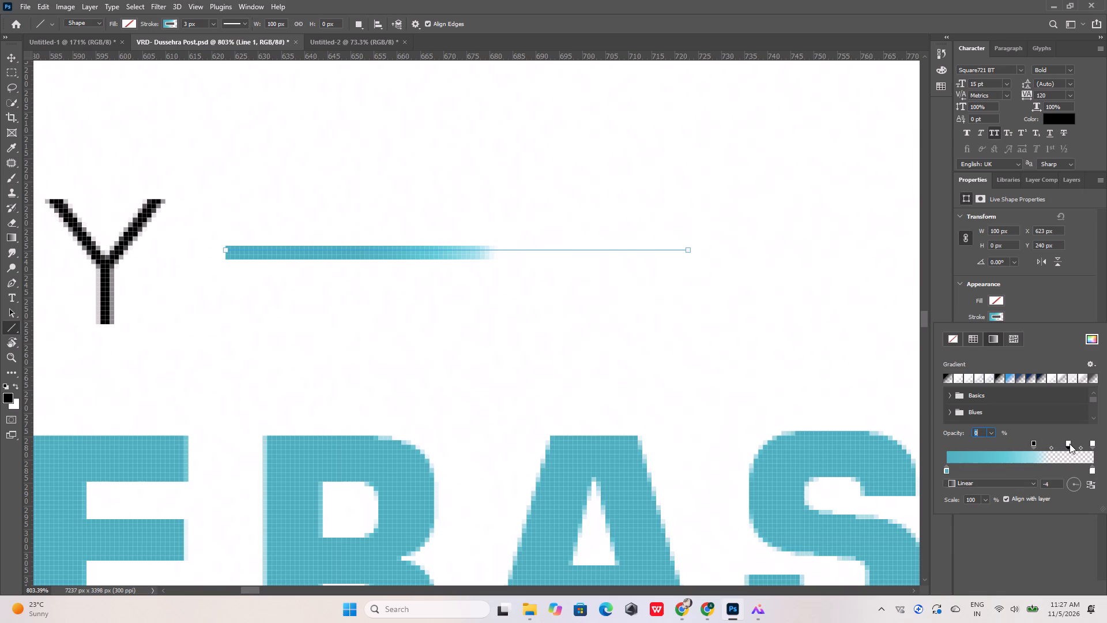
drag(1070, 444, 1075, 399)
drag(1035, 444, 1058, 441)
drag(1056, 443, 1070, 444)
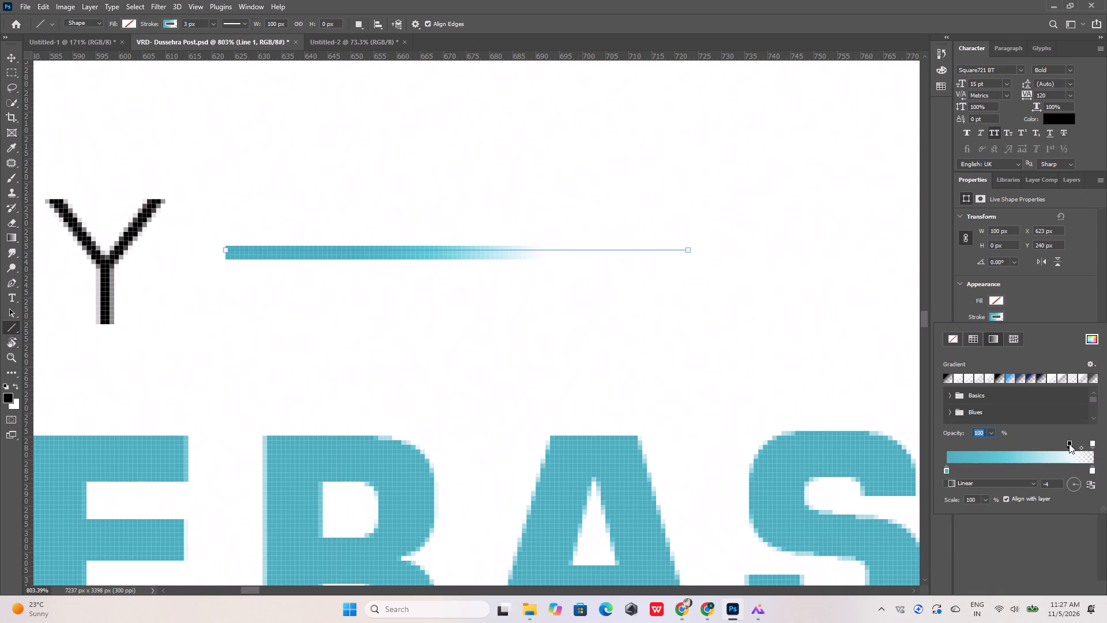
Move the stroke gradient's colour midpoint close to the white end so teal fills most of the line.
click(1093, 470)
drag(1020, 468, 1060, 467)
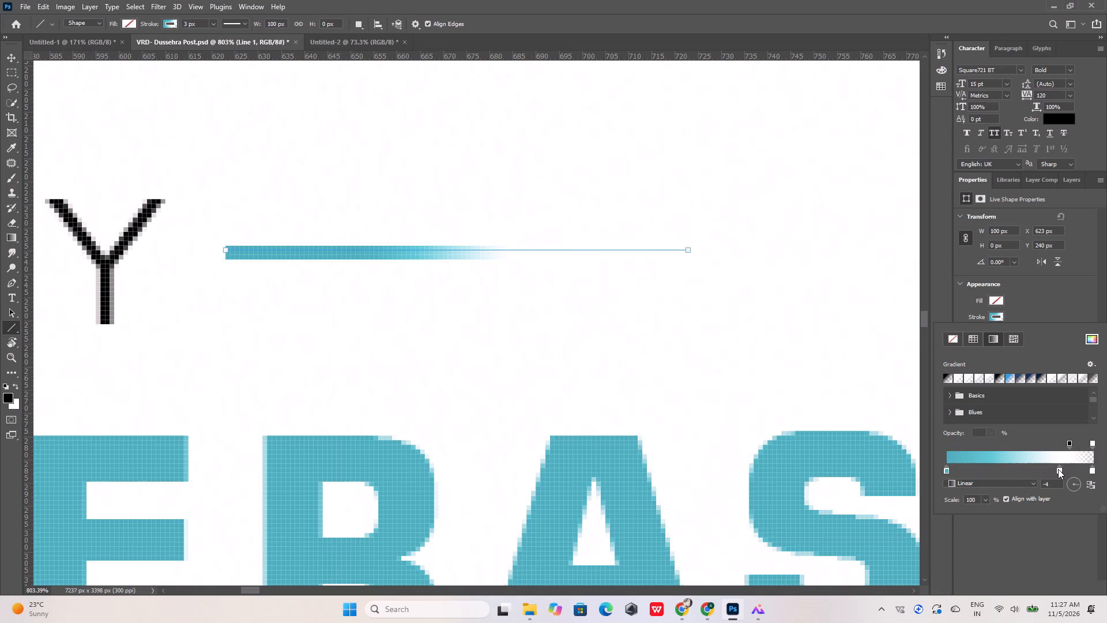
drag(1058, 469, 1060, 481)
click(1093, 472)
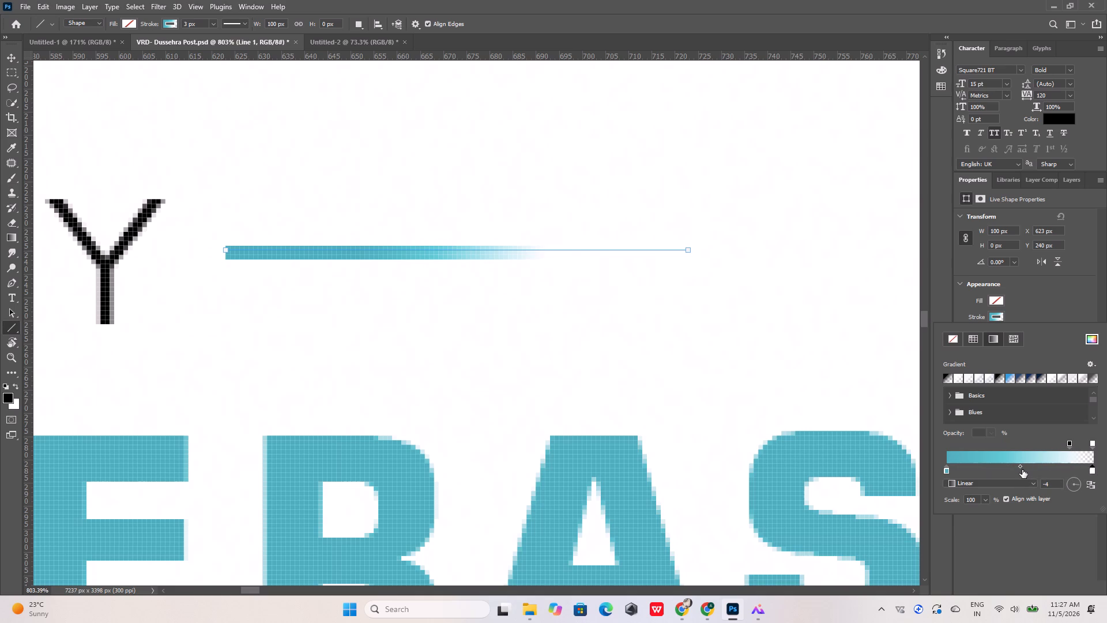
drag(1019, 466, 1072, 465)
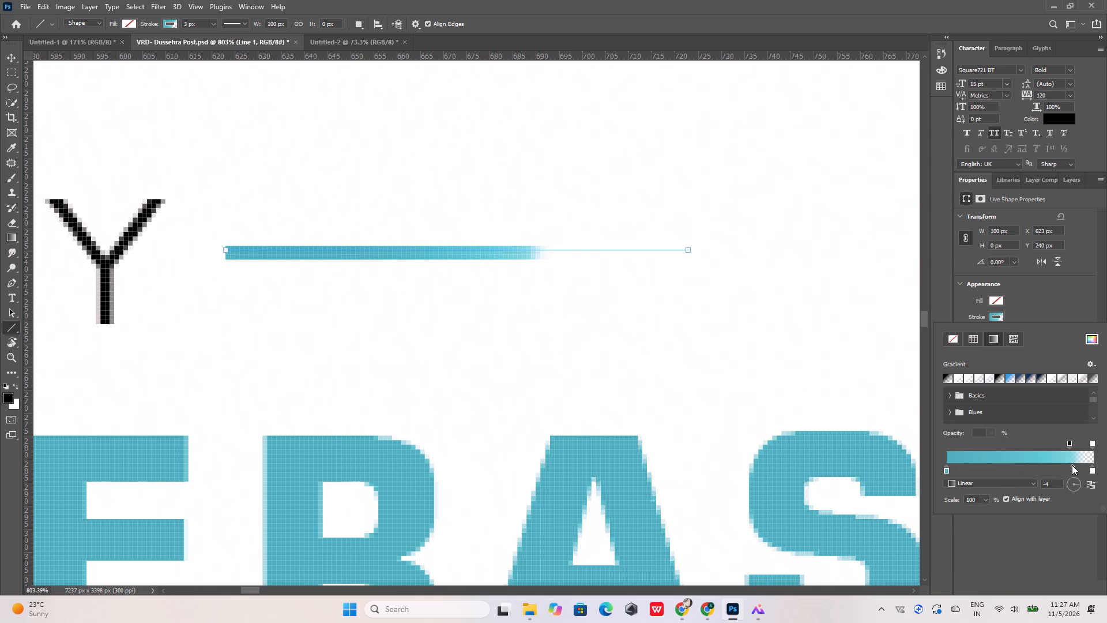
drag(1072, 465, 1083, 467)
Compare the line beside "HAPPY" with the tapered lines flanking "HAPPY" in the Artboard 2 reference.
click(12, 58)
click(210, 118)
alt+scroll(548, 287, down, 20)
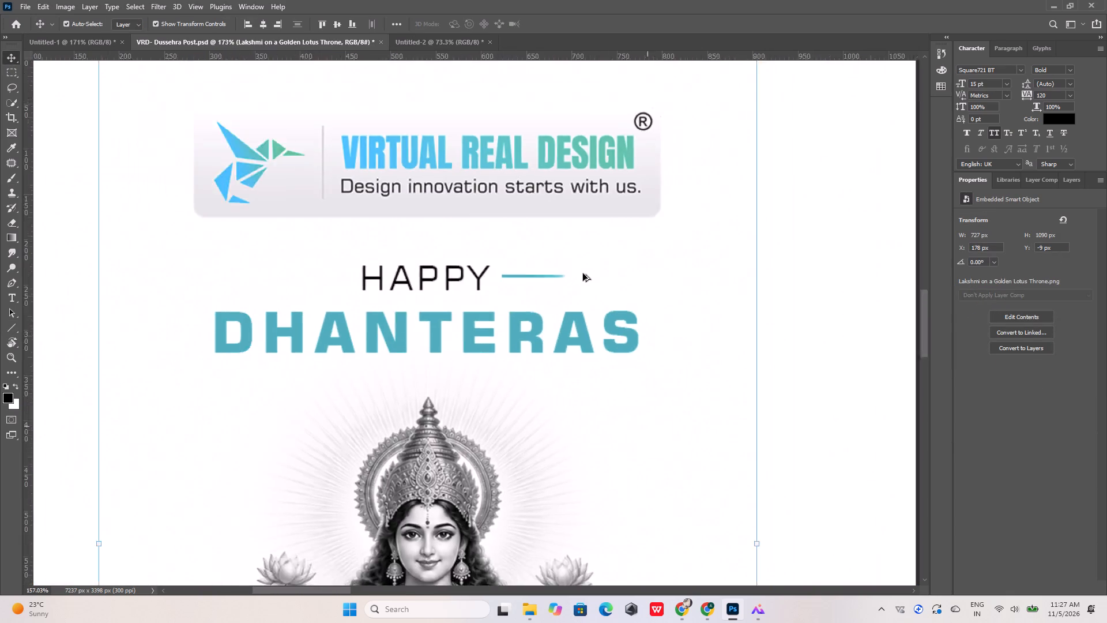
alt+scroll(583, 273, down, 14)
alt+scroll(820, 456, up, 17)
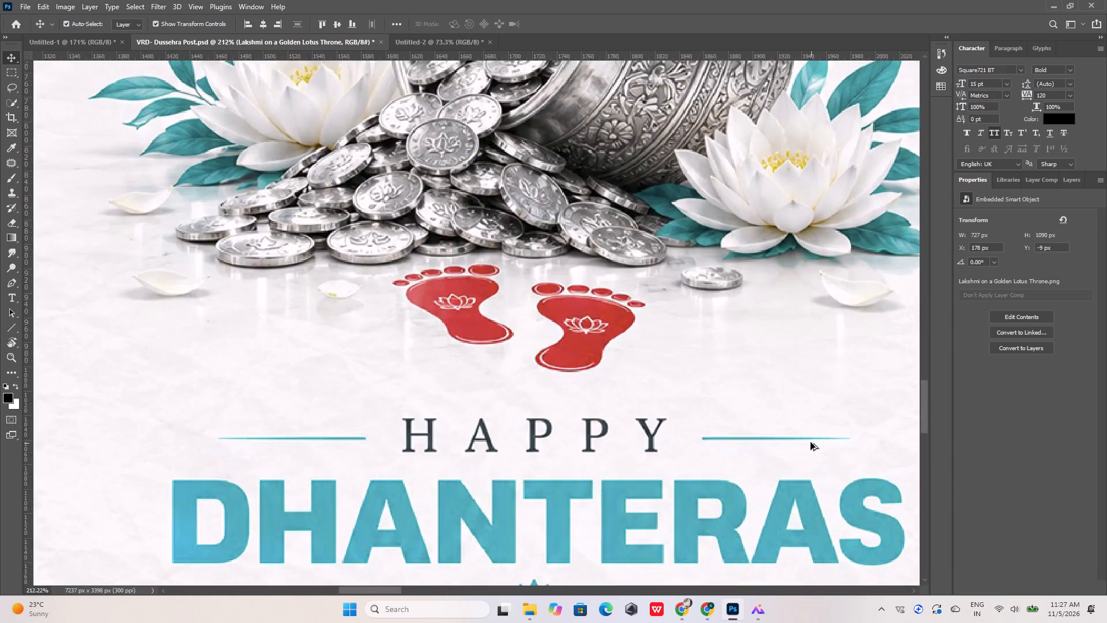
alt+scroll(811, 442, up, 12)
alt+scroll(816, 391, down, 20)
alt+scroll(816, 391, down, 7)
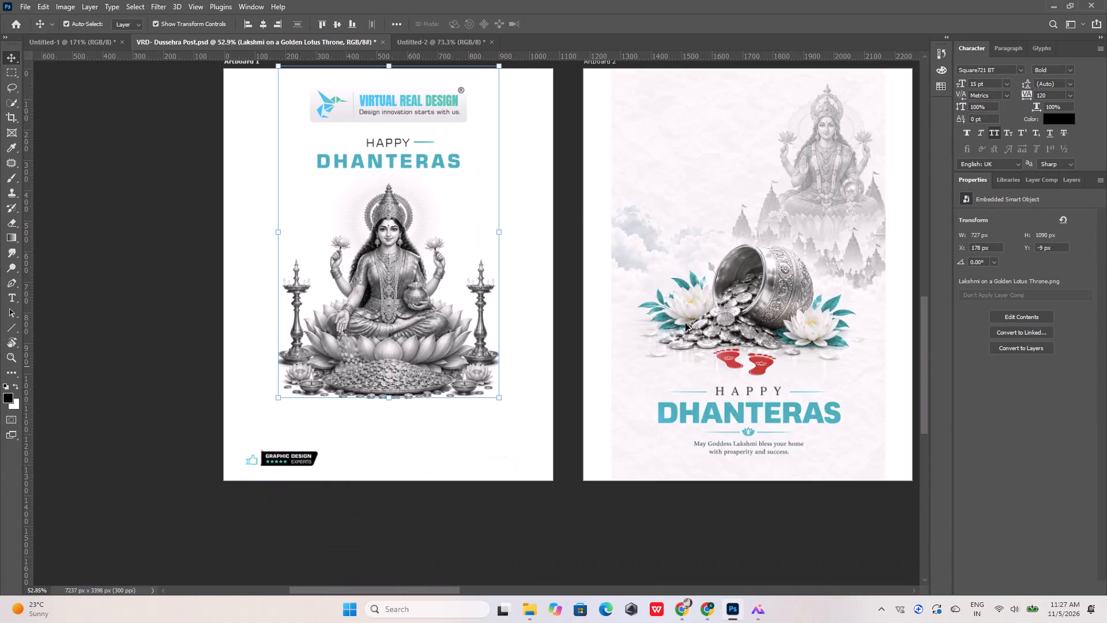
Squash the line beside "HAPPY" vertically to about 66.67% of its height.
alt+scroll(370, 106, up, 20)
alt+scroll(370, 106, up, 2)
click(473, 186)
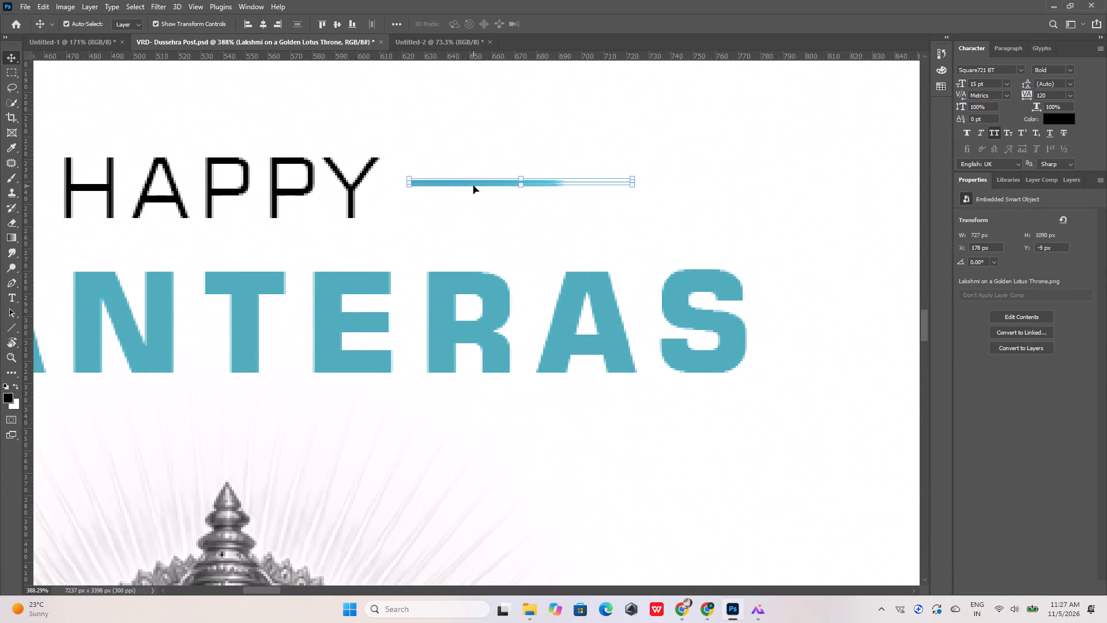
alt+scroll(512, 181, up, 16)
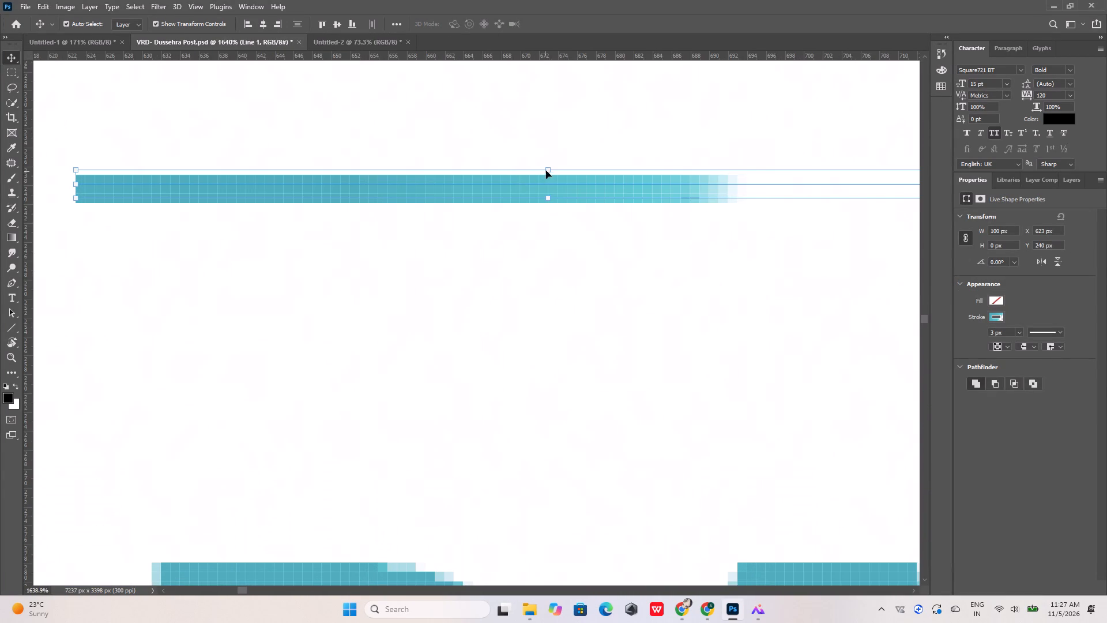
shift+drag(549, 169, 551, 181)
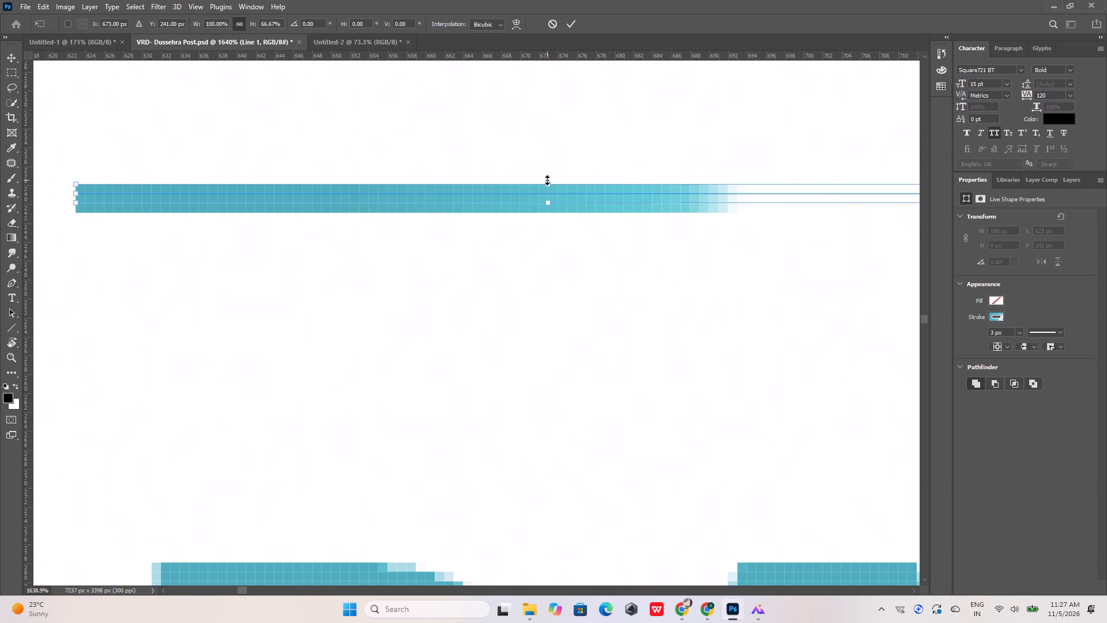
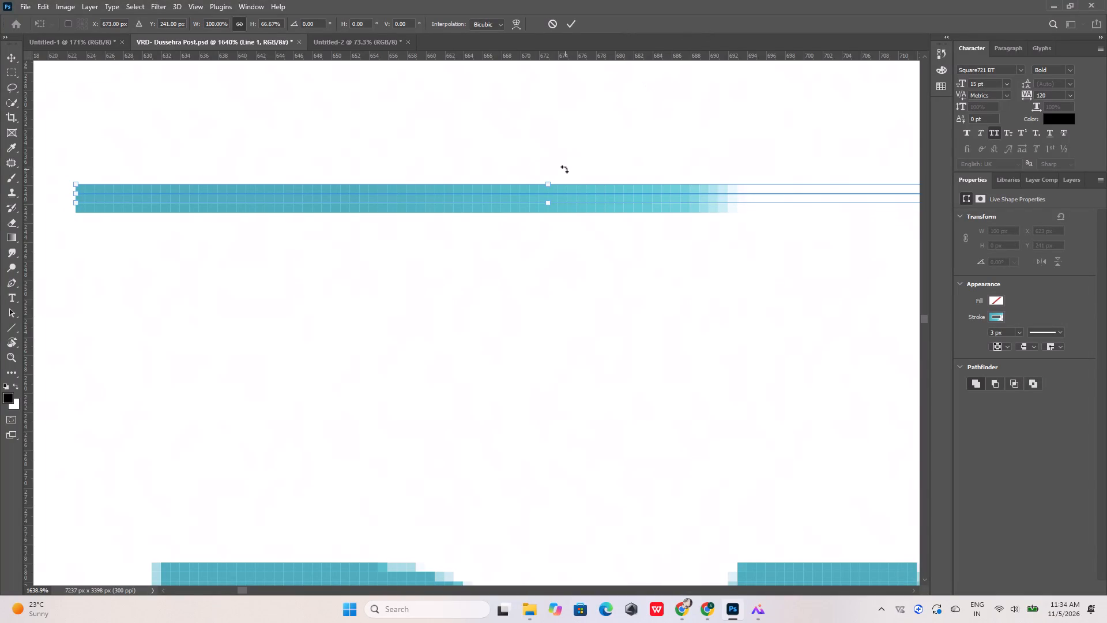
Apply the pending transform to the line beside "HAPPY" with a slight 0.40° rotation.
alt+scroll(567, 178, down, 20)
alt+scroll(567, 178, down, 3)
click(622, 142)
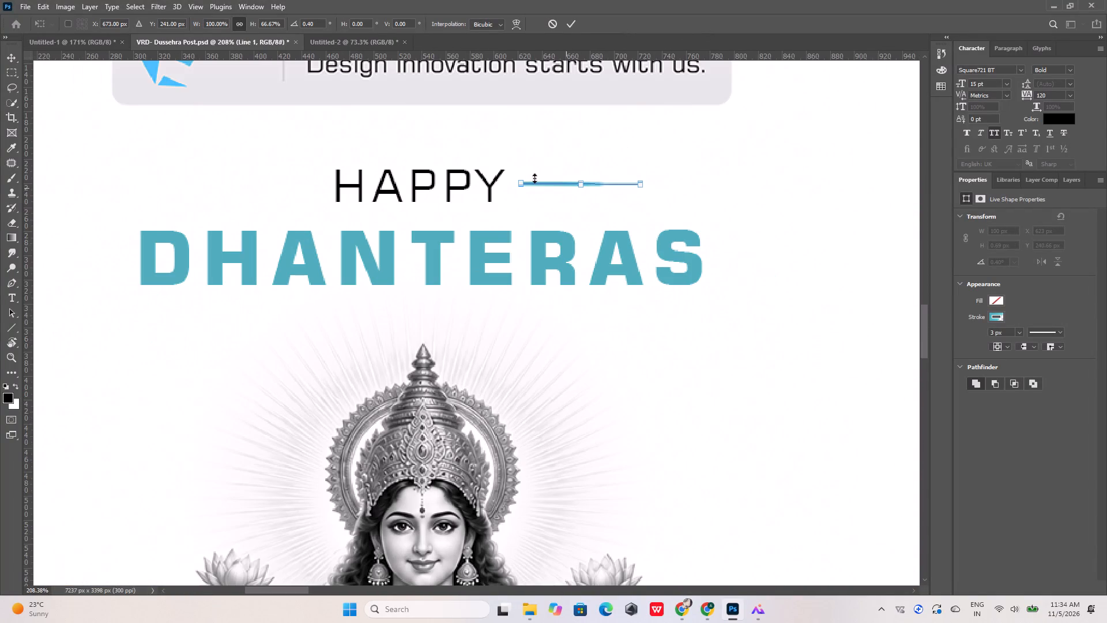
click(685, 144)
click(575, 24)
click(735, 119)
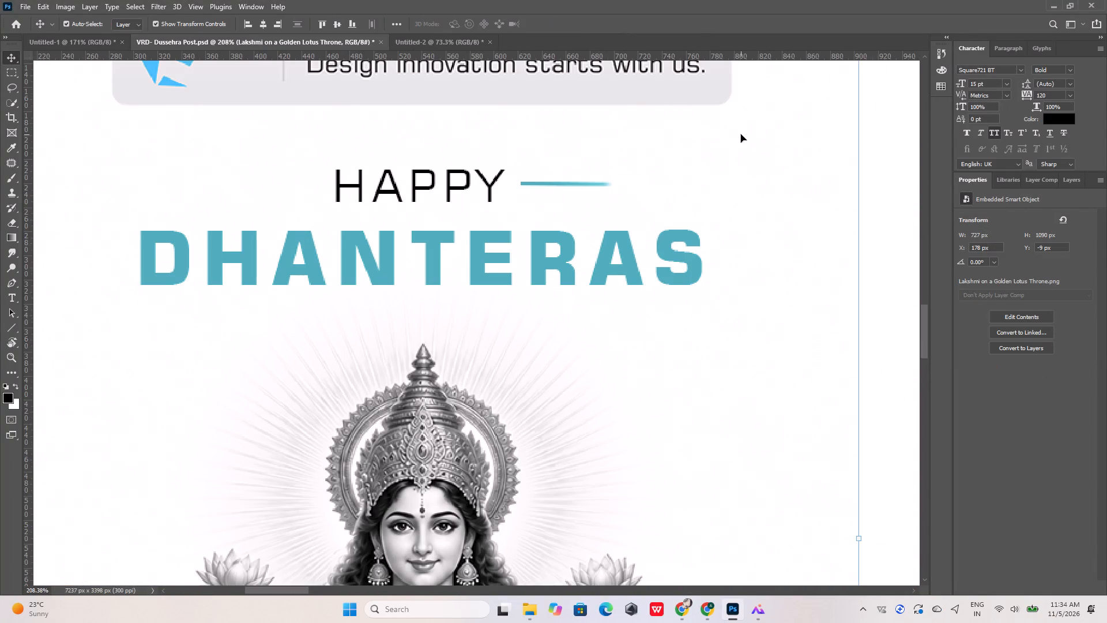
Set the stroke width of the line beside "HAPPY" to 2 px.
alt+scroll(754, 188, down, 11)
alt+scroll(625, 208, down, 10)
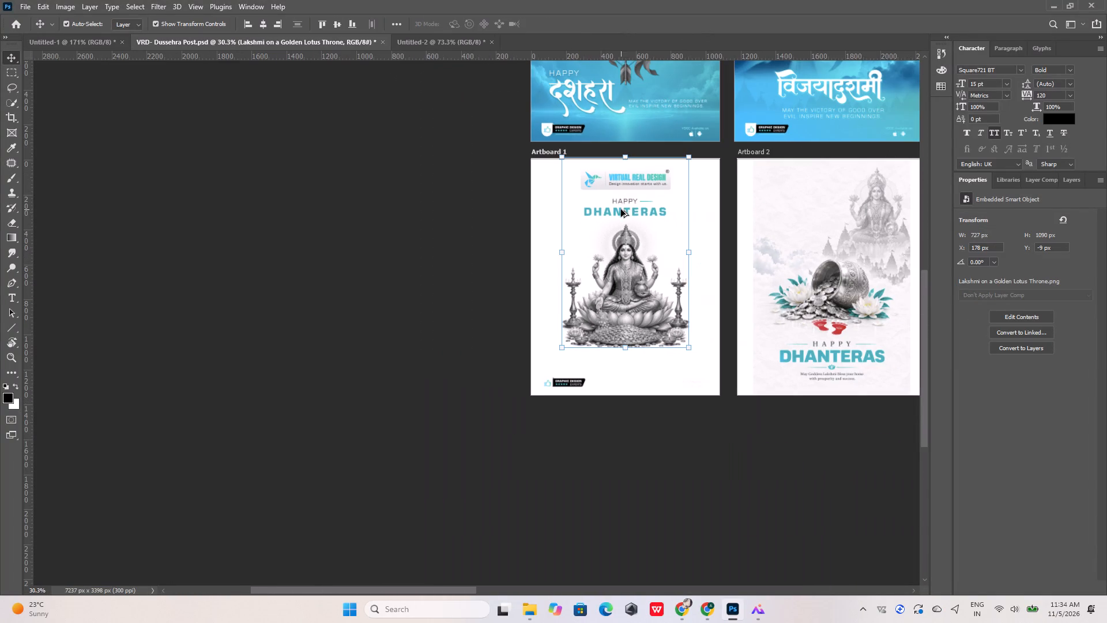
alt+scroll(660, 189, up, 16)
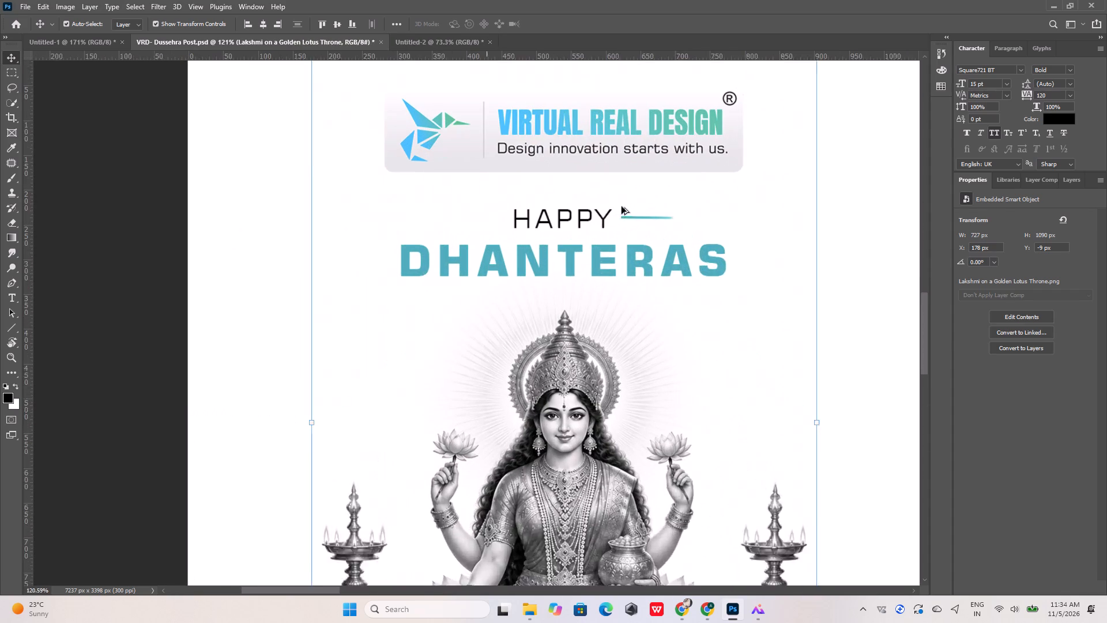
click(635, 219)
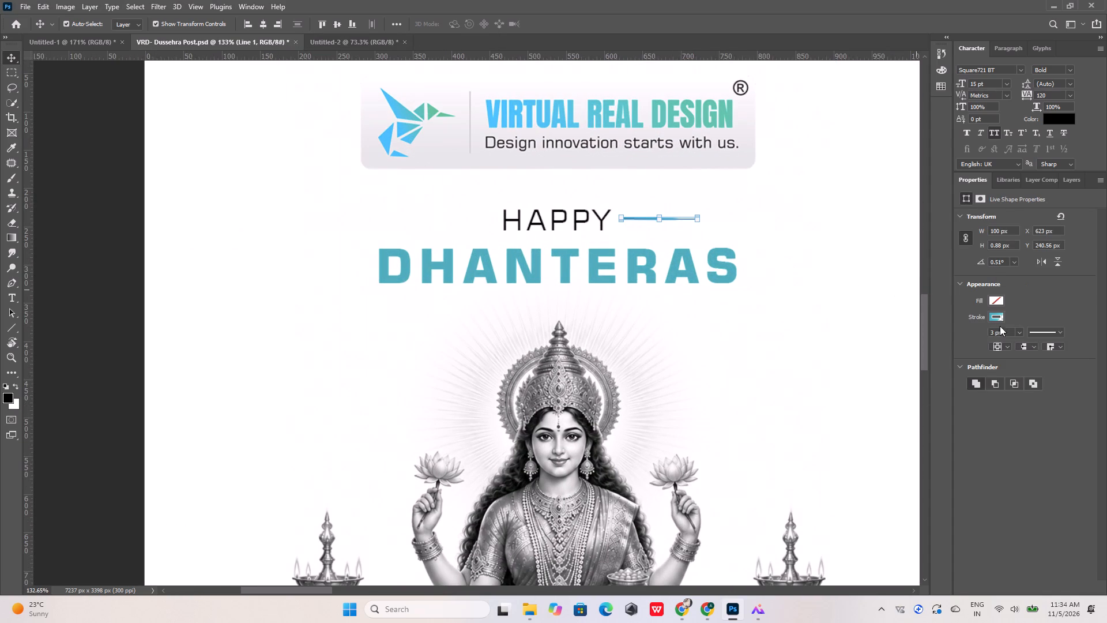
drag(1005, 332, 977, 331)
key(2)
key(Return)
click(861, 235)
Lengthen the line beside "HAPPY" away from the word to 131 px wide.
alt+scroll(637, 220, up, 4)
click(638, 218)
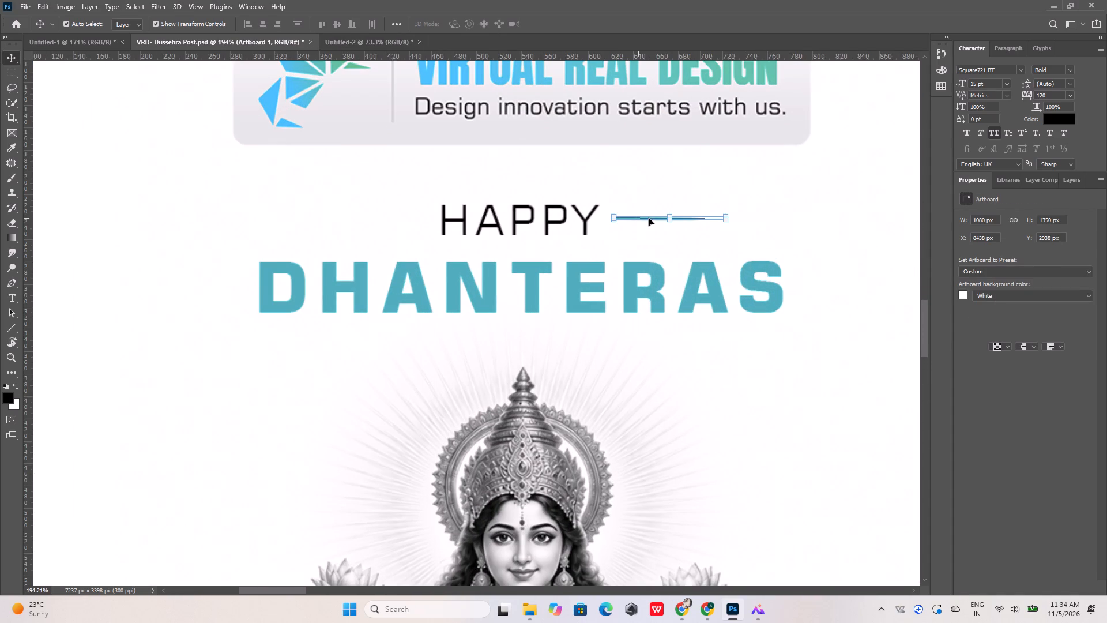
alt+scroll(728, 217, up, 11)
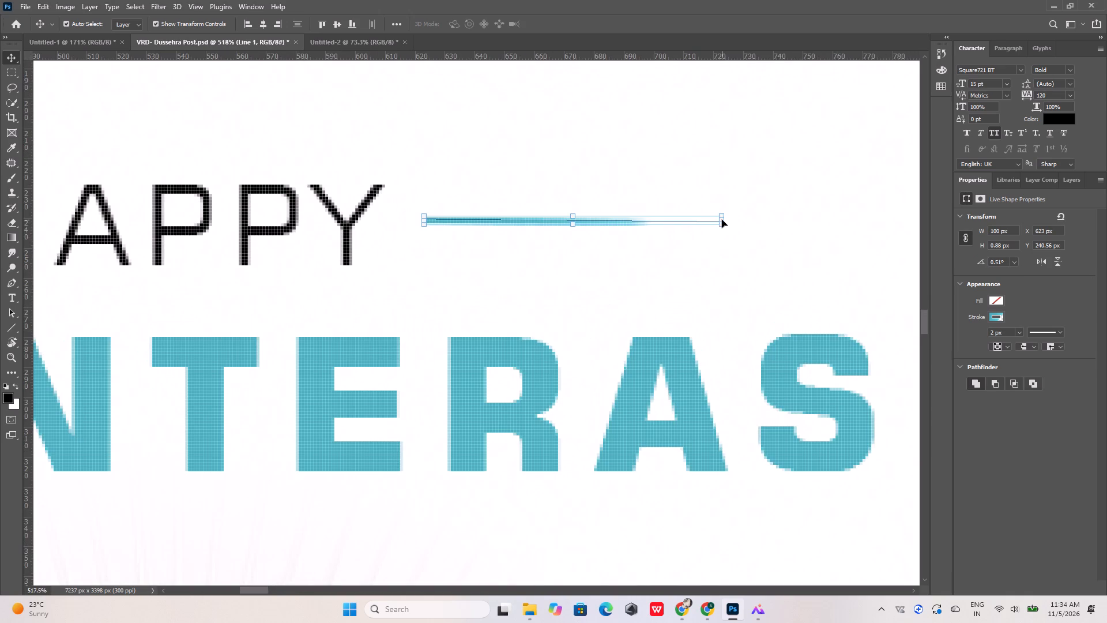
alt+scroll(722, 219, up, 6)
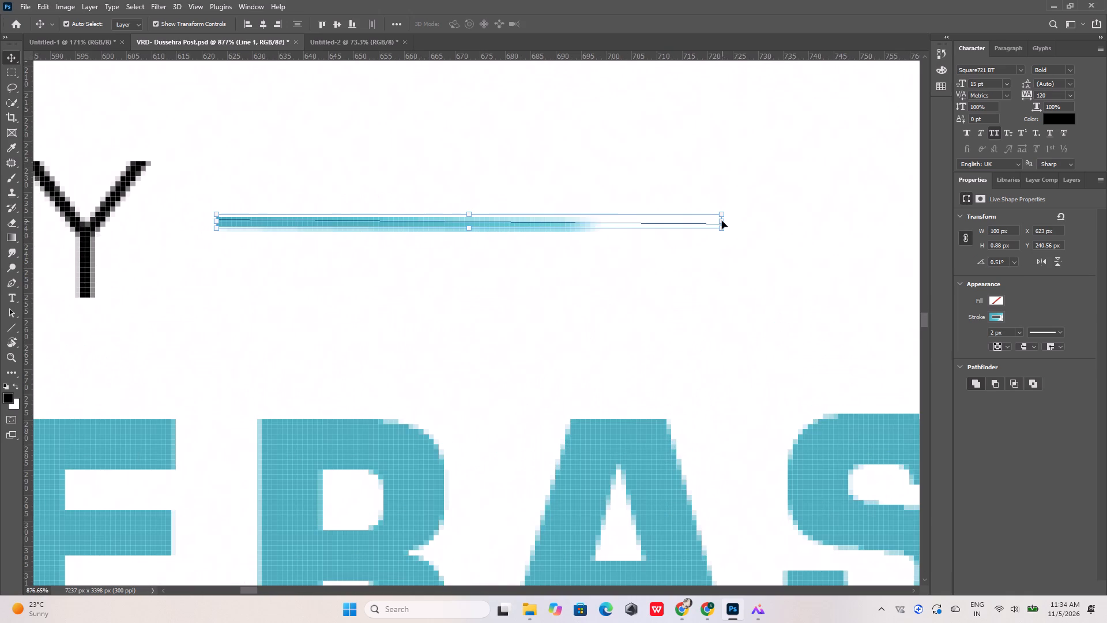
shift+drag(725, 220, 876, 205)
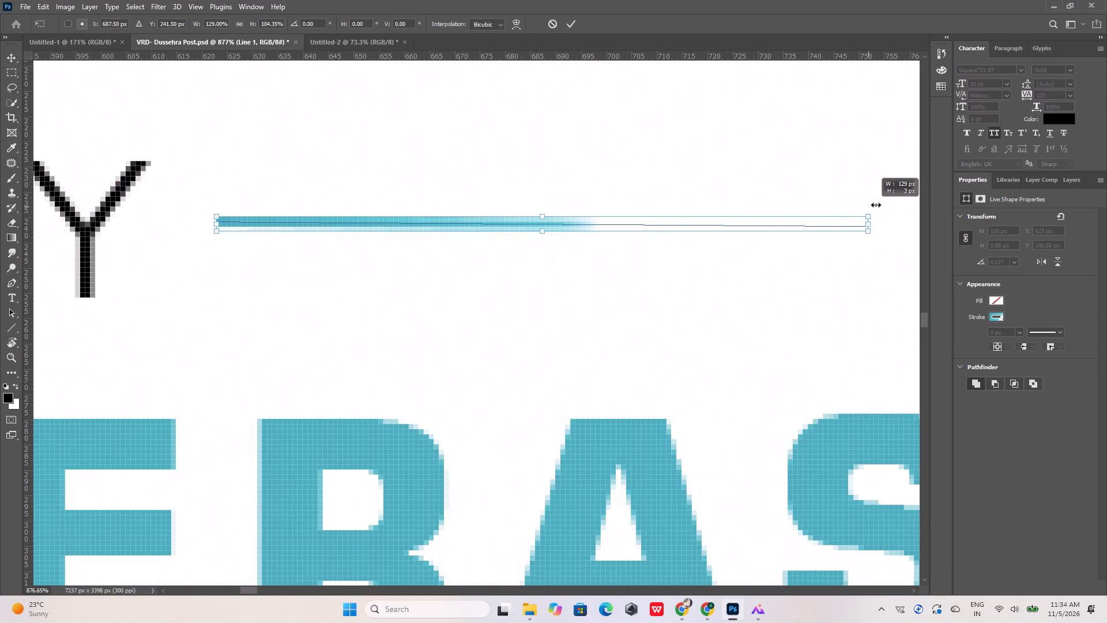
shift+drag(876, 205, 884, 204)
alt+scroll(569, 179, down, 11)
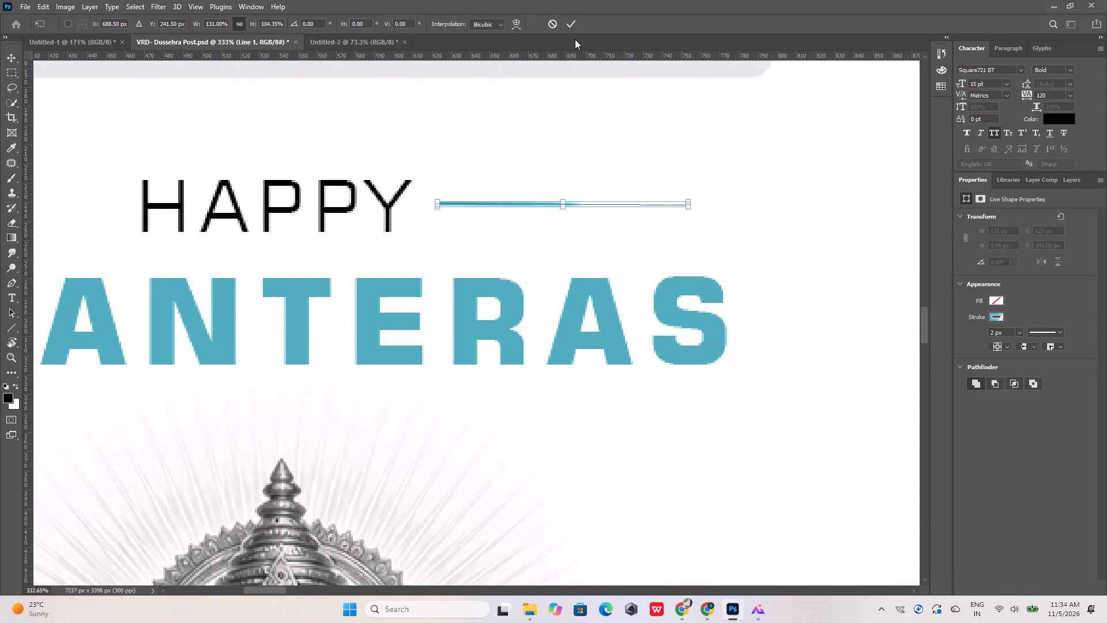
click(568, 22)
click(669, 114)
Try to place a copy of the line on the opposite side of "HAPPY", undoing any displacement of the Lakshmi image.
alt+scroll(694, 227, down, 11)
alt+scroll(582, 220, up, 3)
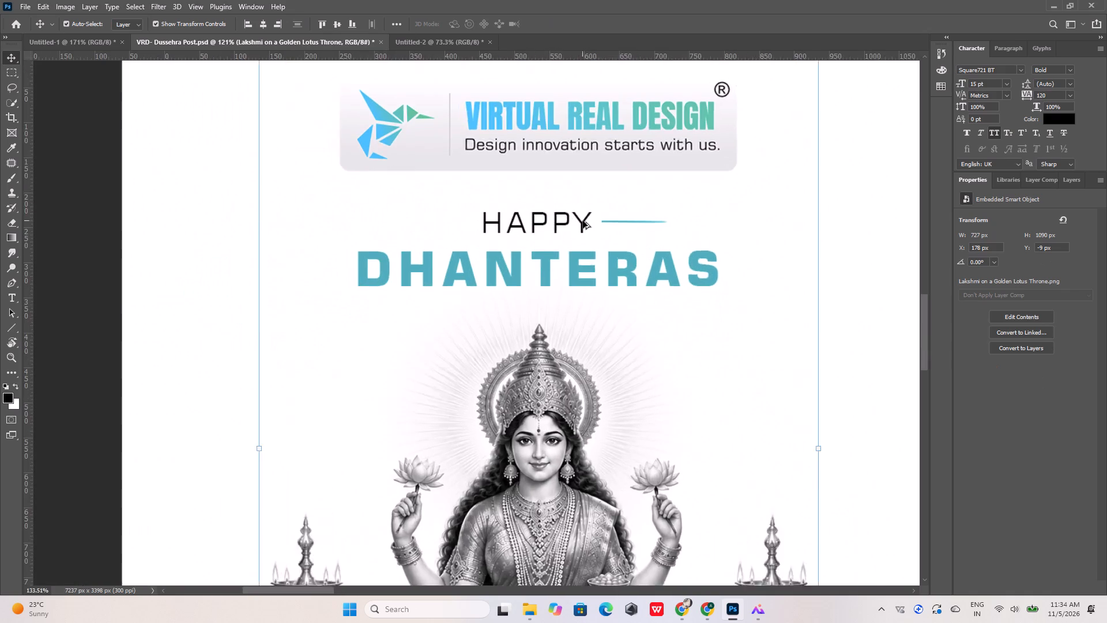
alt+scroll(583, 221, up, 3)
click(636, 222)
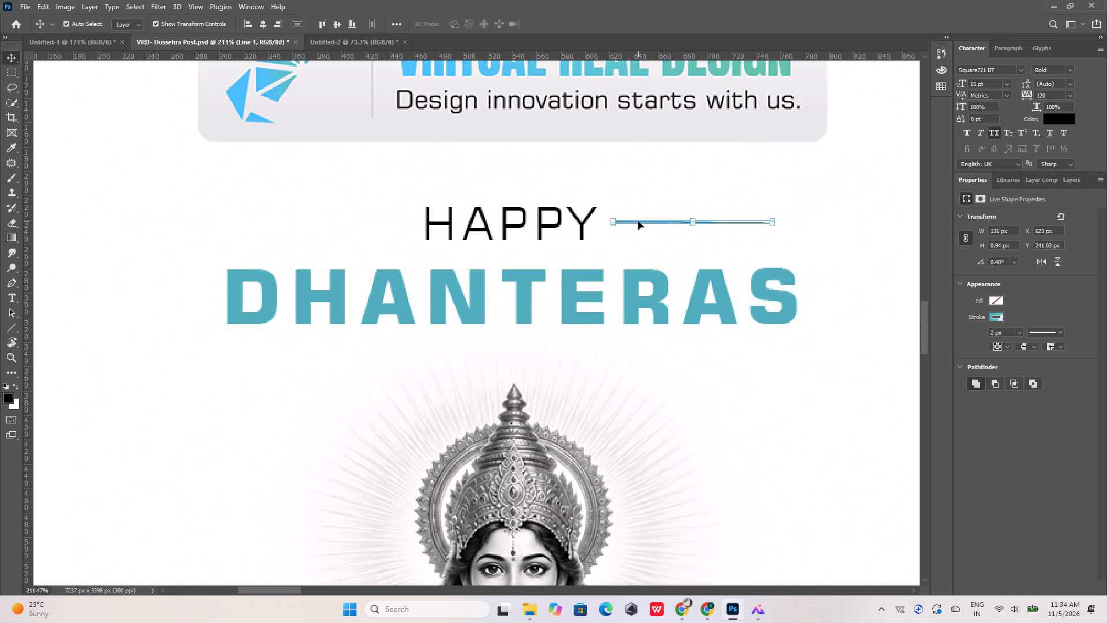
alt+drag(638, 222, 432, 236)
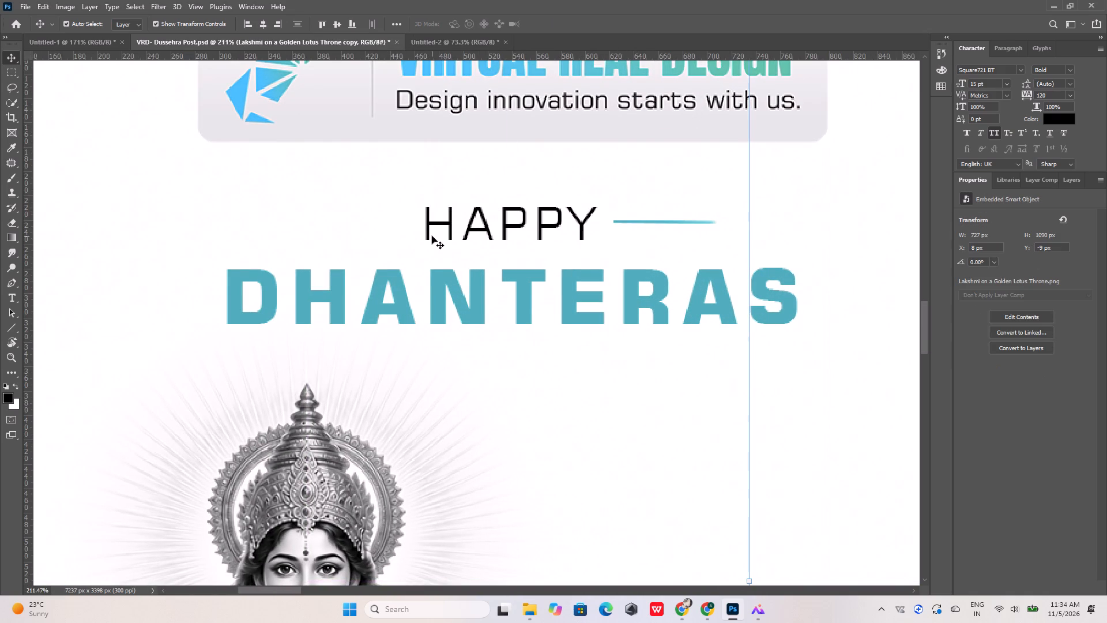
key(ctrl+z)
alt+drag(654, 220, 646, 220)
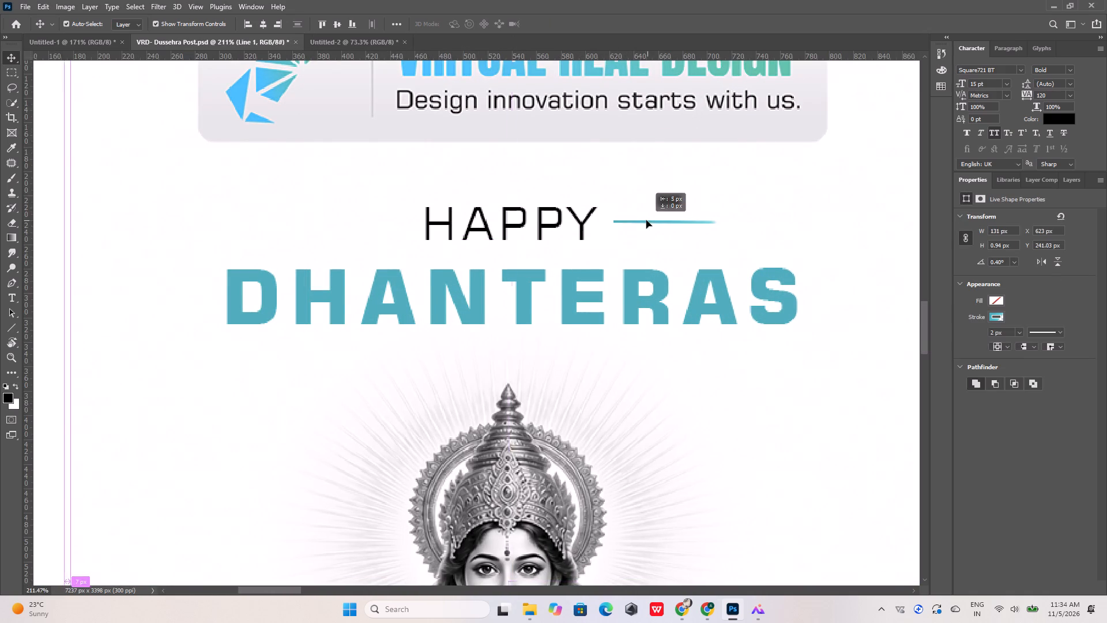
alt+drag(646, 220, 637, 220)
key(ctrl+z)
Duplicate the line horizontally to the side before "HAPPY", placing the copy at X 319 px.
click(650, 222)
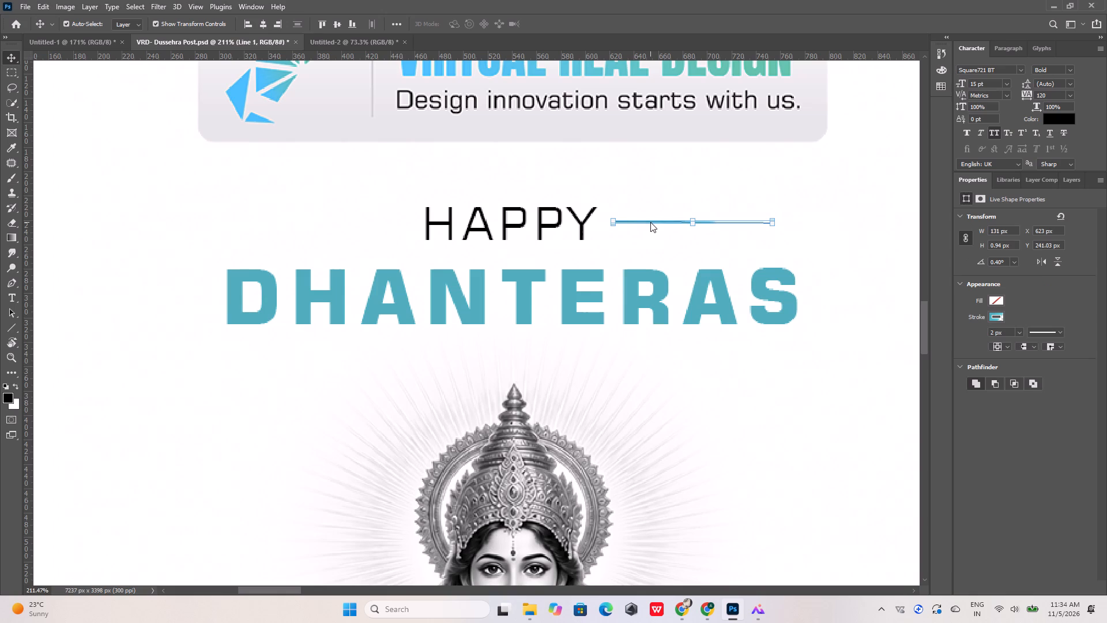
alt+drag(650, 222, 306, 226)
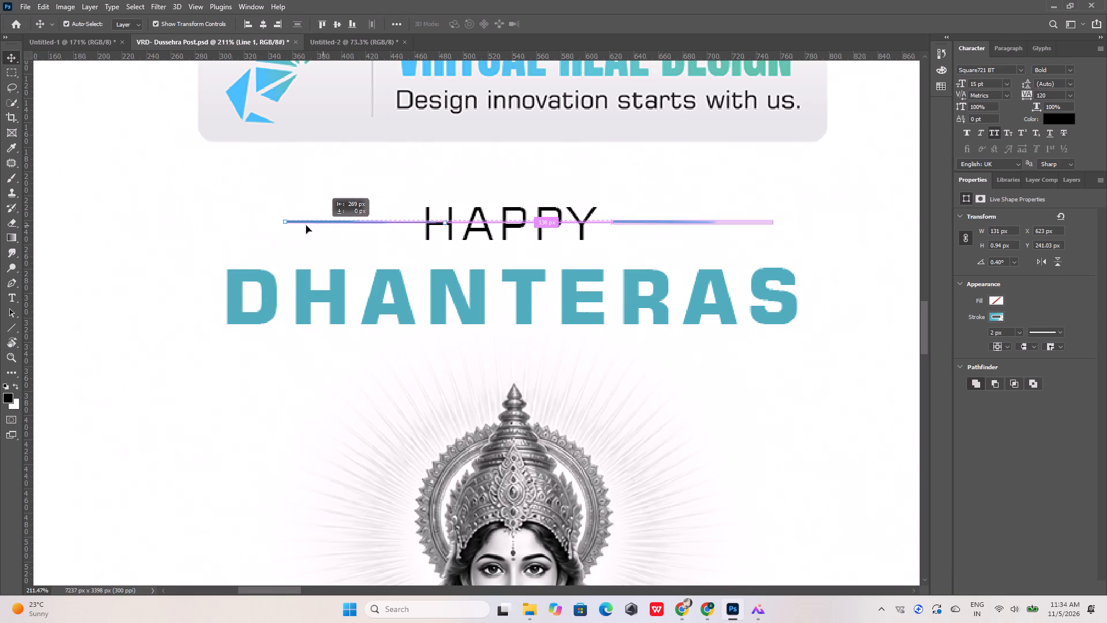
alt+drag(306, 226, 280, 224)
Change the copied line's stroke gradient angle to 4.
click(999, 320)
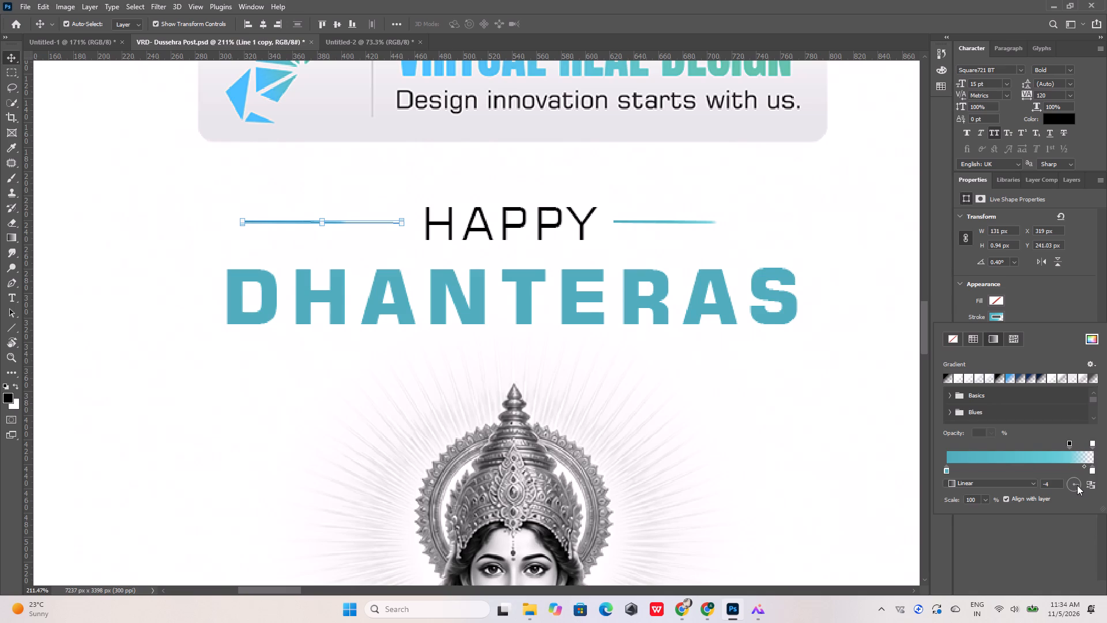
click(1045, 484)
key(BackSpace)
click(1010, 517)
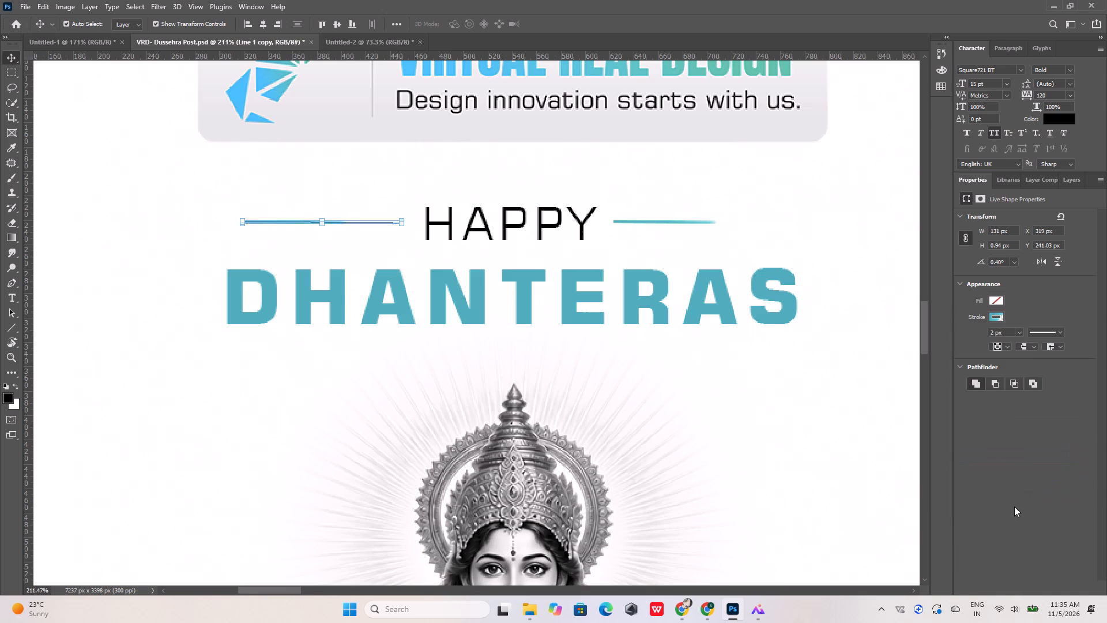
Reverse the copied line's gradient colours, with white ffffff at the start and teal 01aebd sampled from "DHANTERAS" at the end.
click(1000, 317)
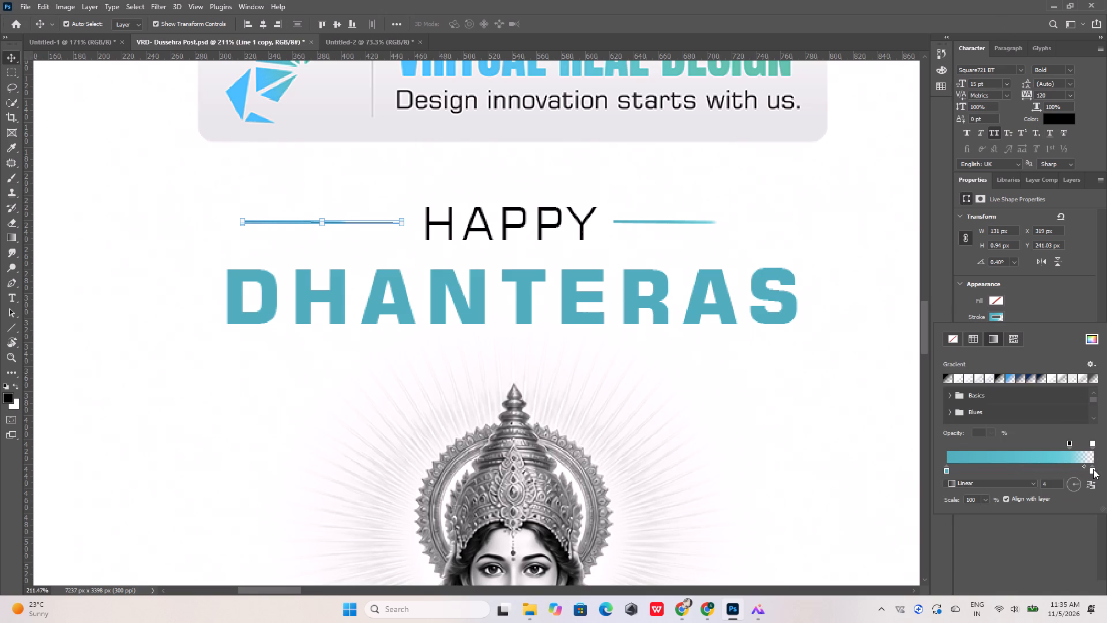
double_click(948, 470)
drag(842, 359, 781, 290)
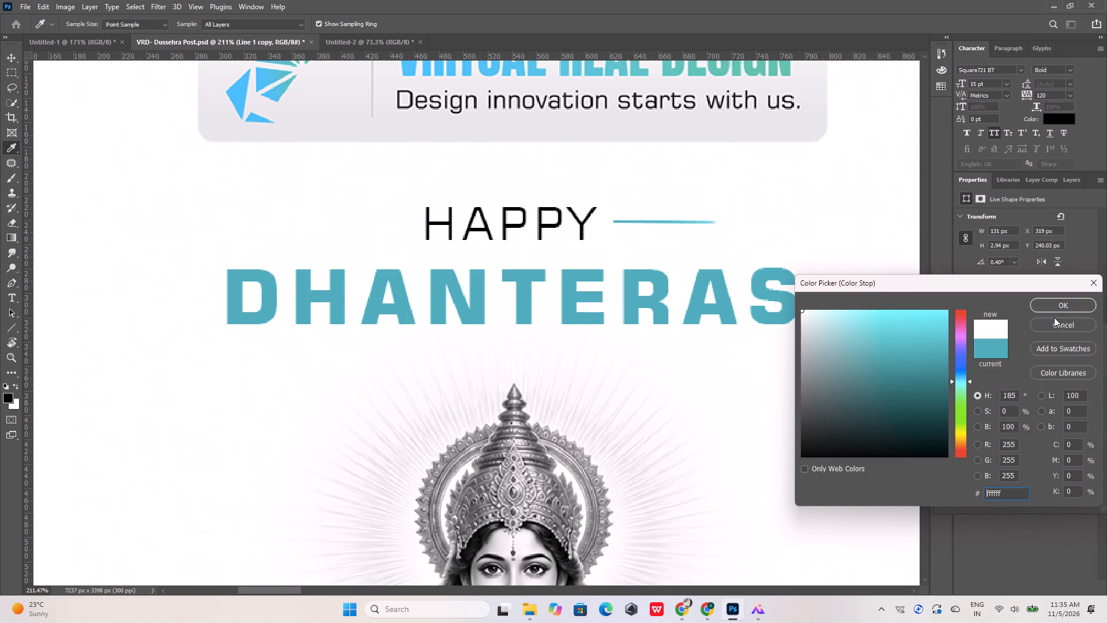
click(1058, 304)
double_click(1091, 471)
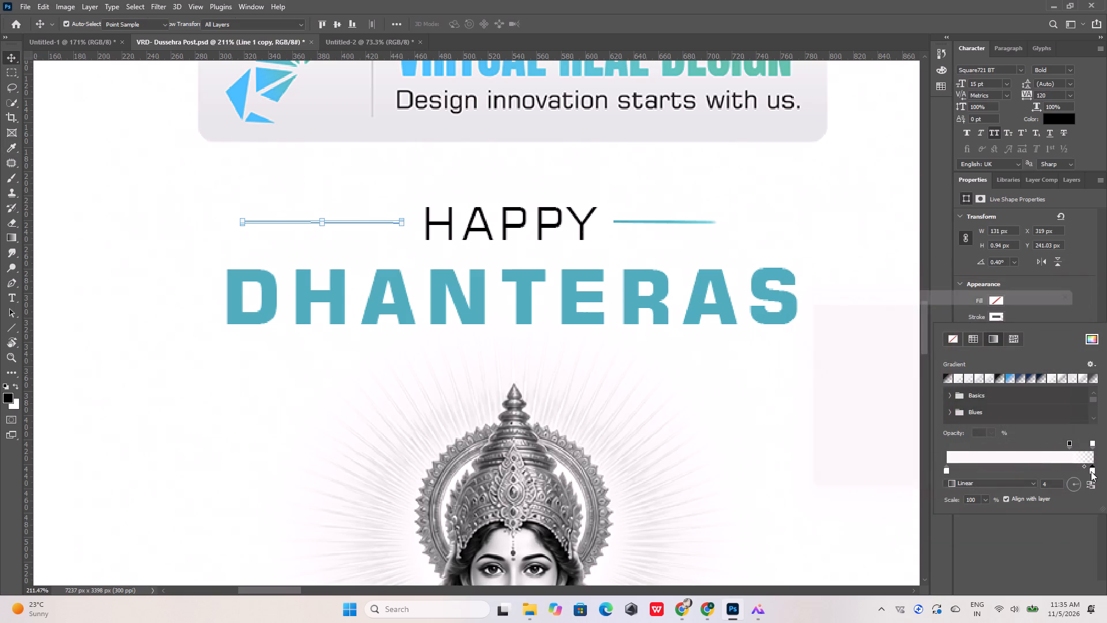
click(723, 297)
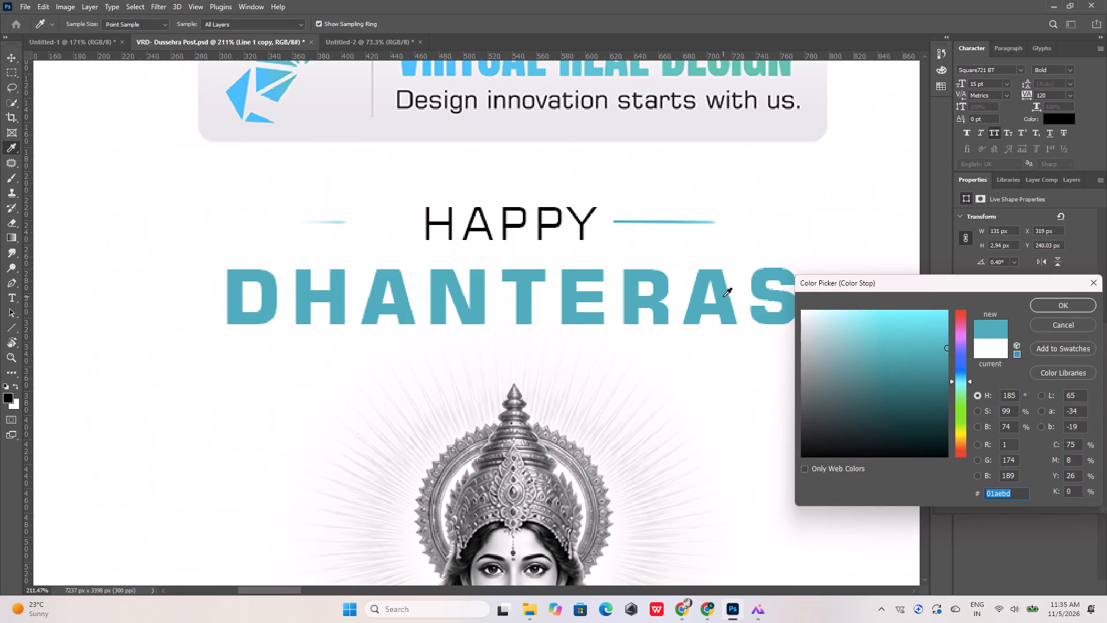
click(1046, 306)
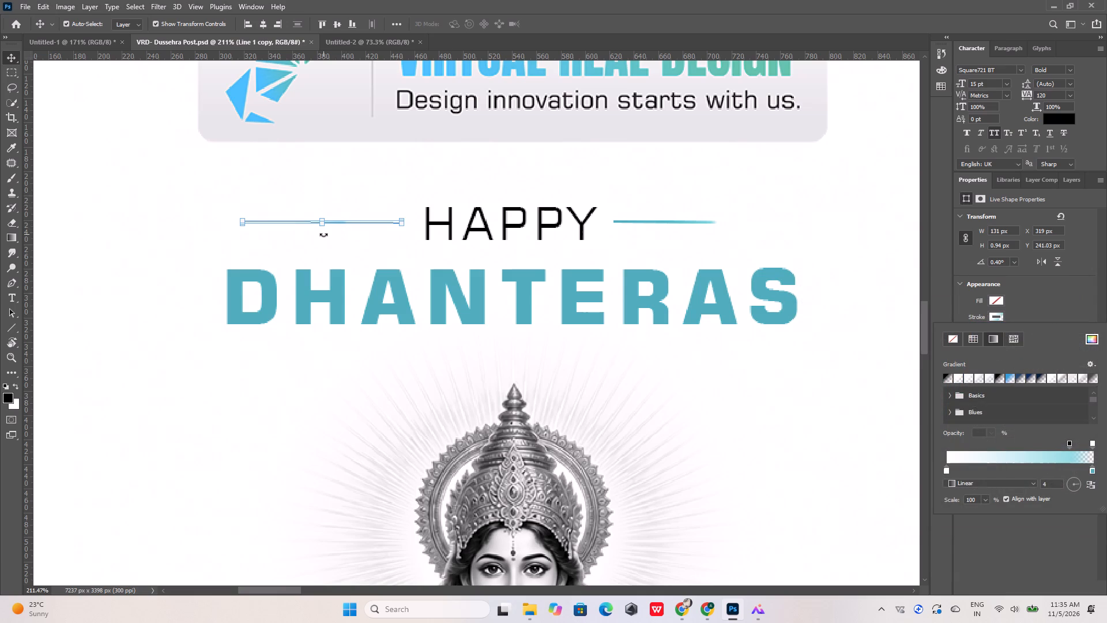
Make the copied line's gradient fully opaque by moving the 100% opacity stop to the white start and setting the end stop to 100%.
click(1092, 470)
drag(1068, 441, 967, 444)
drag(967, 444, 1061, 438)
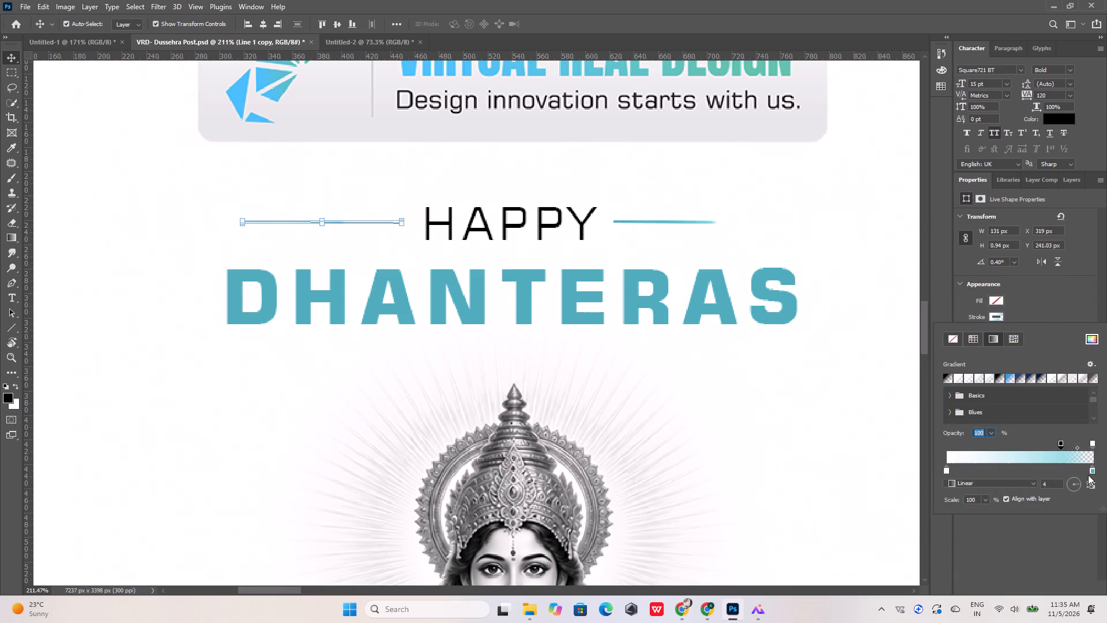
click(1093, 471)
click(945, 472)
drag(1061, 444, 910, 448)
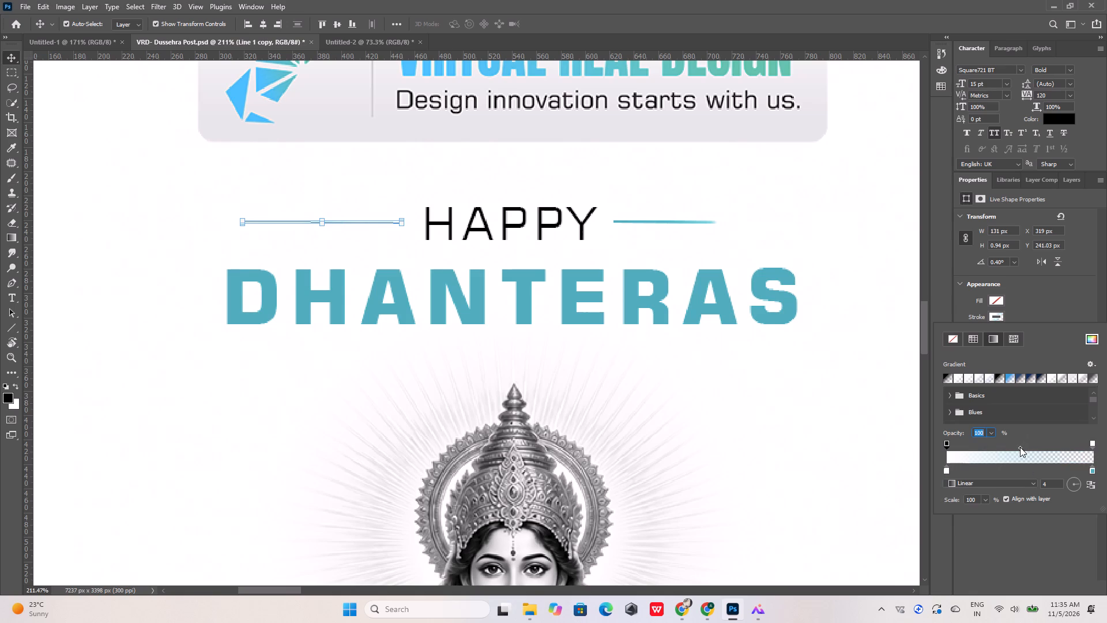
click(1093, 444)
text(100)
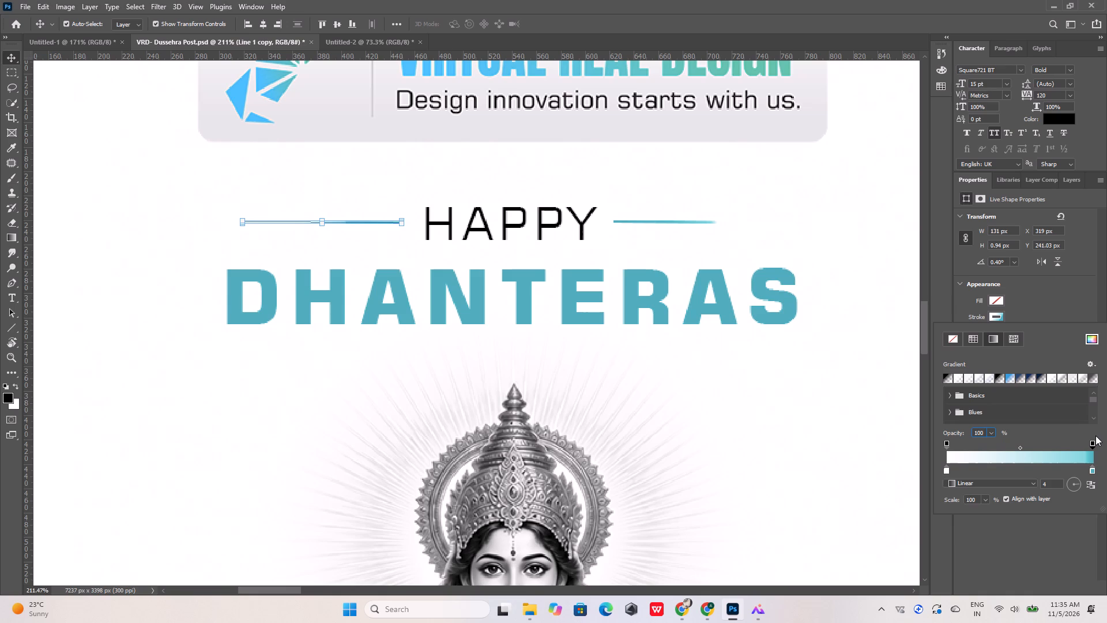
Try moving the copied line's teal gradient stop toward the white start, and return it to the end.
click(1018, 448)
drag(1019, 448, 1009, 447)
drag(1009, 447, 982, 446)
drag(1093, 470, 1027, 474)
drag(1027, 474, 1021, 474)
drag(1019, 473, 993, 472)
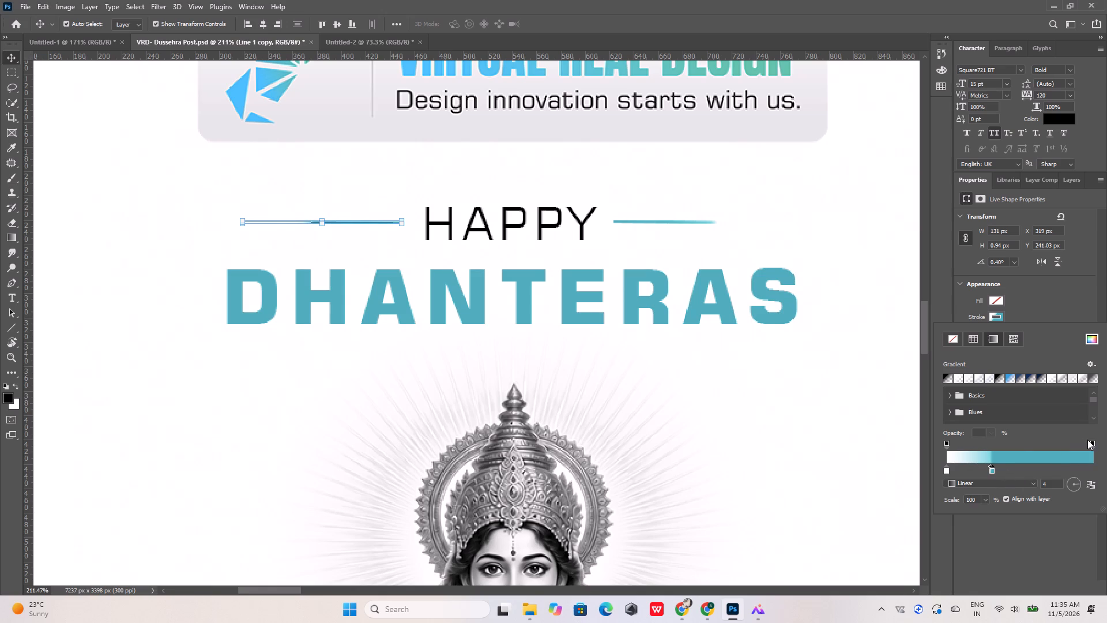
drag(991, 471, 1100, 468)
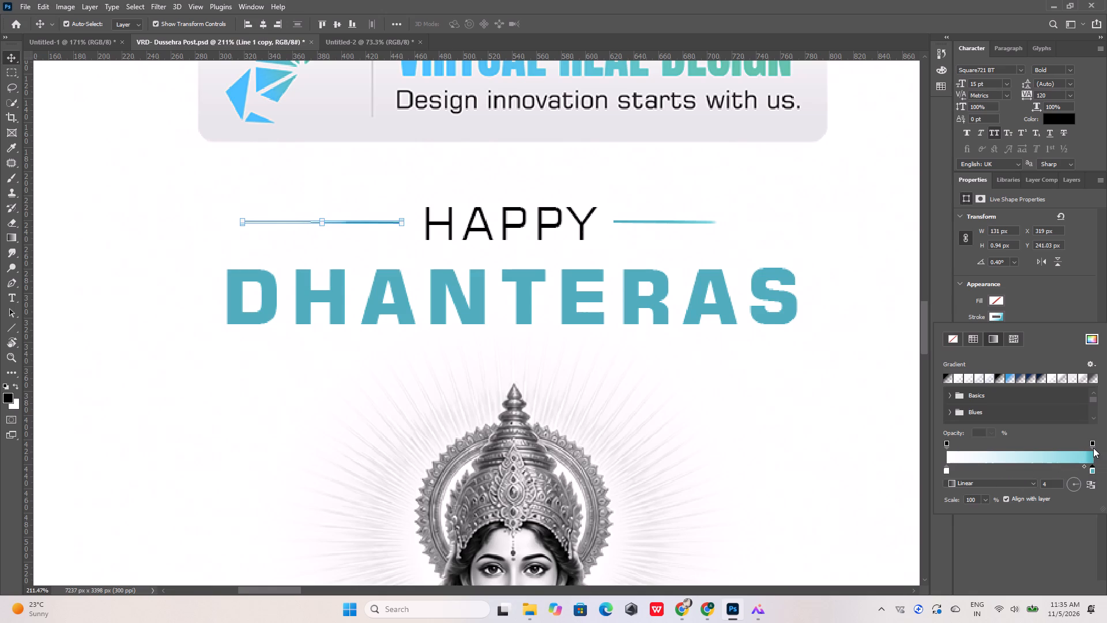
Shorten the copied line's white fade by moving the teal stop toward the white start and the colour midpoint closer to white.
drag(1093, 444, 989, 439)
drag(988, 442, 972, 444)
drag(1091, 472, 988, 467)
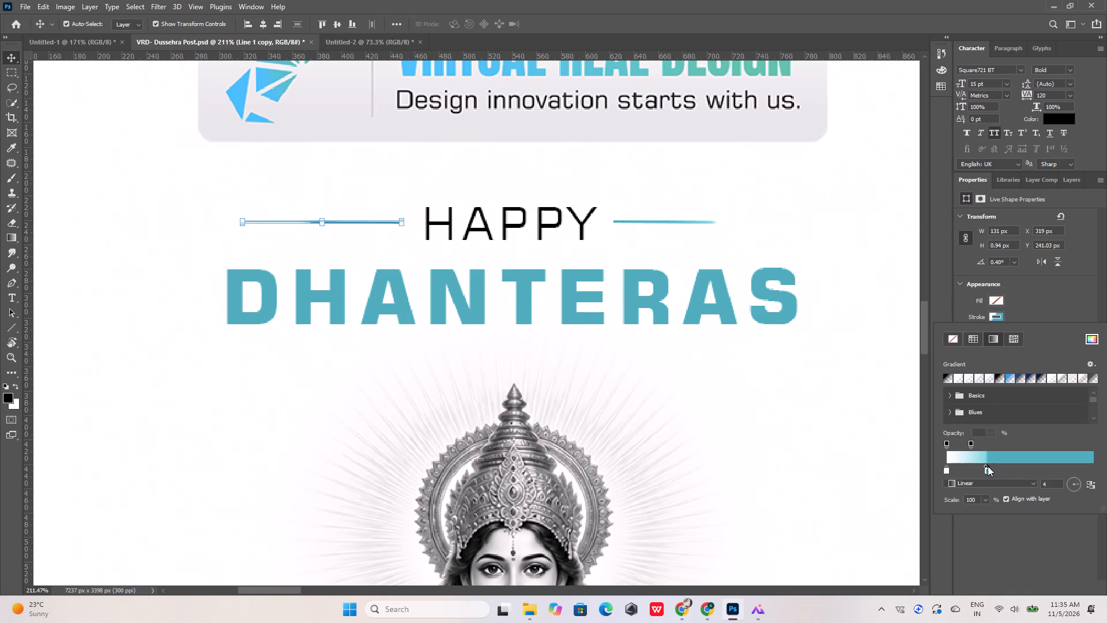
drag(988, 466, 974, 467)
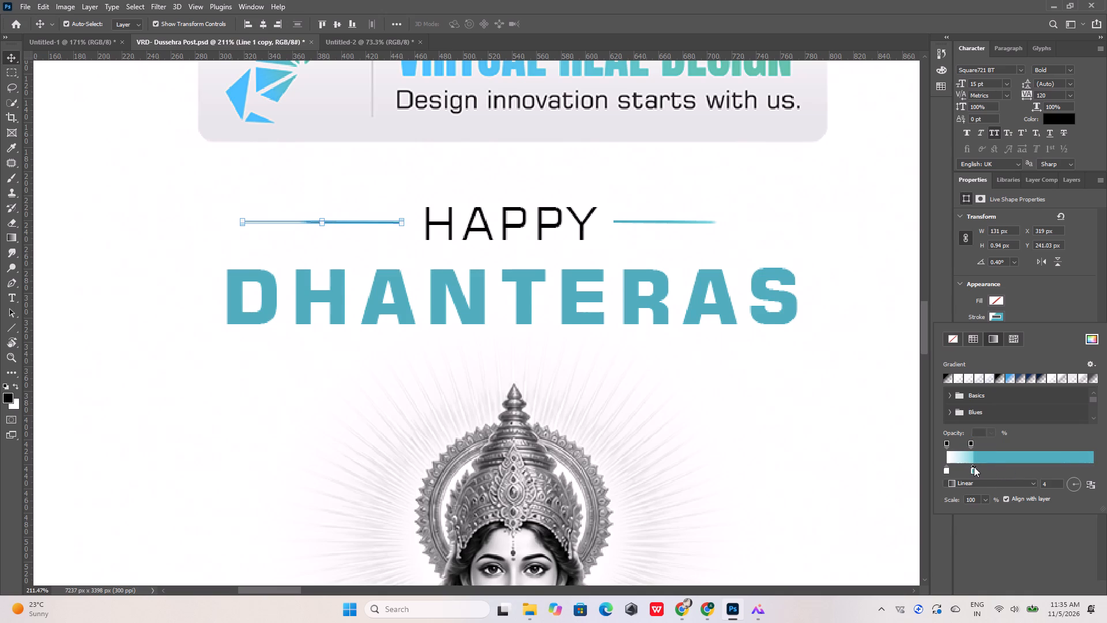
click(974, 467)
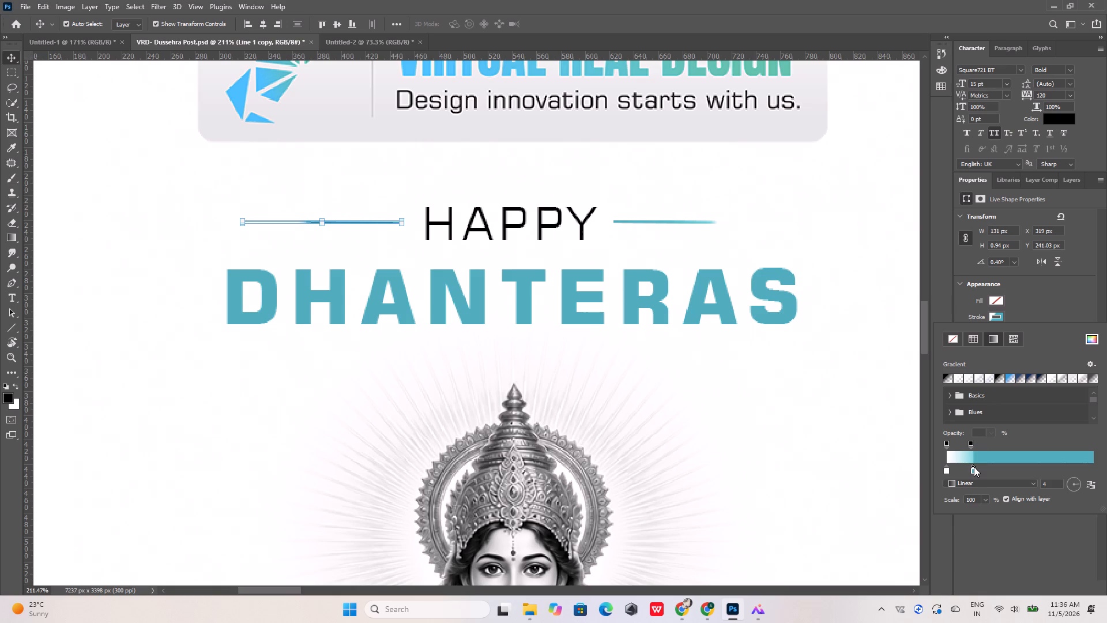
click(973, 470)
drag(973, 470, 1012, 477)
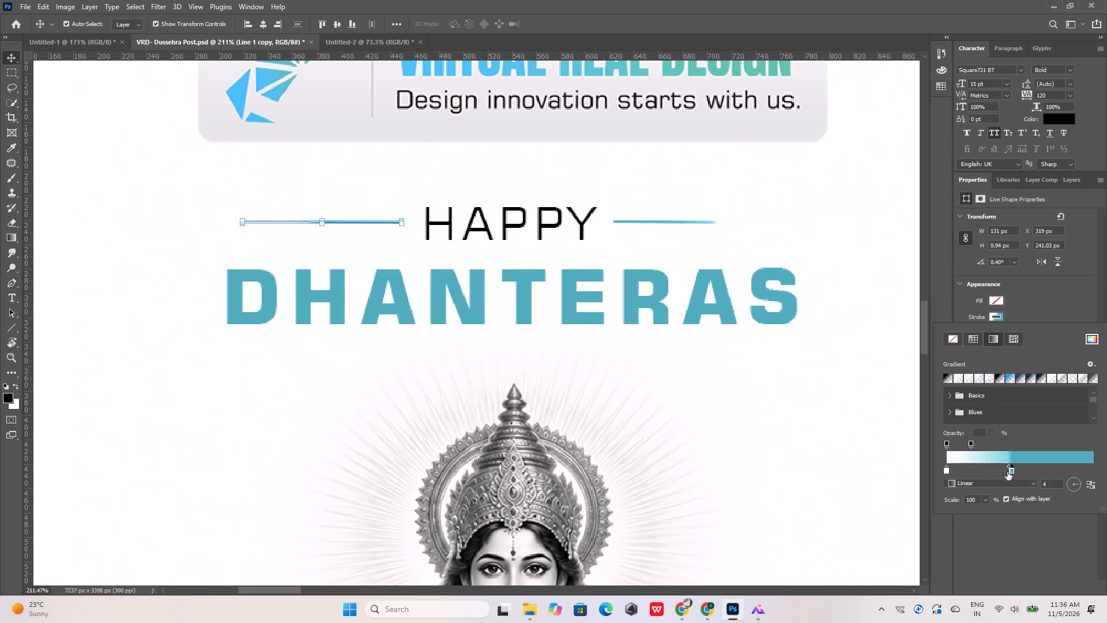
drag(1007, 468, 982, 465)
drag(982, 465, 969, 465)
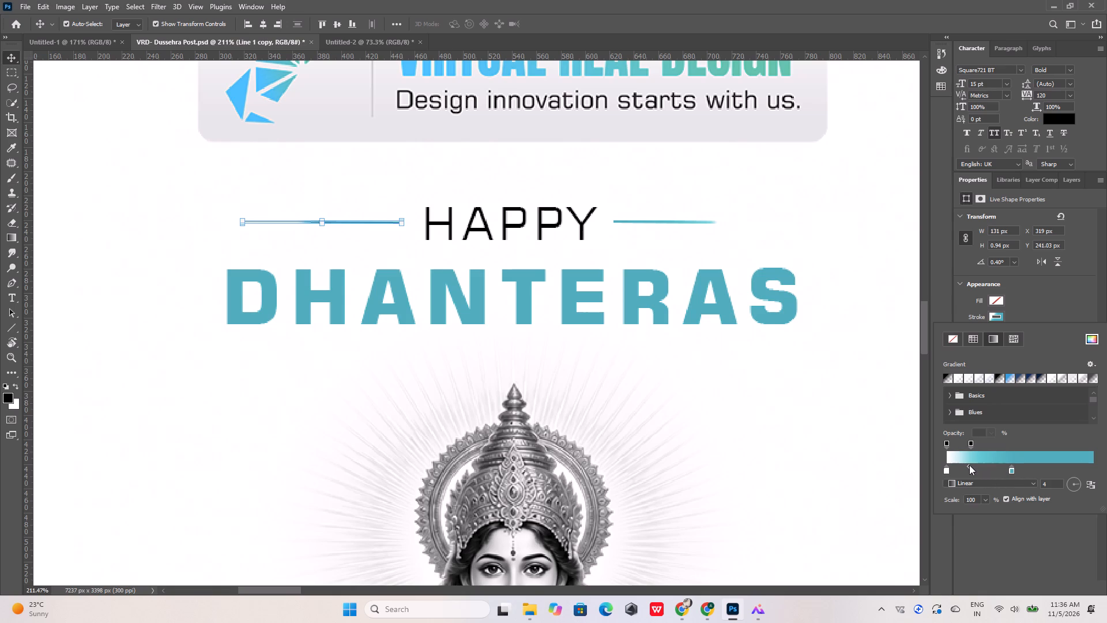
drag(969, 465, 960, 465)
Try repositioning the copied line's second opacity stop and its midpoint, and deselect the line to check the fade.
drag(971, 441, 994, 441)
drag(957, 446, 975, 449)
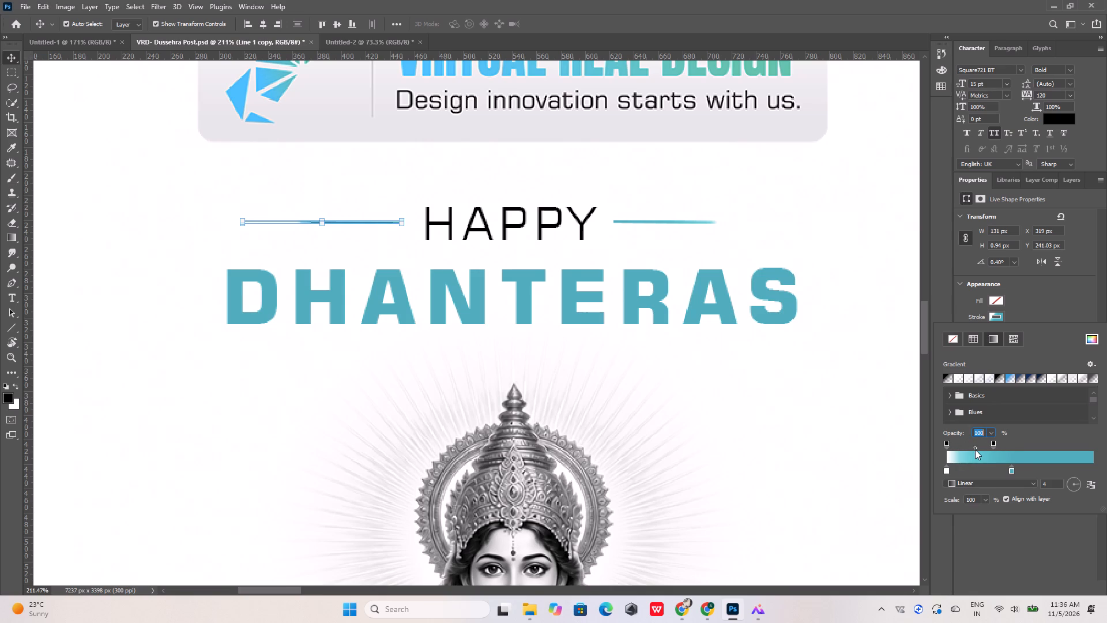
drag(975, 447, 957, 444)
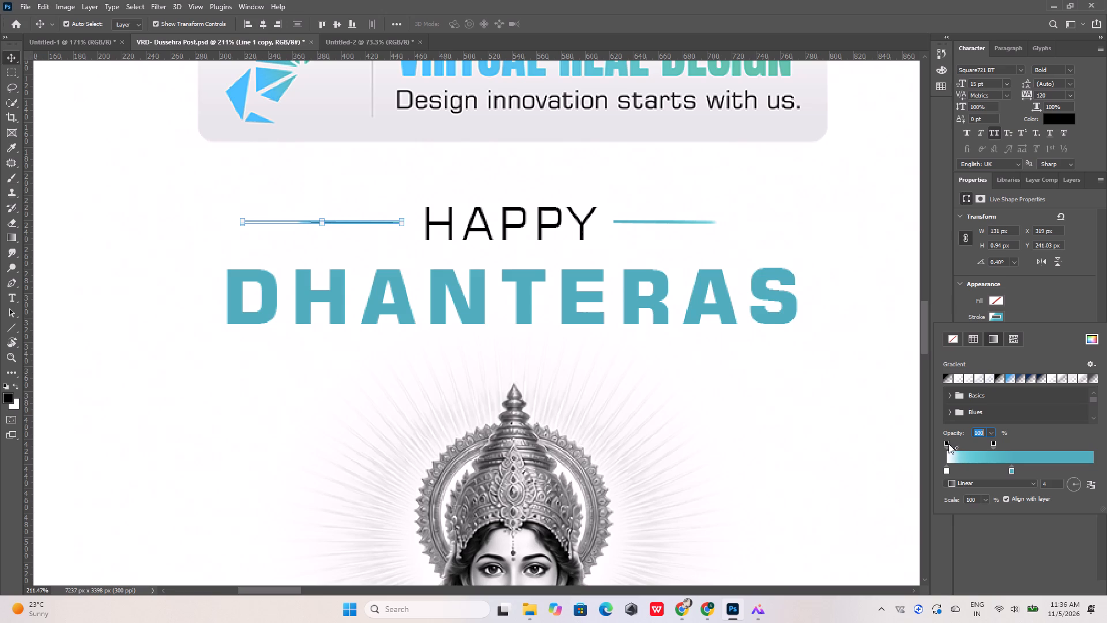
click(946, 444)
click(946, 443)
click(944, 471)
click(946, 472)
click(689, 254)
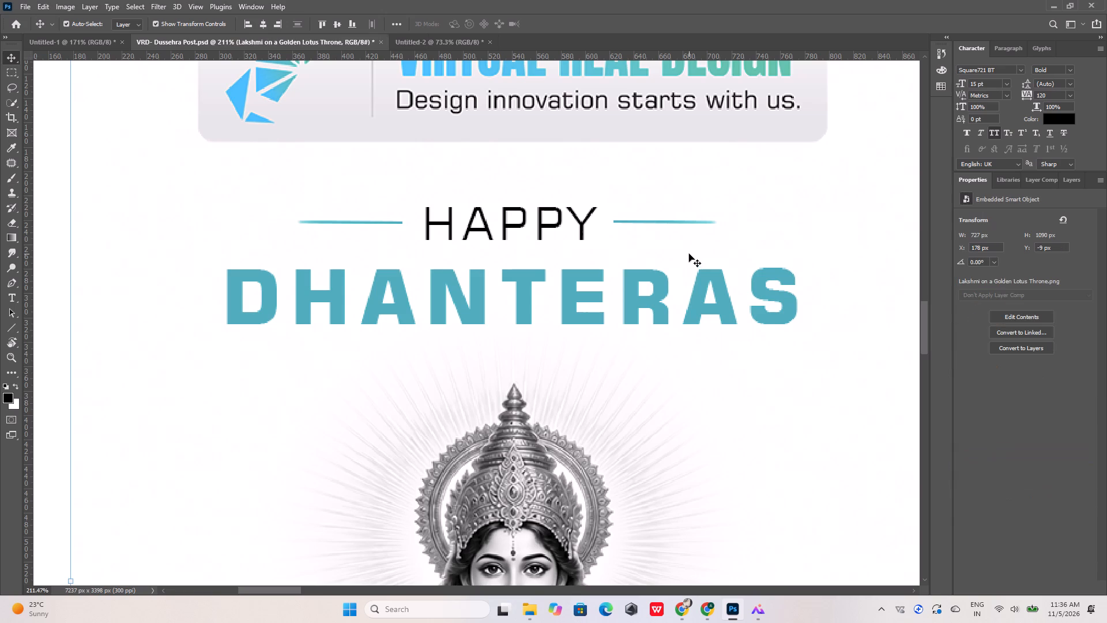
Refine the copied line's fade with the teal stop about a third along, the colour midpoint against white and the second opacity stop near mid-gradient.
click(349, 219)
click(345, 222)
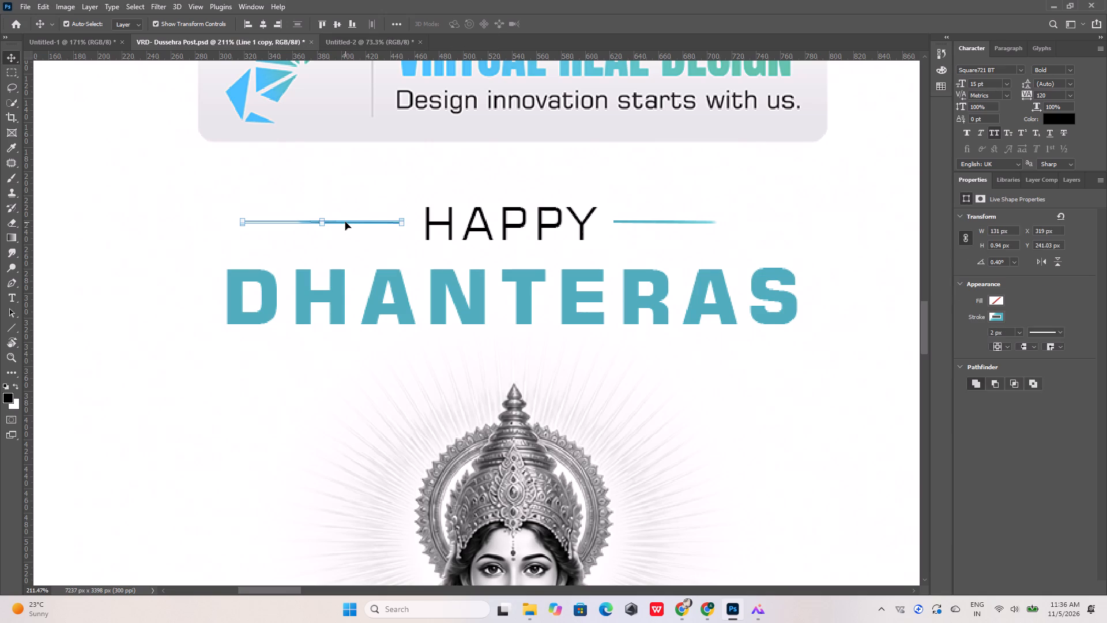
click(994, 317)
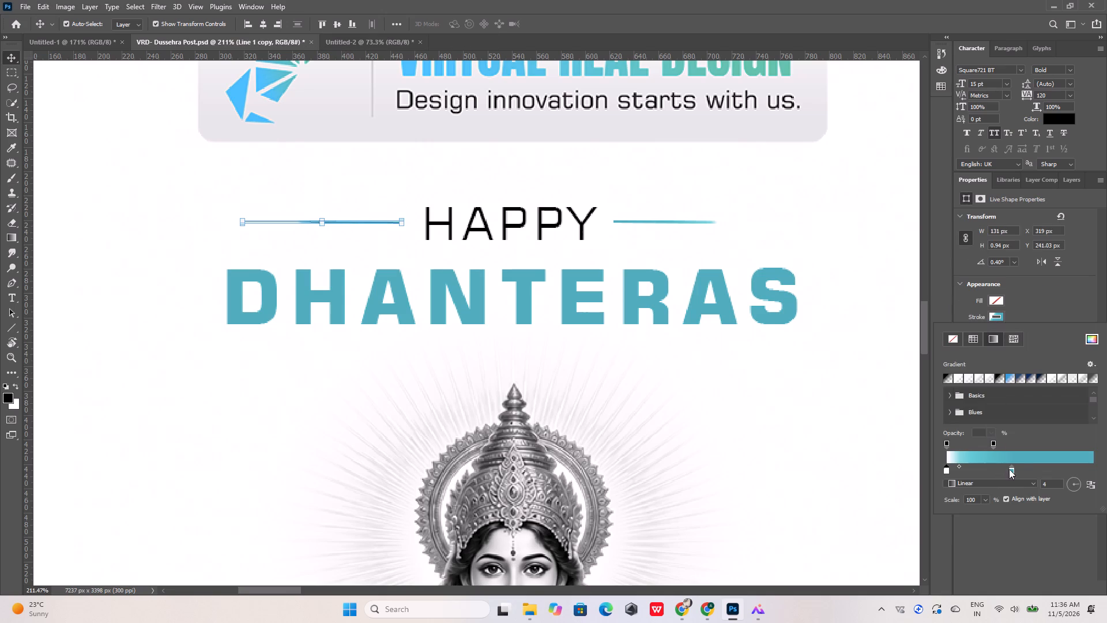
click(958, 467)
drag(992, 442, 962, 448)
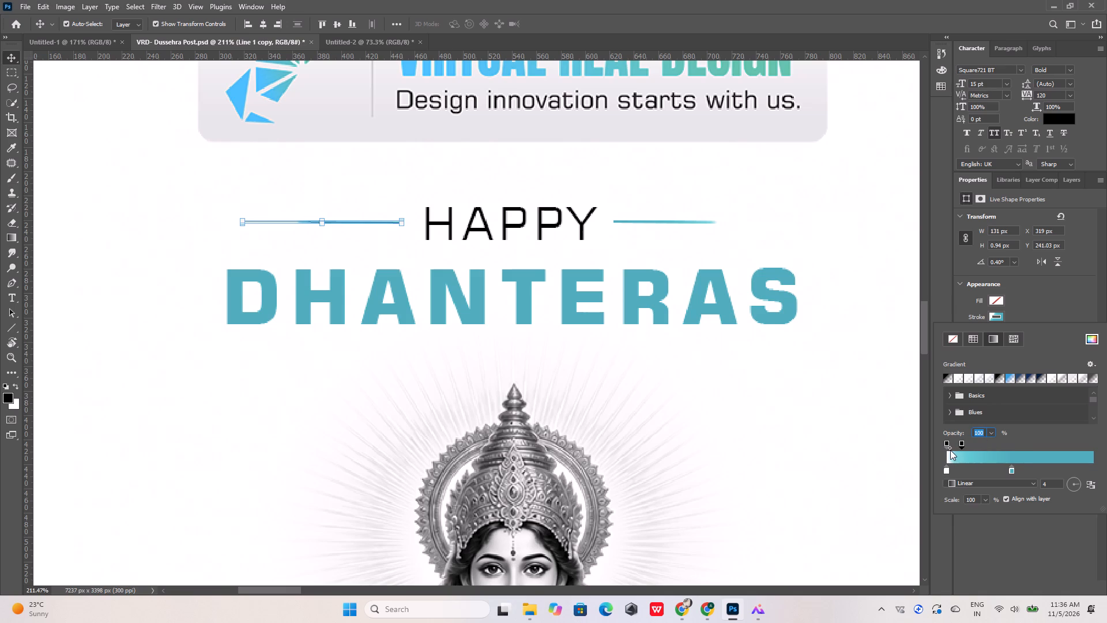
click(950, 447)
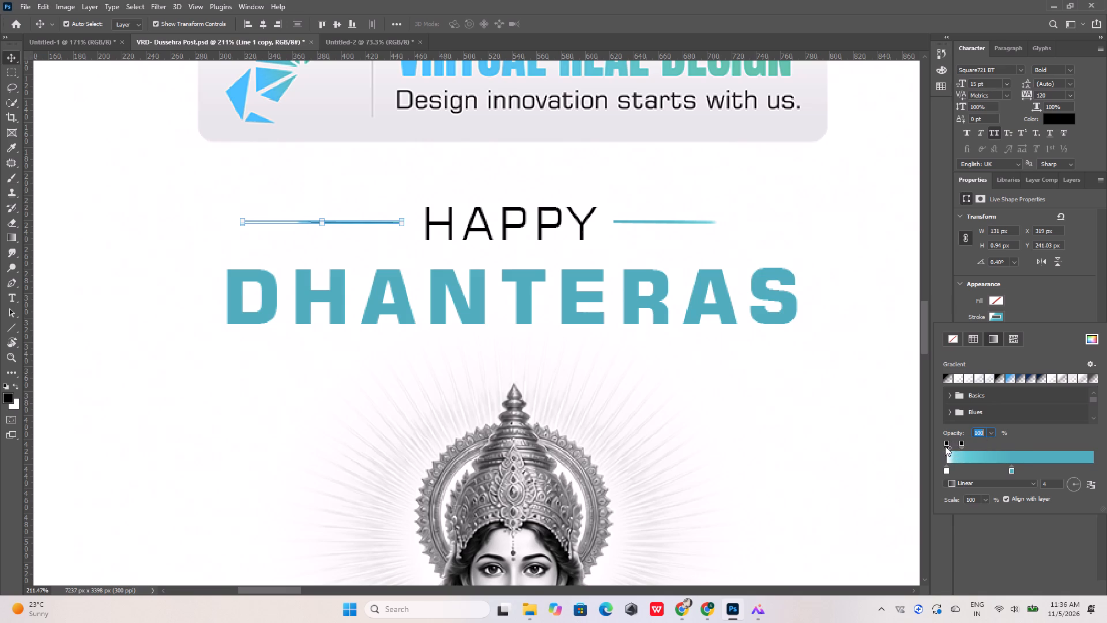
click(951, 446)
drag(1012, 469, 983, 474)
drag(981, 471, 990, 470)
drag(990, 470, 1060, 467)
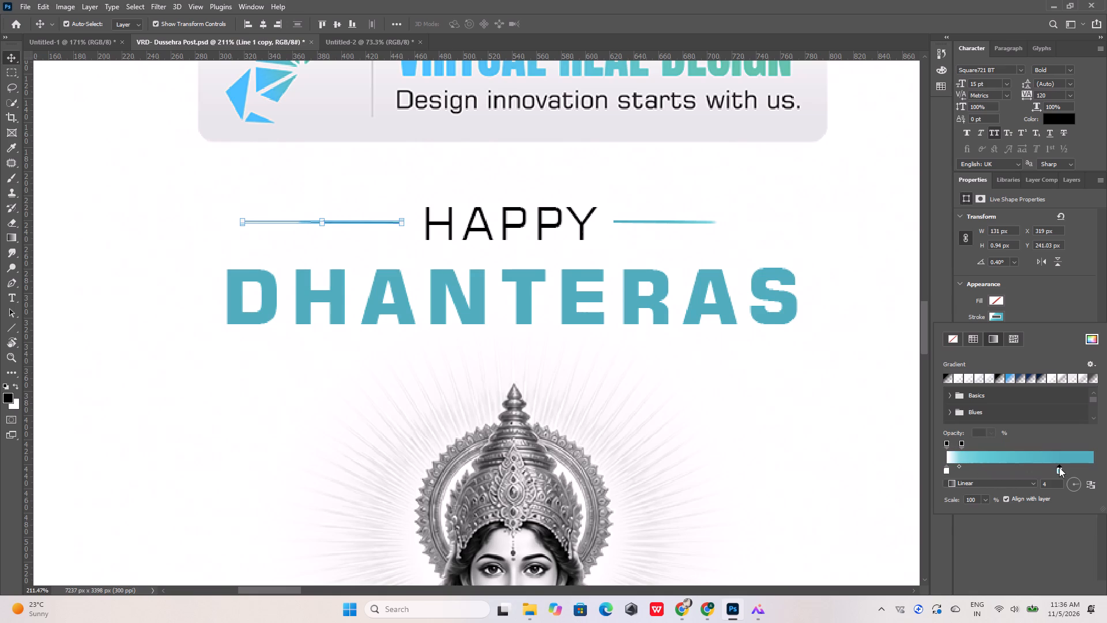
drag(961, 445, 1027, 439)
drag(1059, 471, 995, 475)
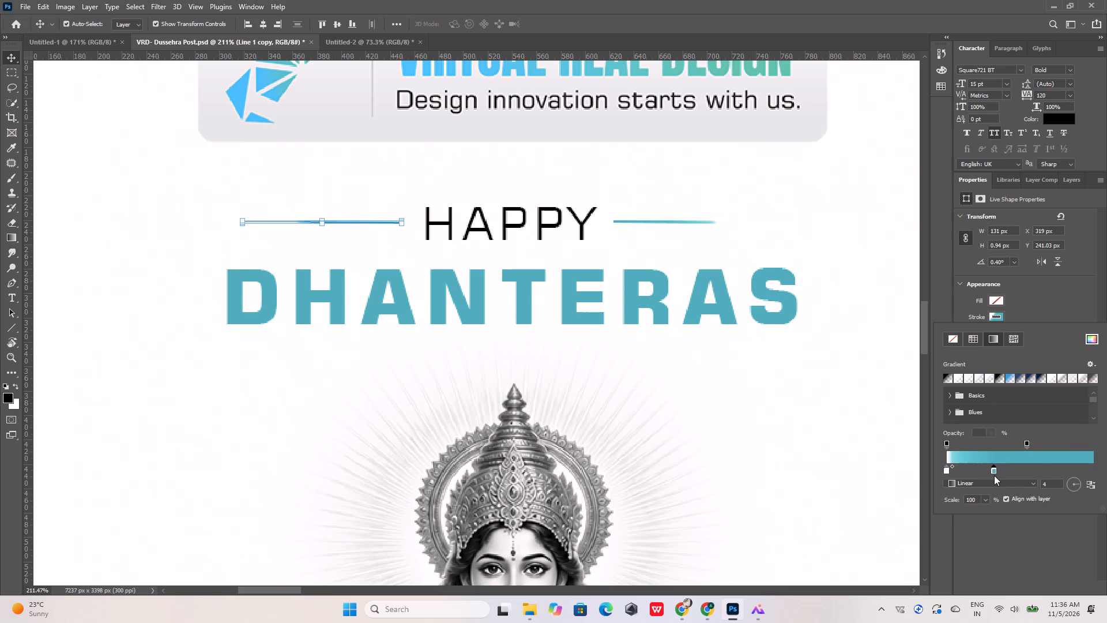
click(845, 267)
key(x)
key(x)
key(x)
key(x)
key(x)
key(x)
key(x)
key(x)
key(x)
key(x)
Examine the Artboard 1 layout and heading lines against the Dhanteras reference design on Artboard 2.
scroll(507, 239, down, 11)
alt+scroll(579, 321, down, 18)
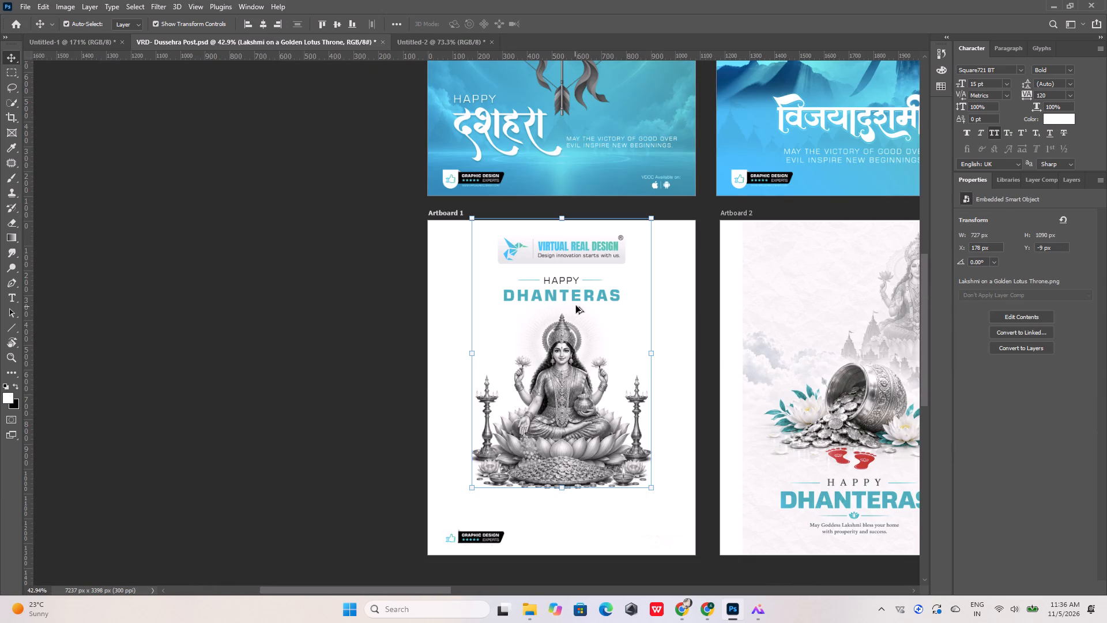
click(689, 365)
alt+scroll(539, 250, down, 4)
alt+scroll(563, 352, up, 2)
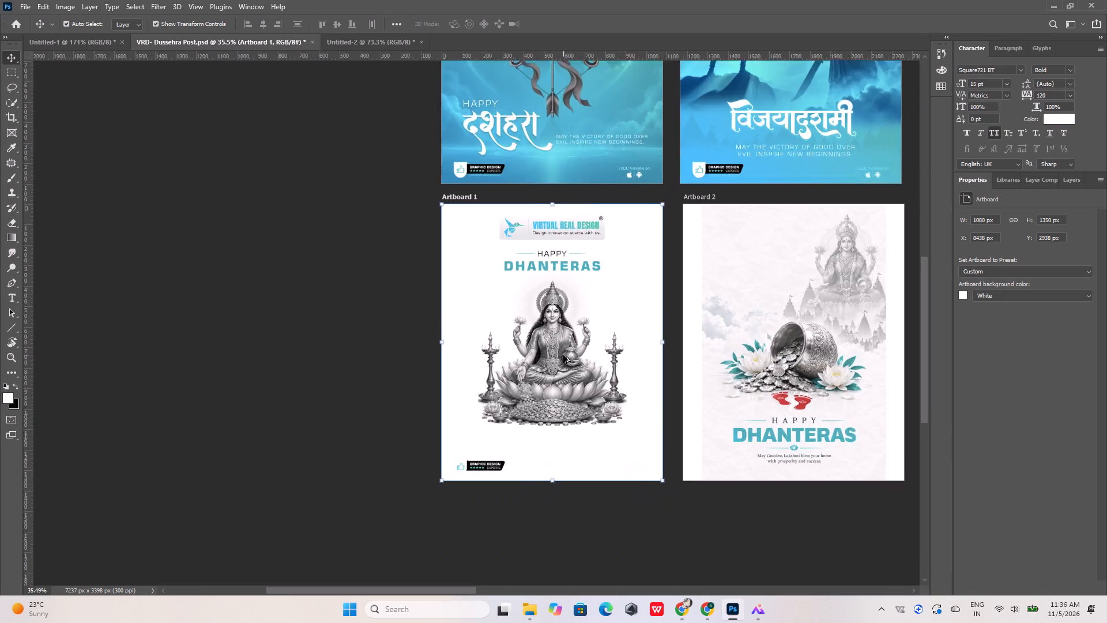
alt+scroll(563, 355, up, 4)
alt+scroll(524, 322, down, 10)
alt+scroll(533, 275, up, 1)
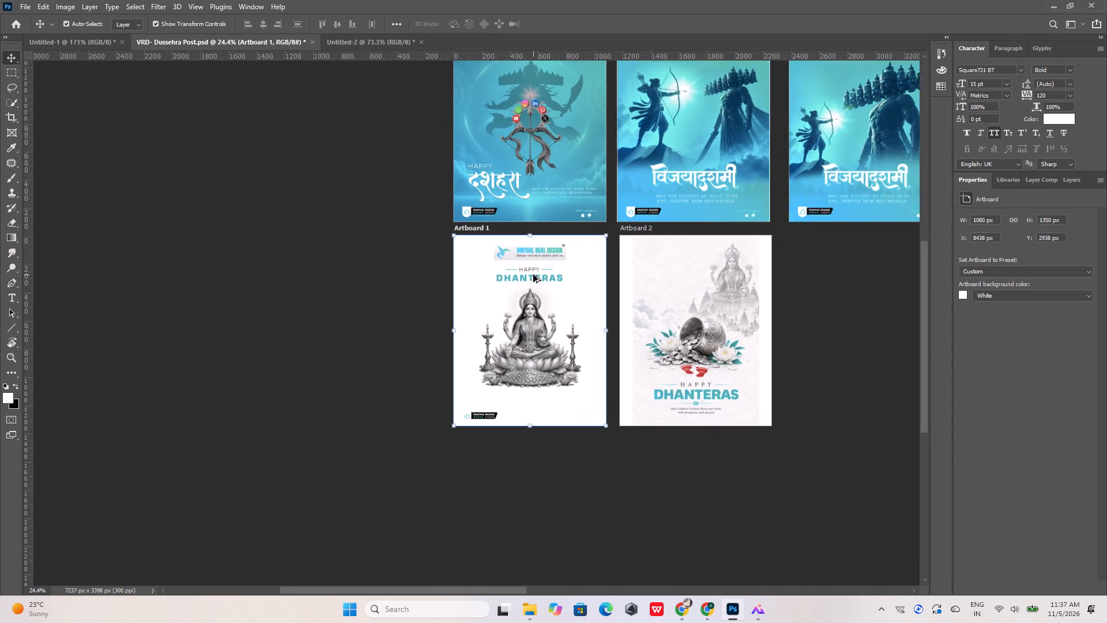
alt+scroll(533, 275, up, 3)
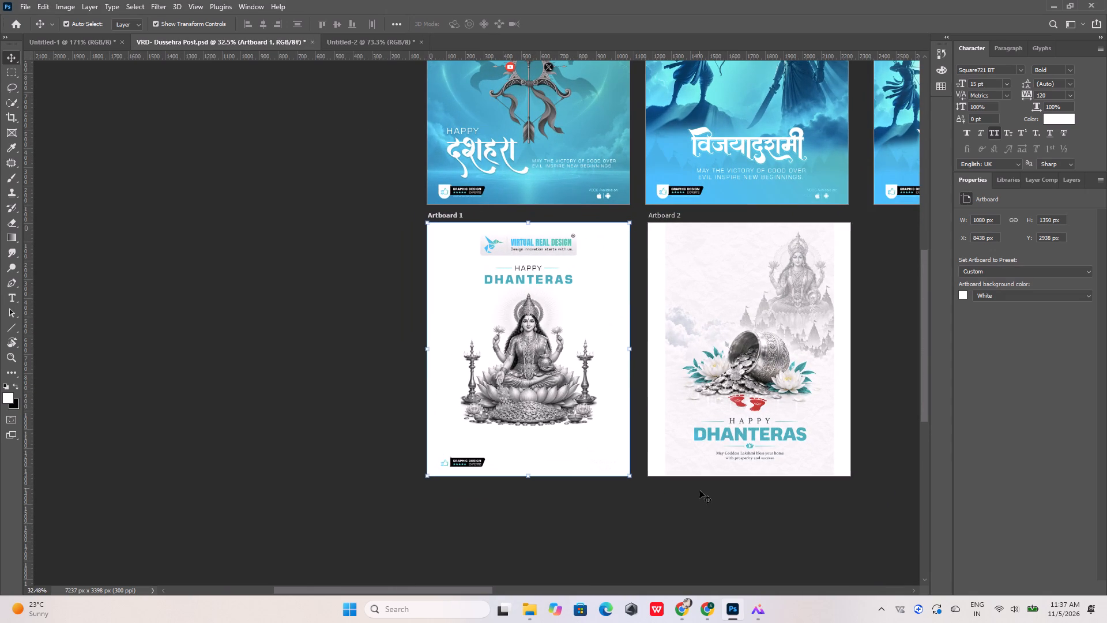
alt+scroll(735, 430, up, 8)
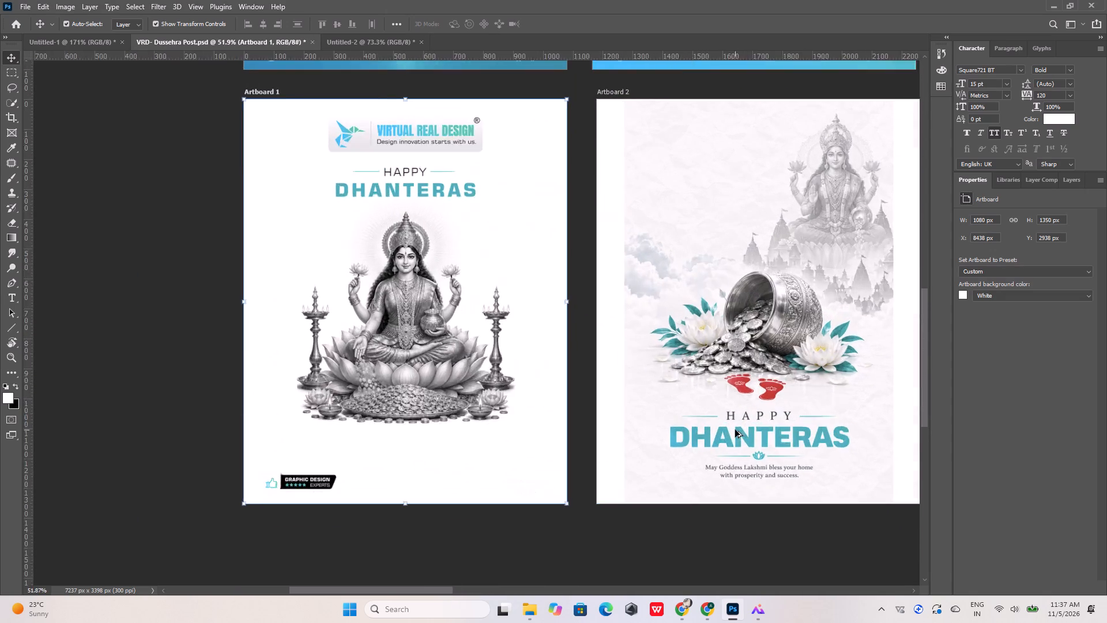
alt+scroll(735, 430, up, 7)
alt+scroll(735, 430, down, 12)
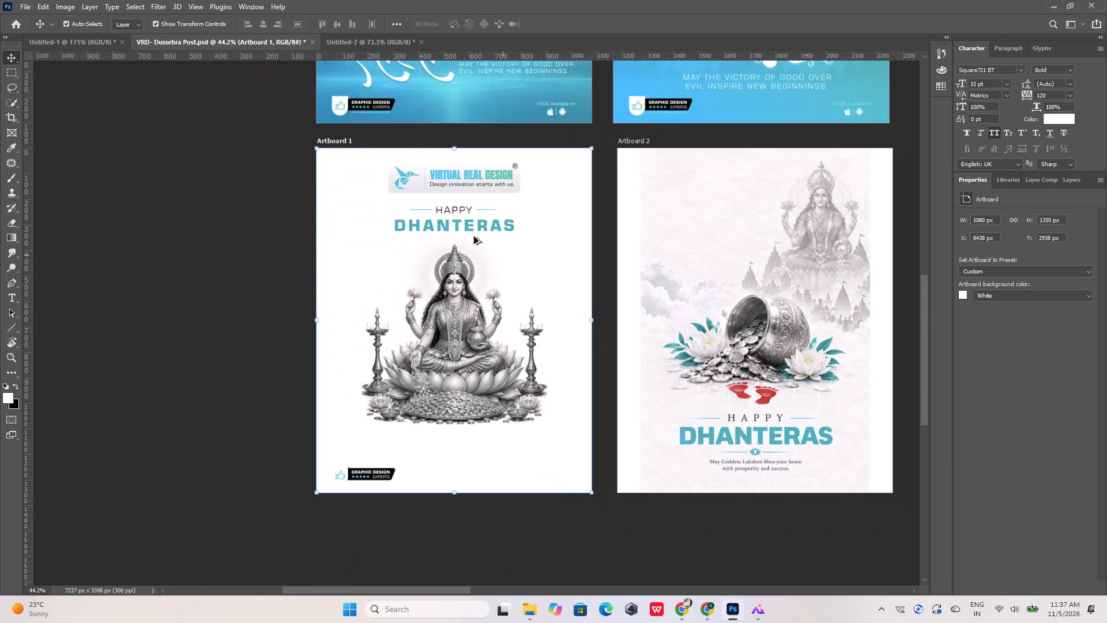
Lock the Lakshmi on a Golden Lotus Throne image layer in Artboard 1.
alt+scroll(443, 205, up, 14)
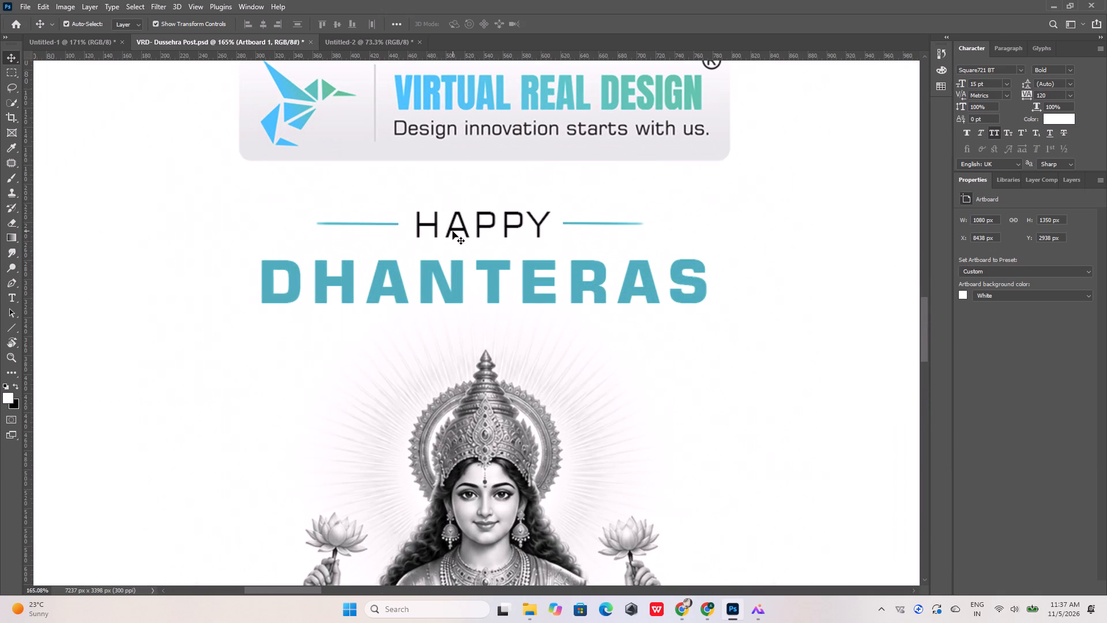
click(453, 230)
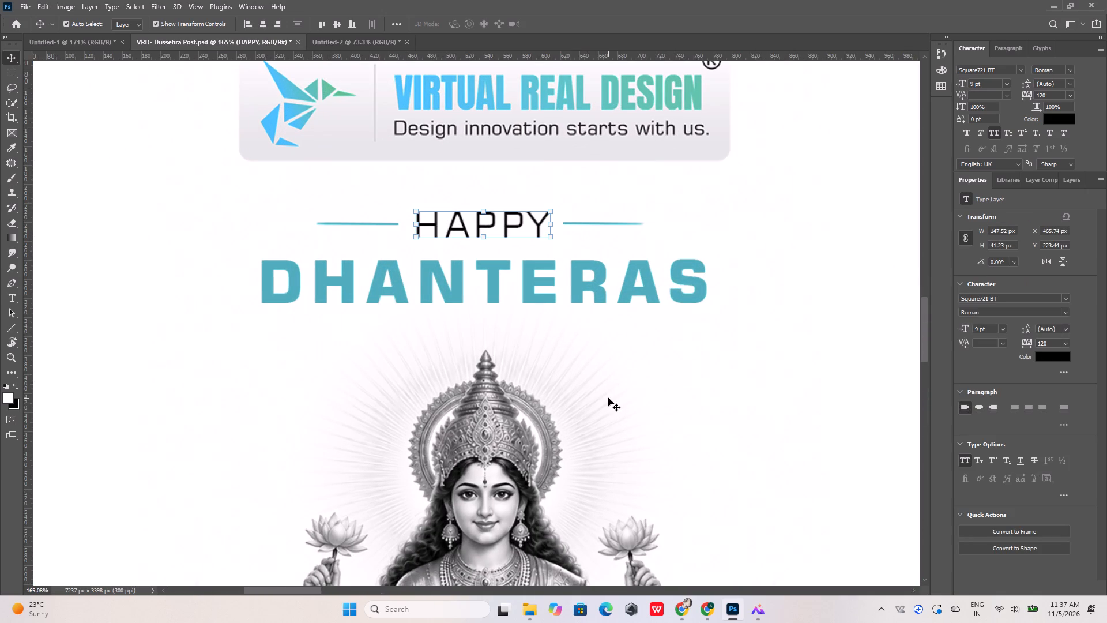
click(608, 398)
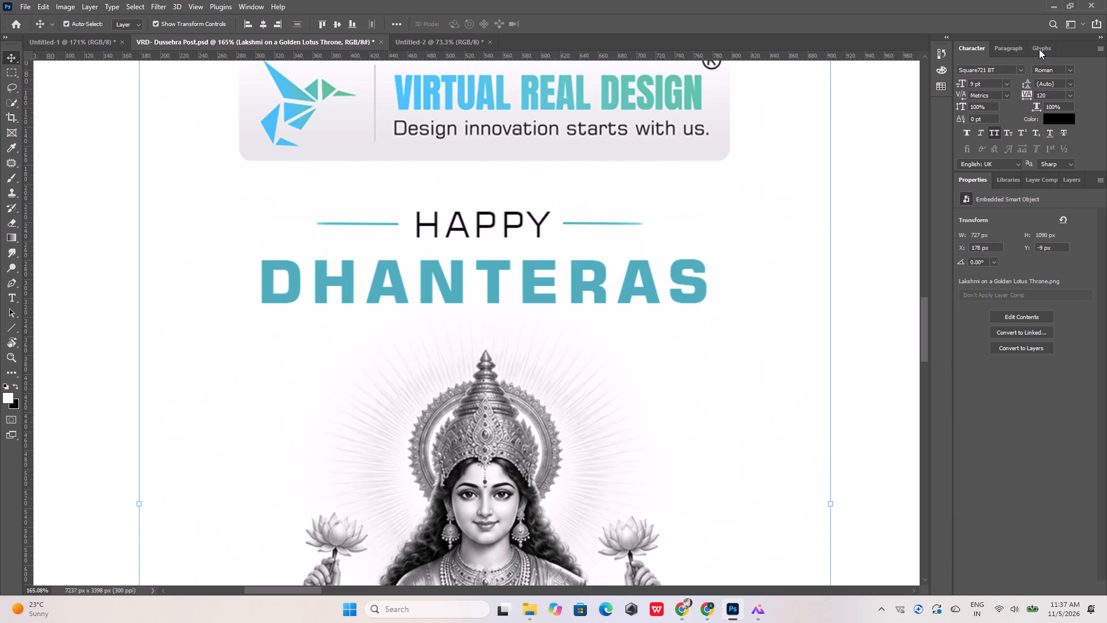
click(1075, 179)
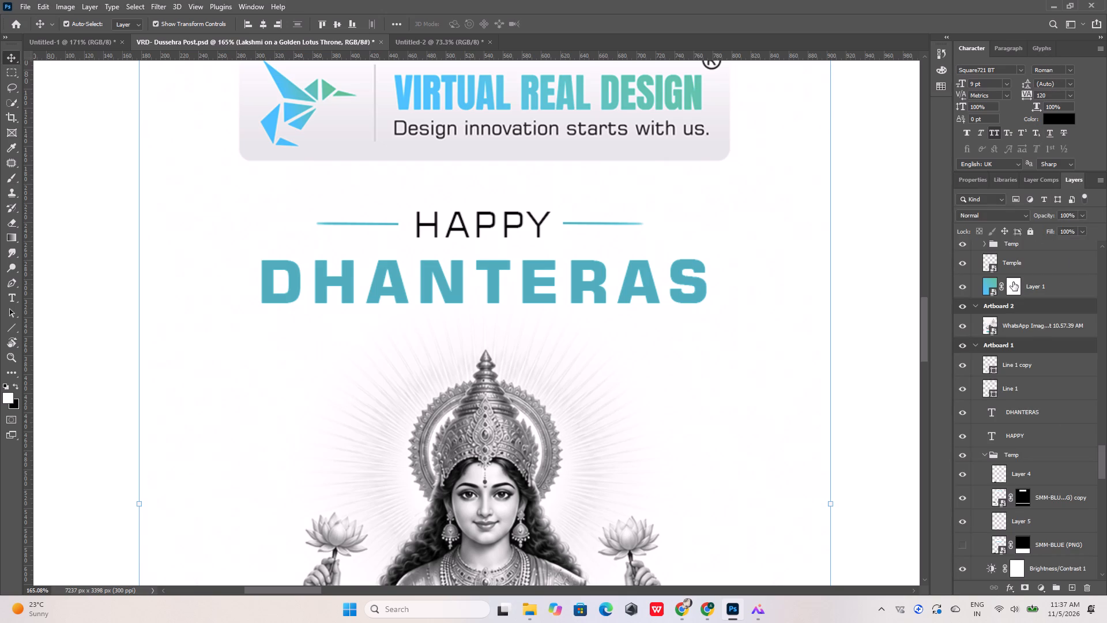
scroll(1013, 282, up, 20)
scroll(1013, 282, up, 7)
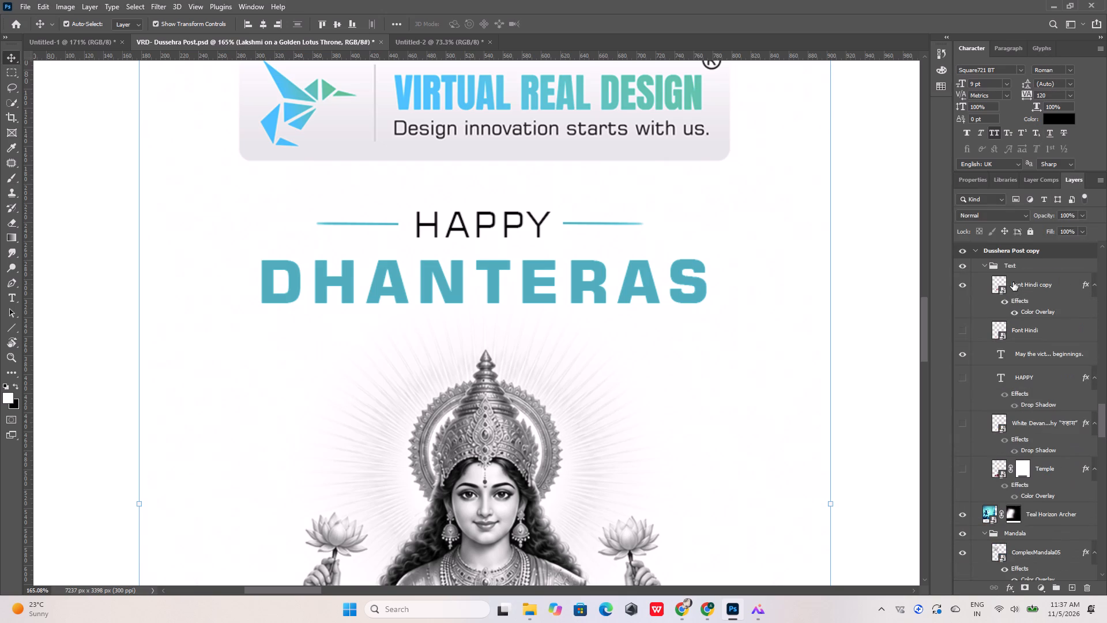
scroll(1013, 282, down, 20)
scroll(1013, 282, down, 20)
scroll(1013, 282, down, 1)
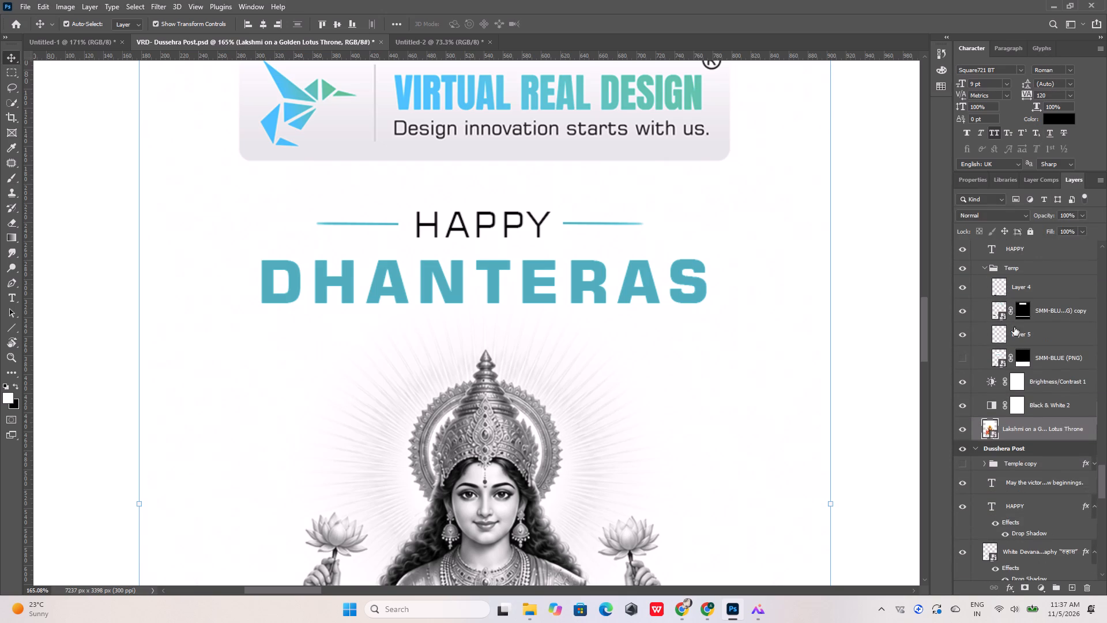
click(1031, 233)
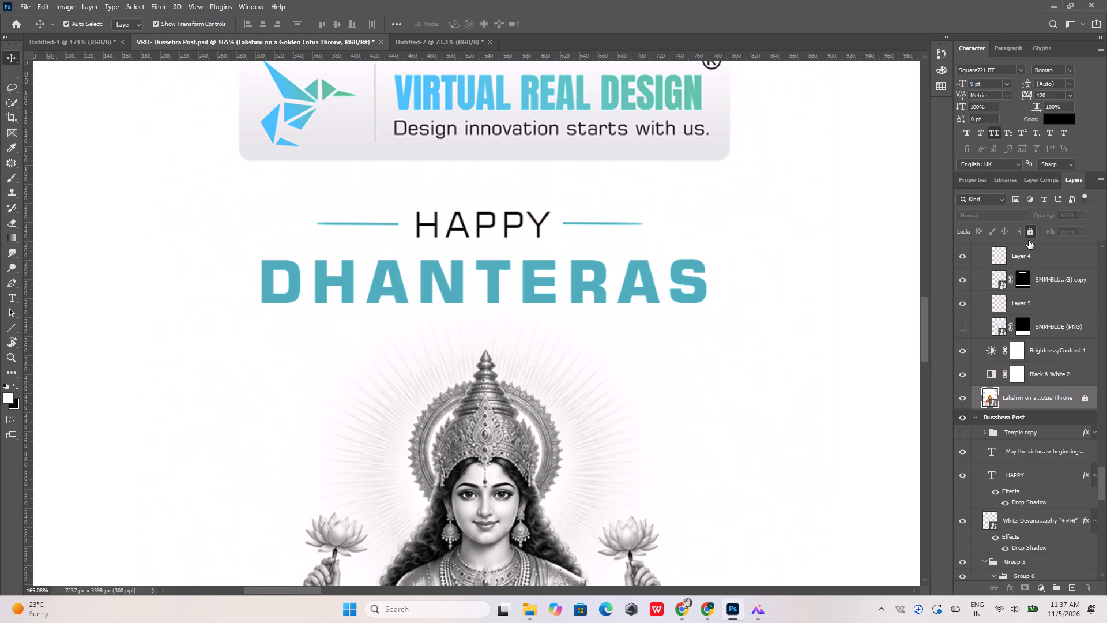
Pause the music playing in the background through the Windows media controls and return to the Photoshop document.
click(1011, 606)
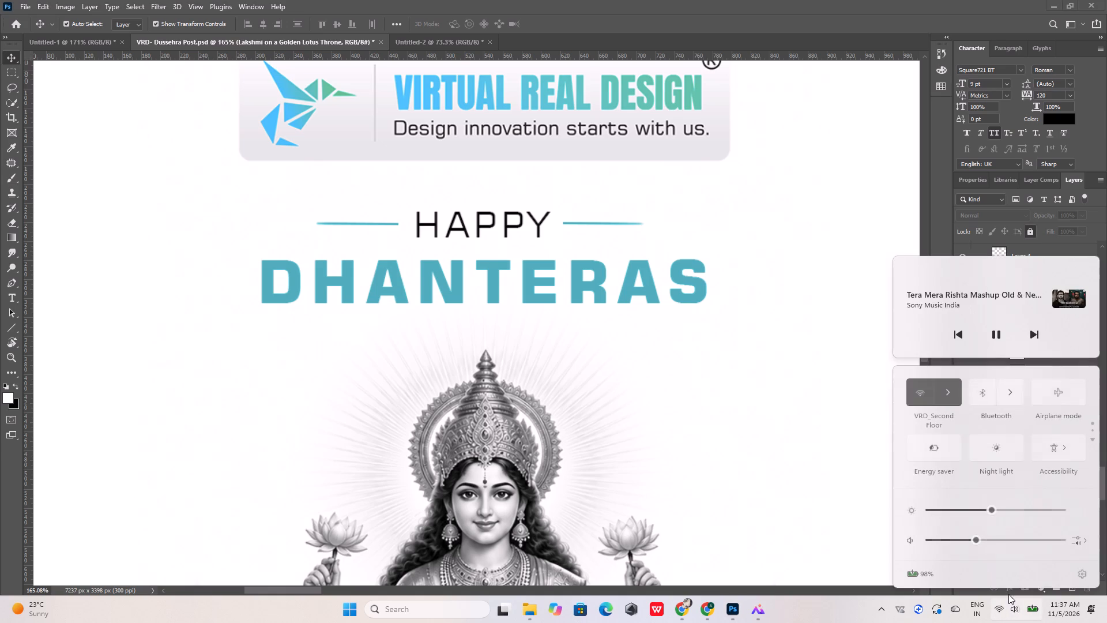
click(996, 336)
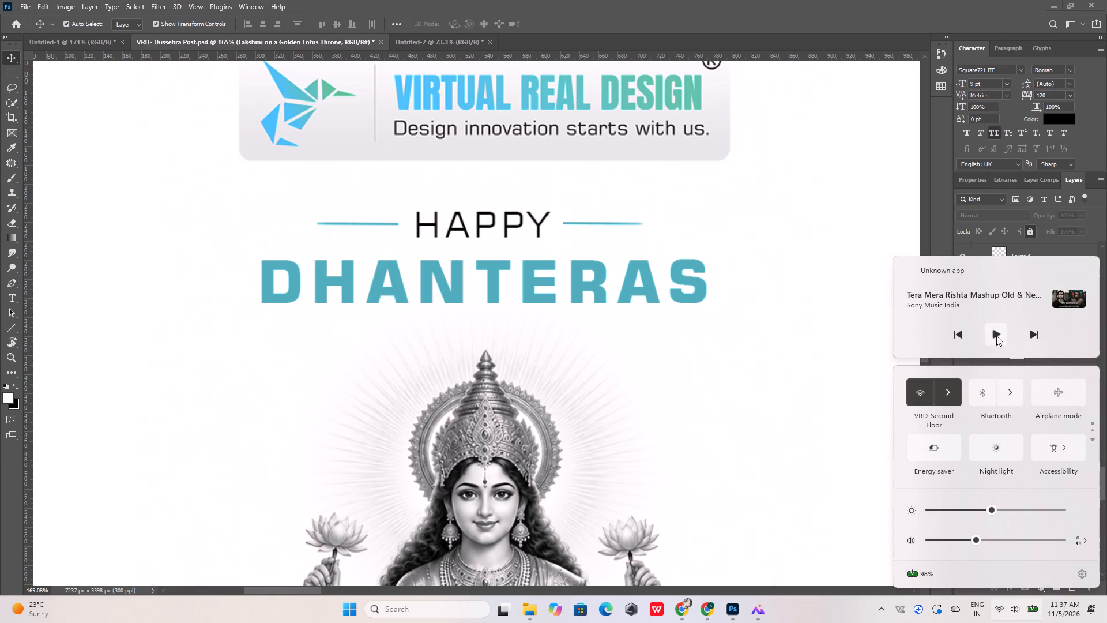
click(791, 350)
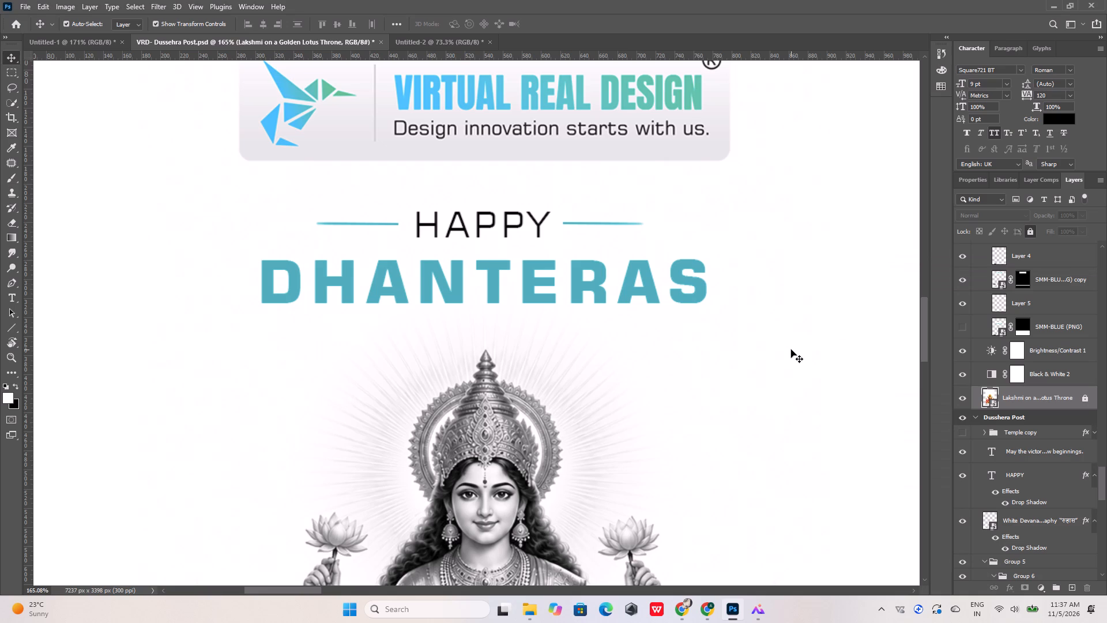
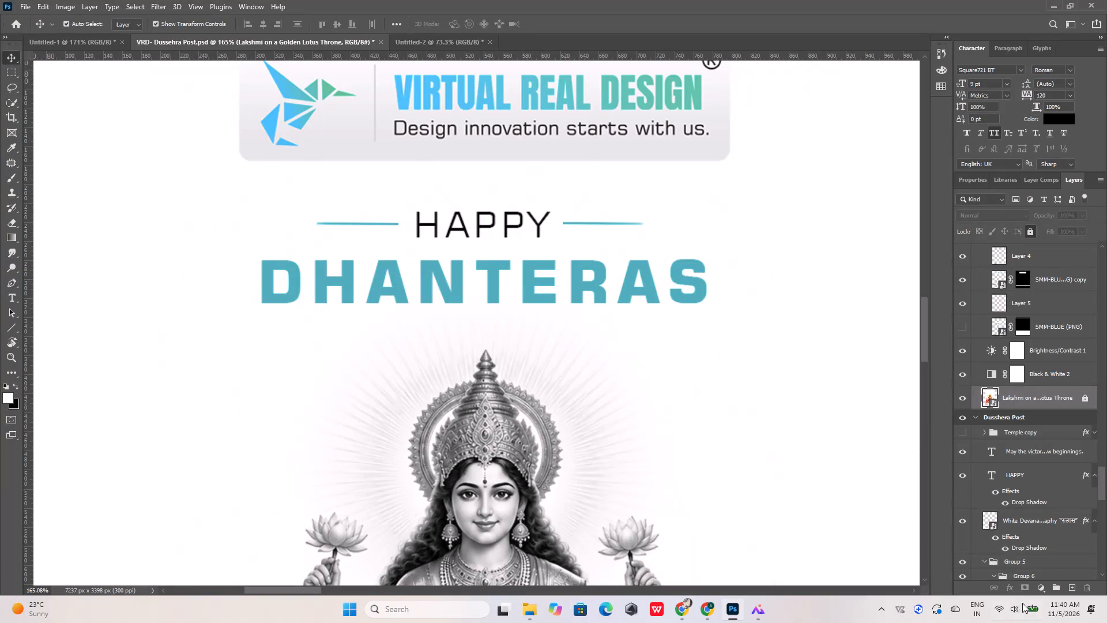
Resume the paused background music through the Windows media controls and return to the Photoshop document.
click(1012, 612)
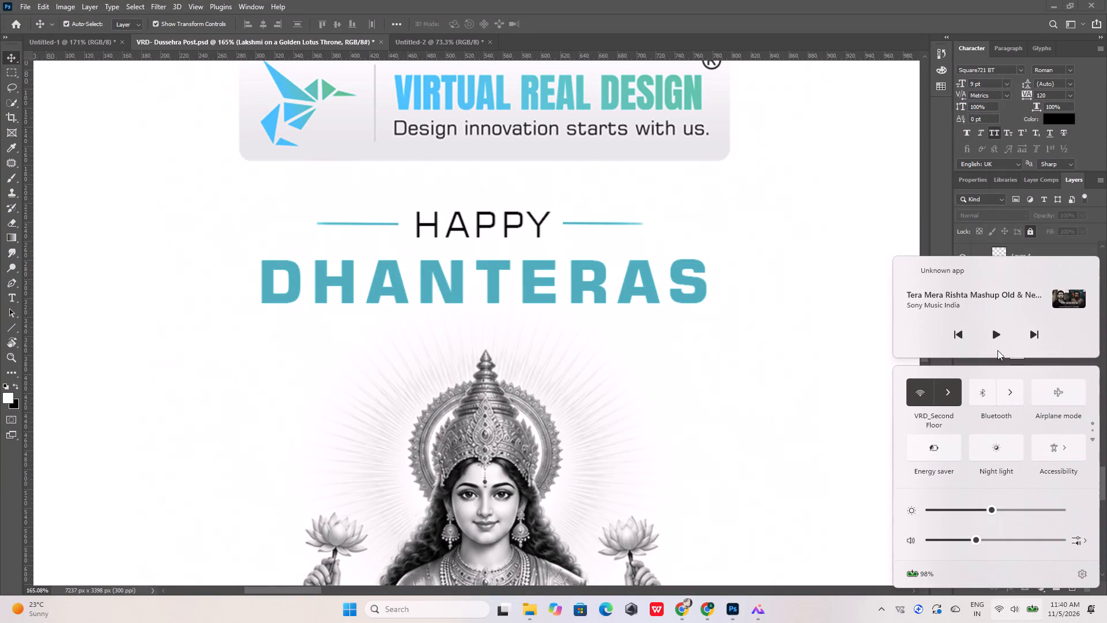
click(995, 335)
click(774, 380)
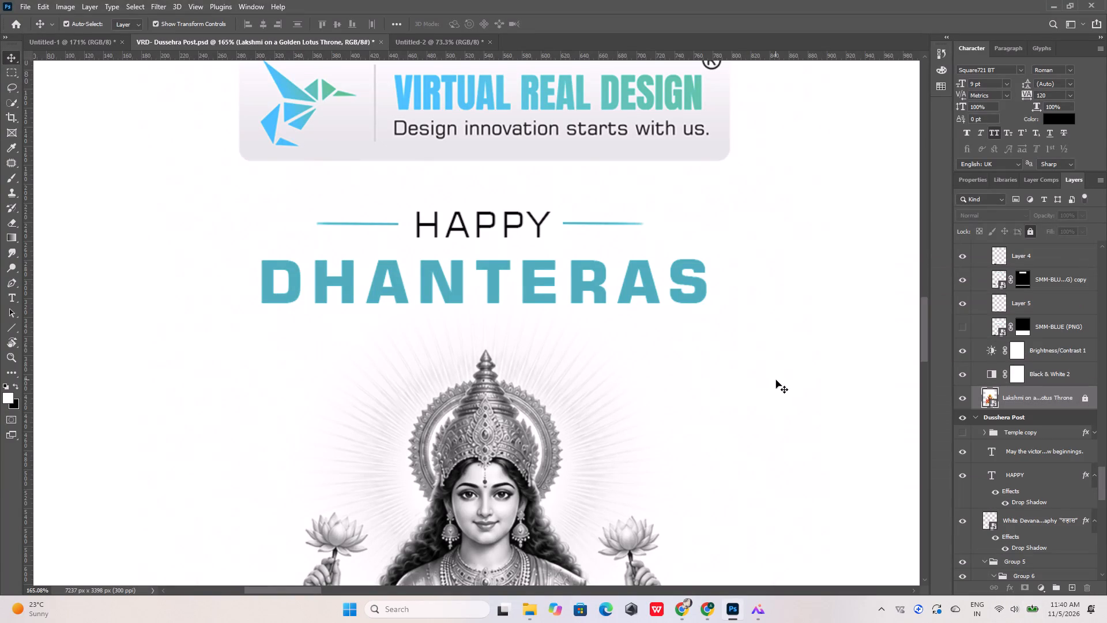
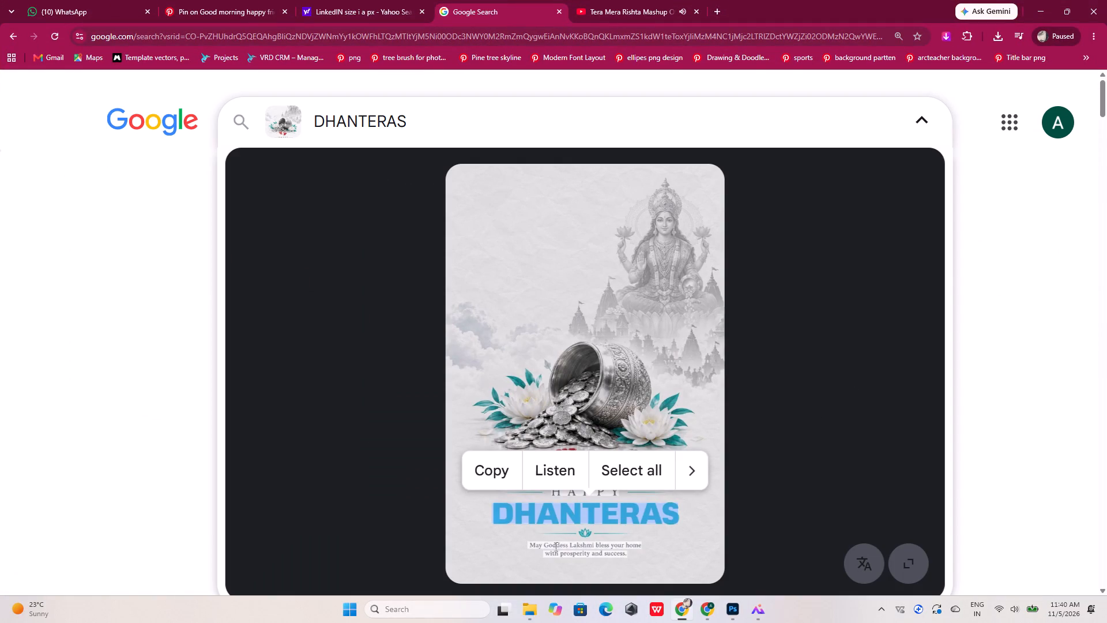
Copy the greeting "May Goddess Lakshmi bless your home with prosperity and success." from the Dhanteras reference image and switch to Photoshop.
click(555, 546)
drag(532, 545, 596, 546)
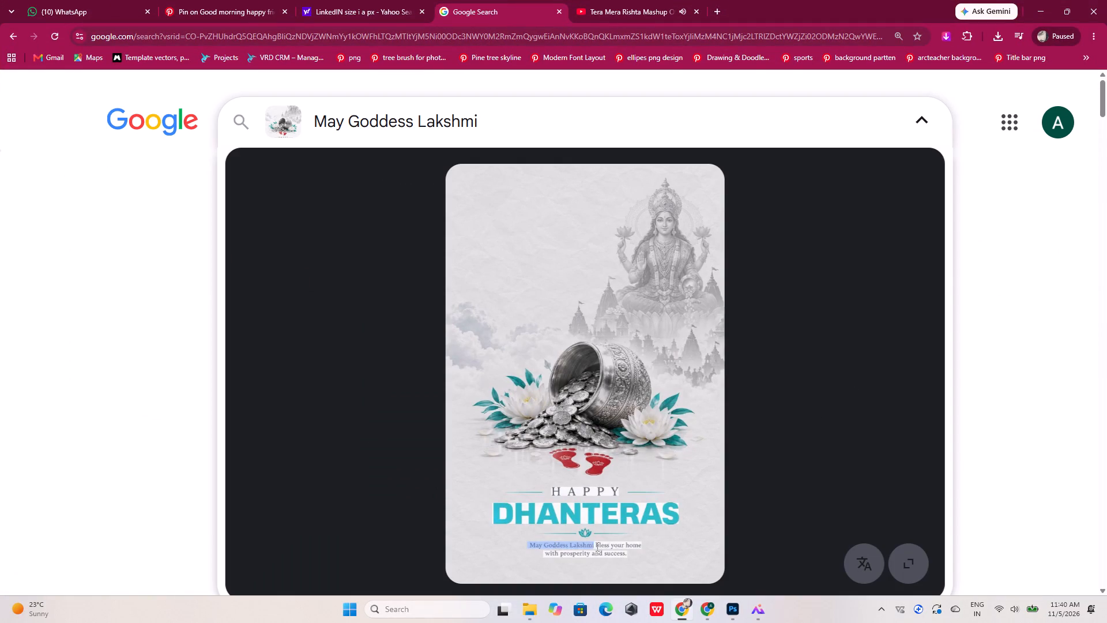
drag(596, 546, 631, 558)
click(485, 506)
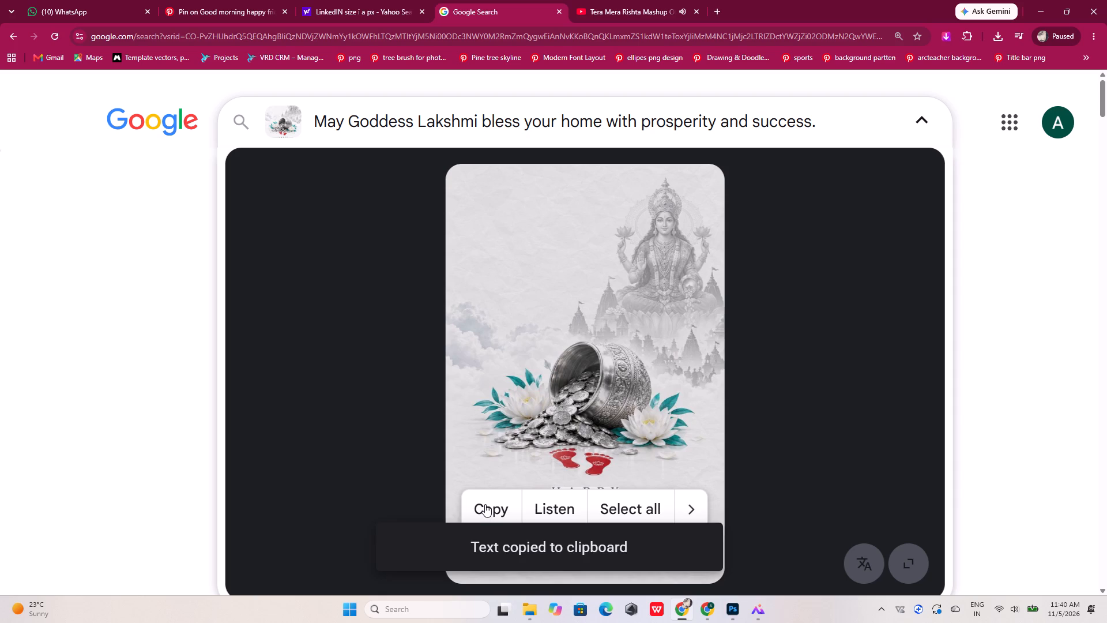
click(733, 607)
click(733, 607)
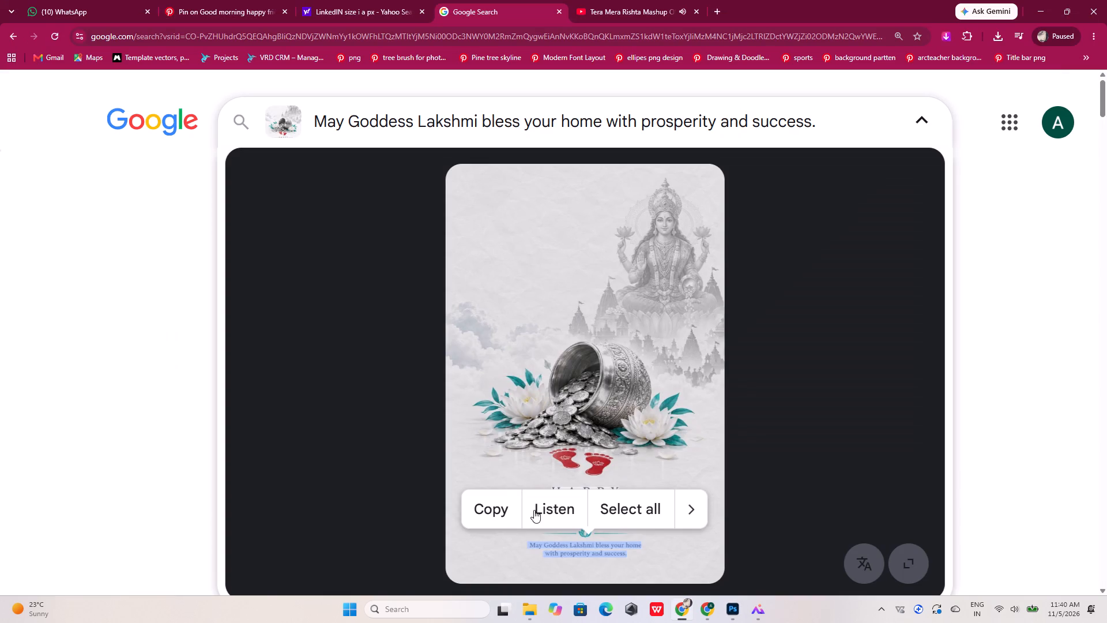
click(497, 512)
click(735, 607)
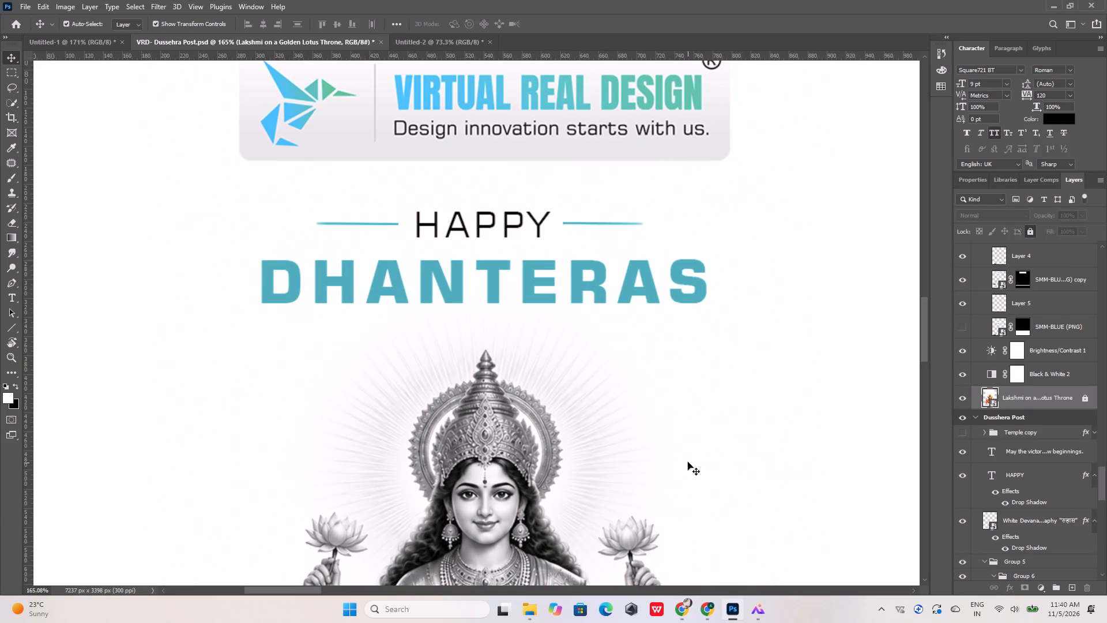
Switch back to the Dhanteras reference image in Chrome.
click(707, 608)
click(679, 606)
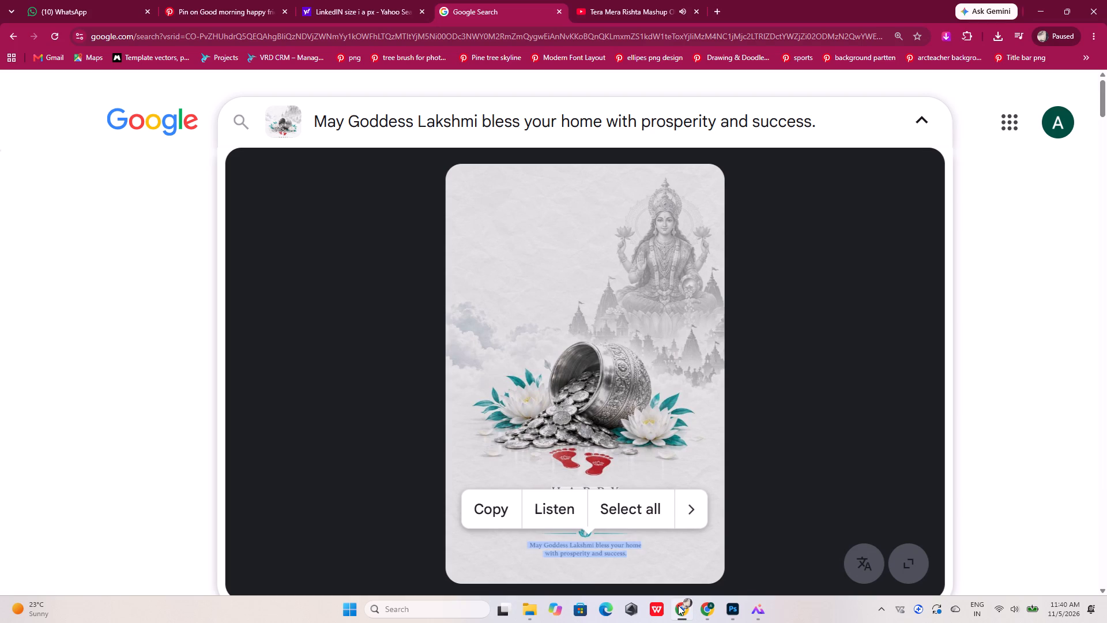
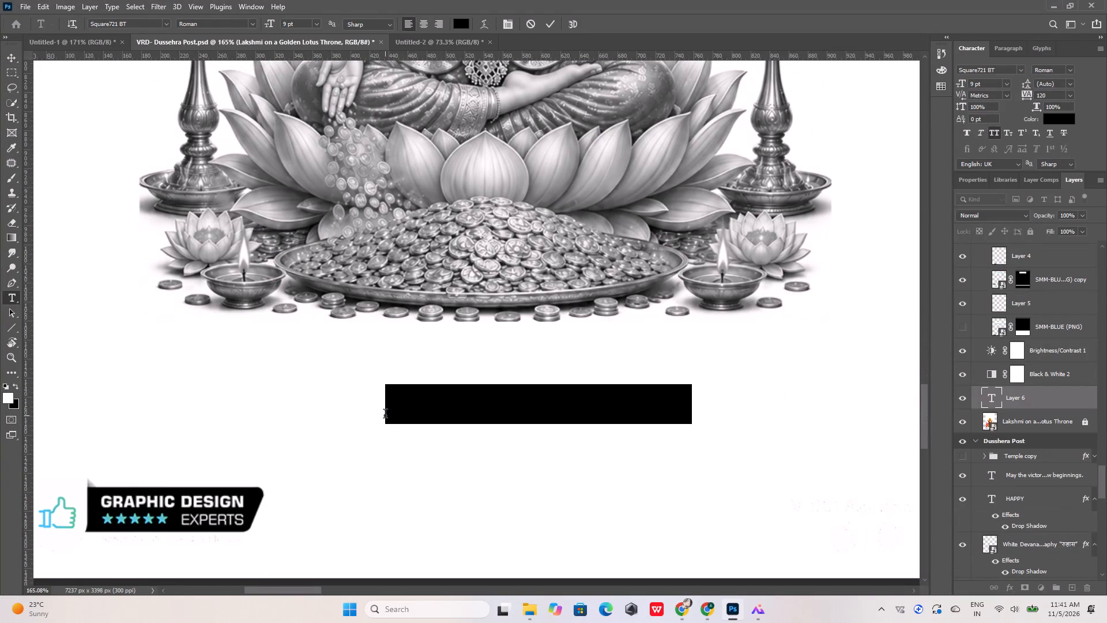
Paste the copied Lakshmi greeting into the new text layer below the Lakshmi image on Artboard 1.
key(ctrl+v)
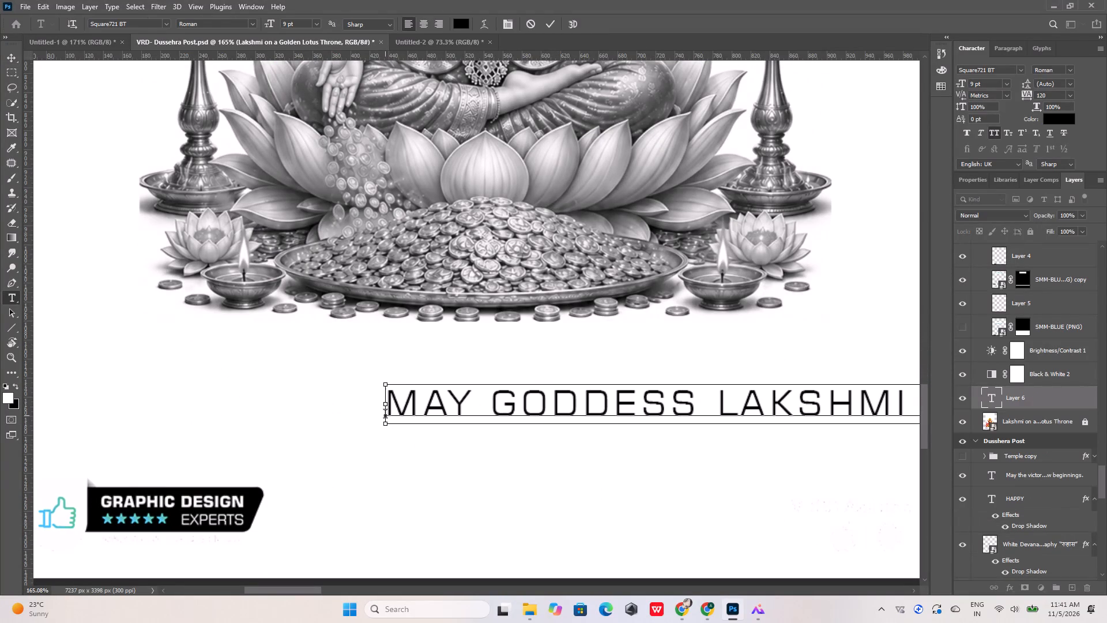
Set the whole greeting text's font size to 7 pt and commit the text edit.
key(ctrl+a)
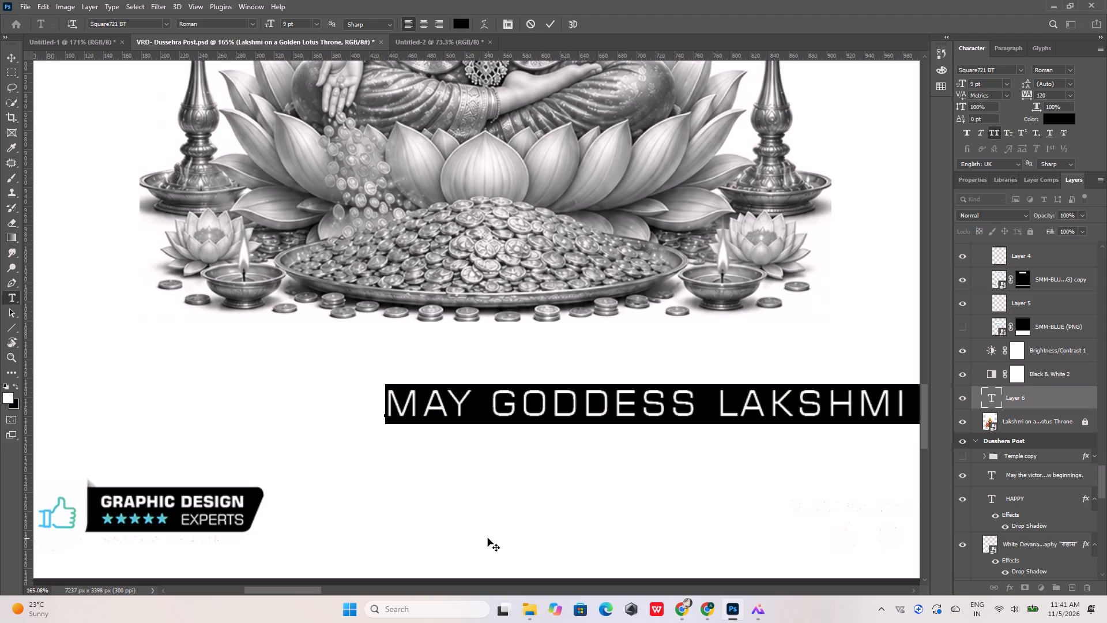
alt+scroll(193, 341, down, 18)
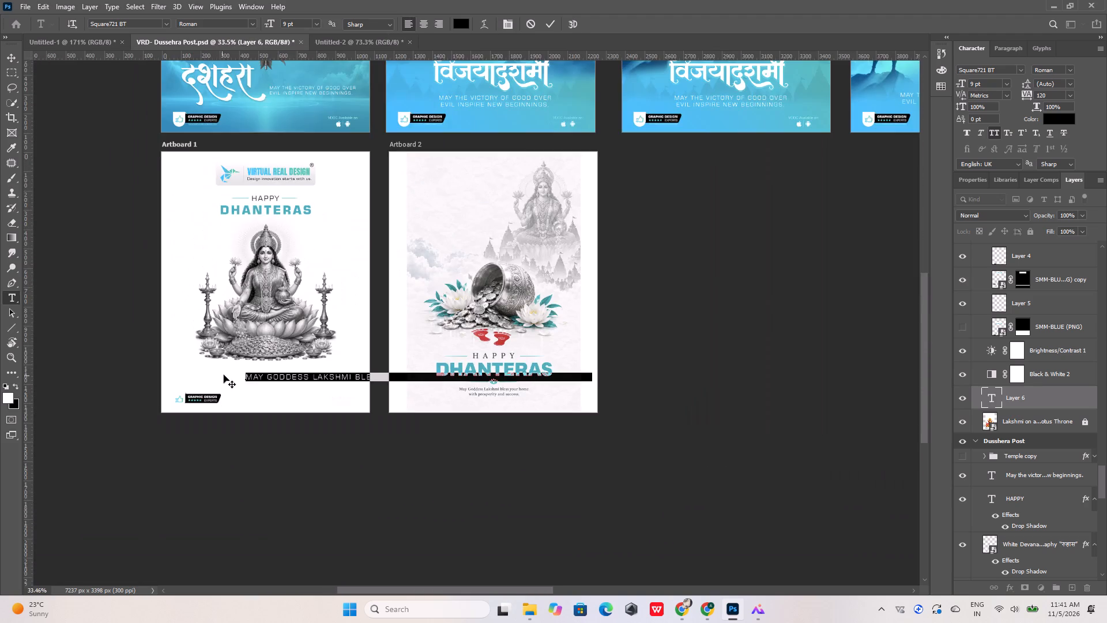
alt+scroll(224, 375, up, 9)
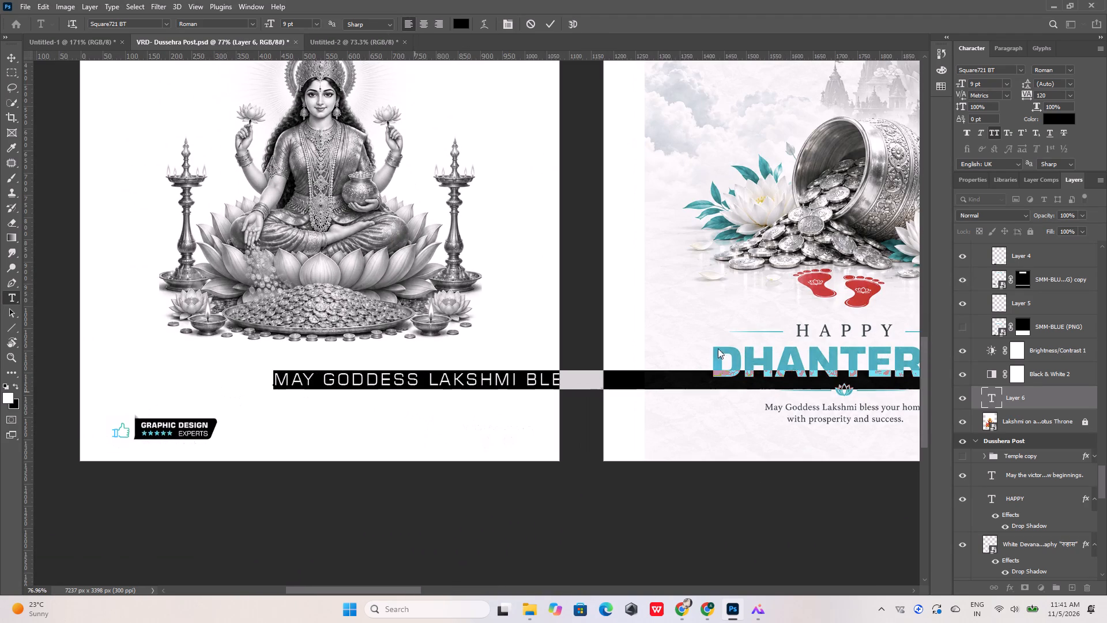
click(984, 81)
drag(984, 81, 954, 80)
key(7)
key(Return)
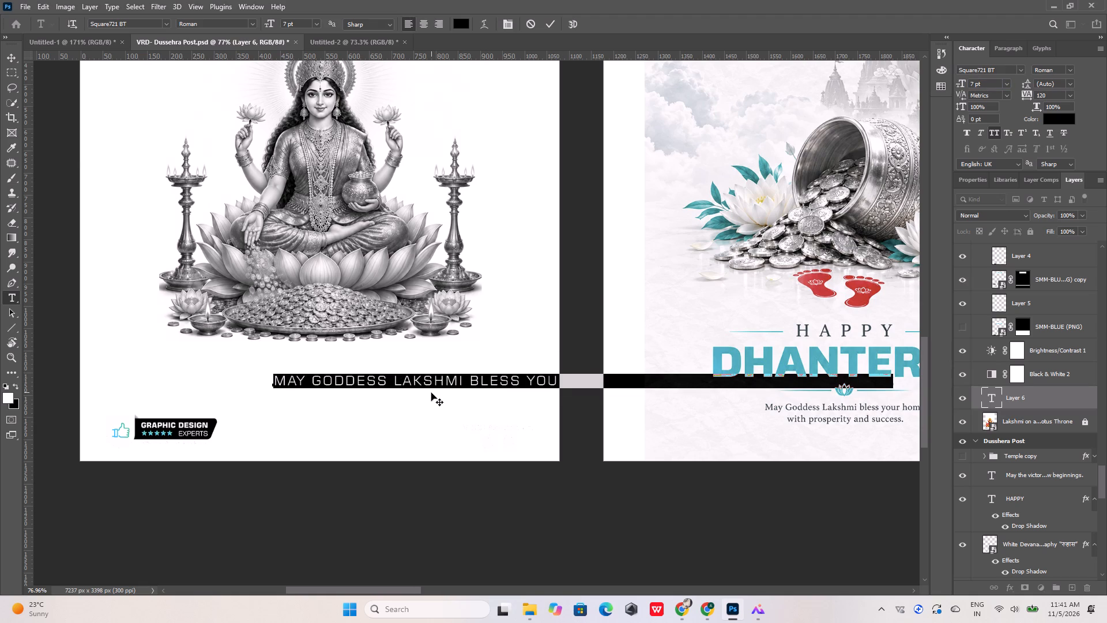
alt+scroll(430, 393, down, 4)
alt+scroll(708, 417, up, 6)
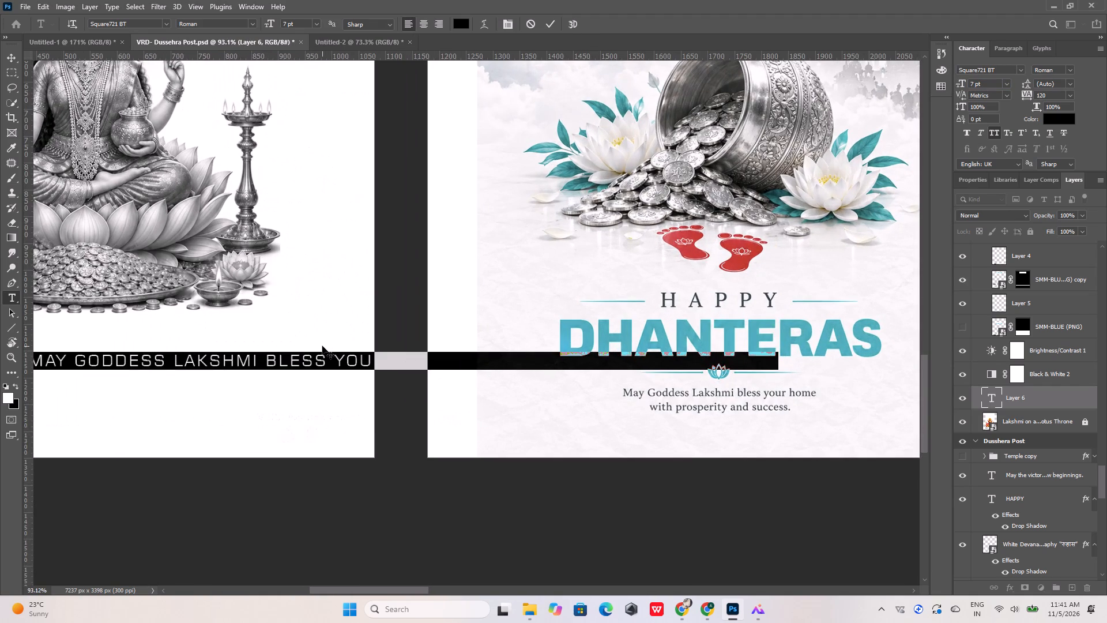
alt+scroll(577, 249, down, 11)
click(550, 27)
alt+scroll(609, 266, down, 11)
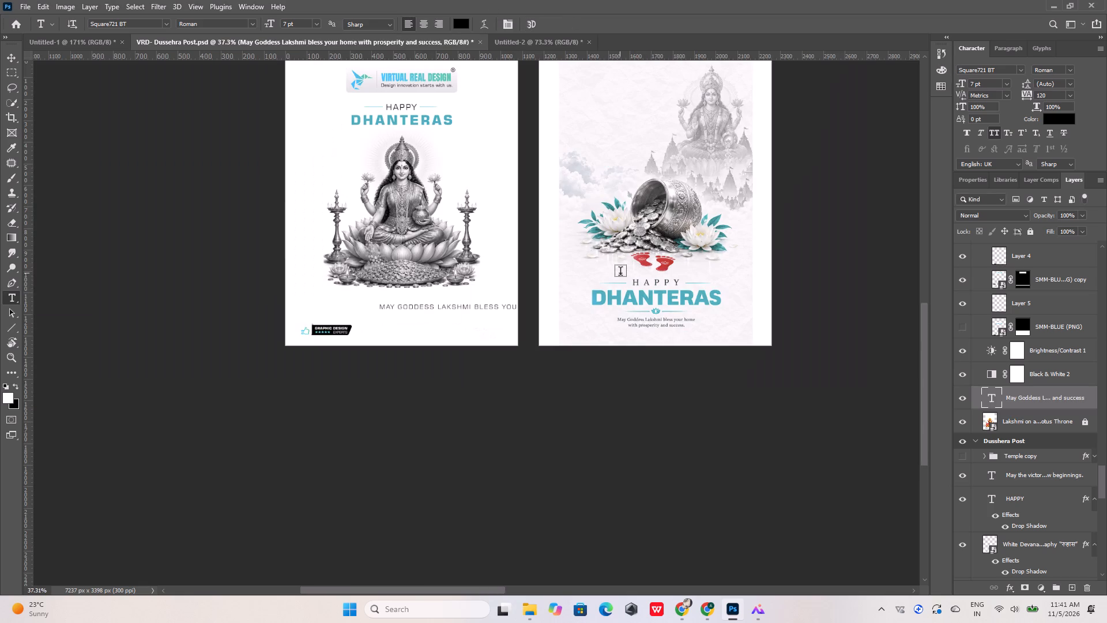
Move the greeting line leftward beneath the Lakshmi image so it starts above the Graphic Design Experts badge.
click(10, 58)
alt+scroll(455, 354, up, 6)
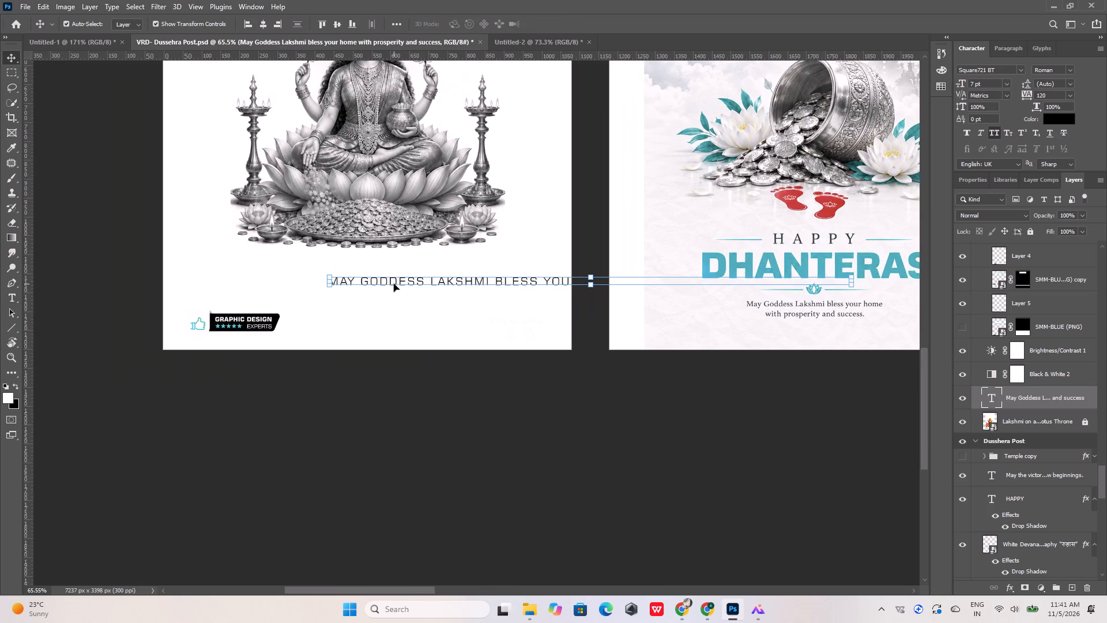
drag(394, 281, 275, 277)
Open the greeting text on Artboard 1 for editing with the whole line selected.
double_click(275, 277)
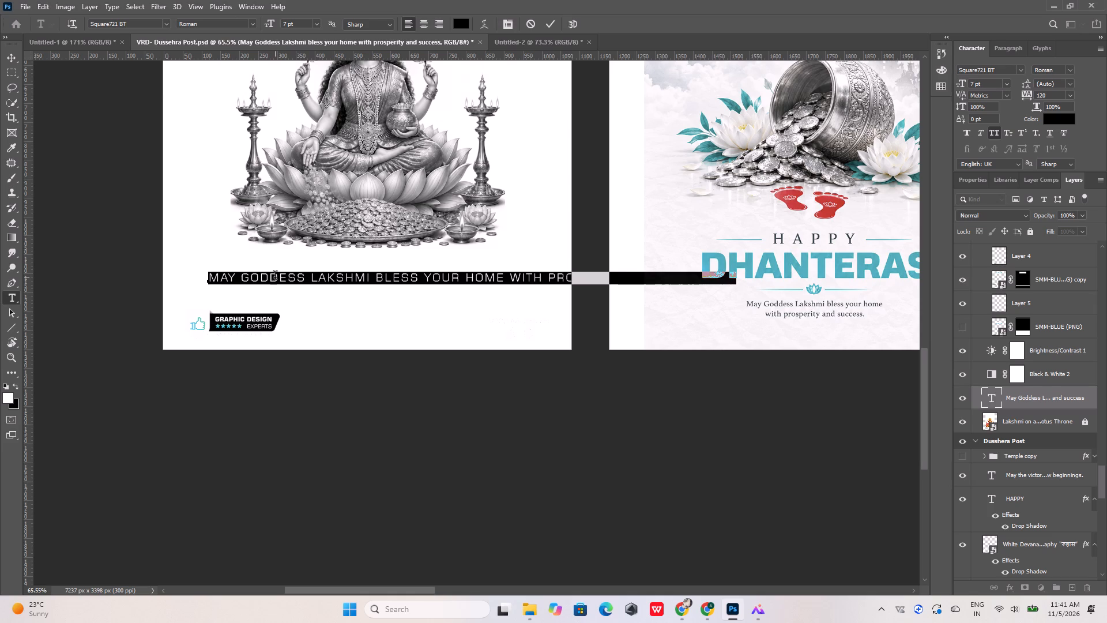
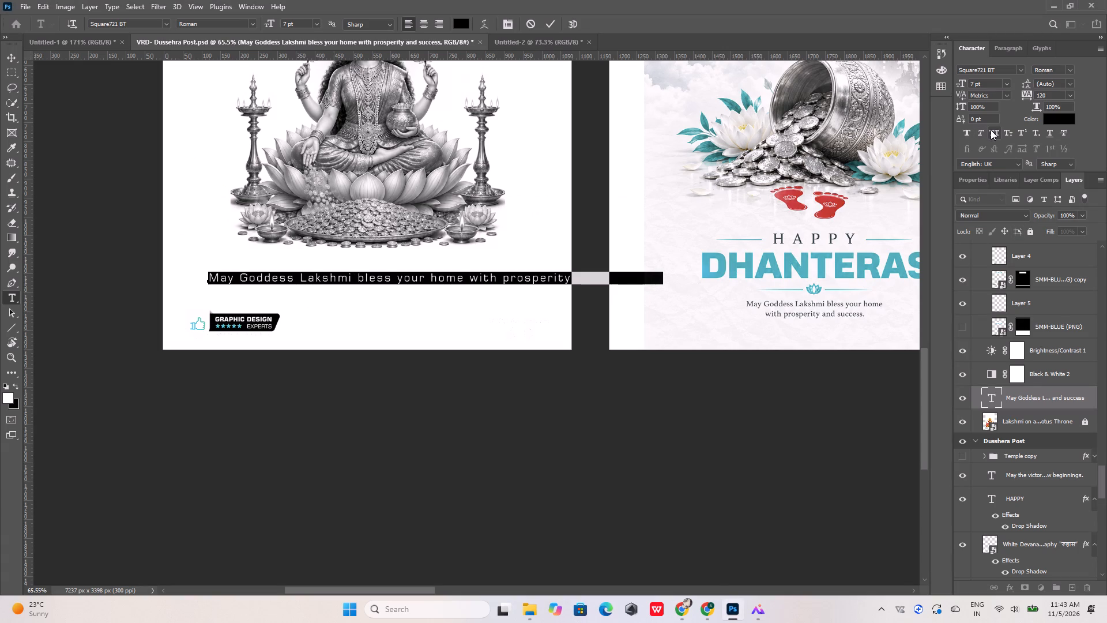
Break the Lakshmi greeting onto two lines so the second line starts at "with prosperity".
click(470, 279)
key(Return)
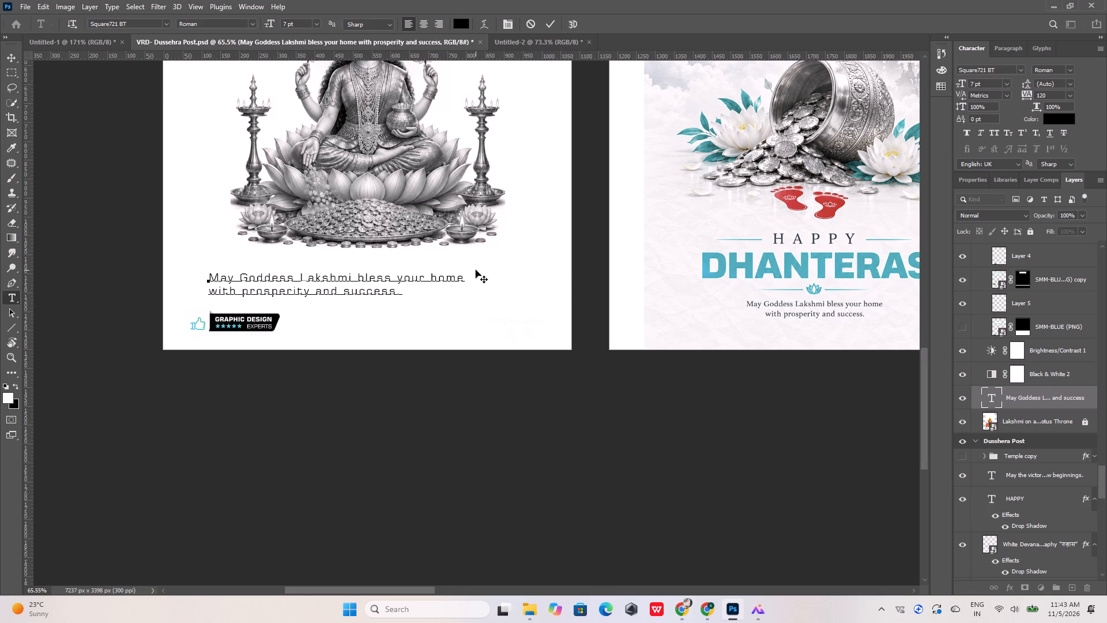
Centre-align the whole two-line greeting and centre its layer horizontally on Artboard 1.
key(ctrl+a)
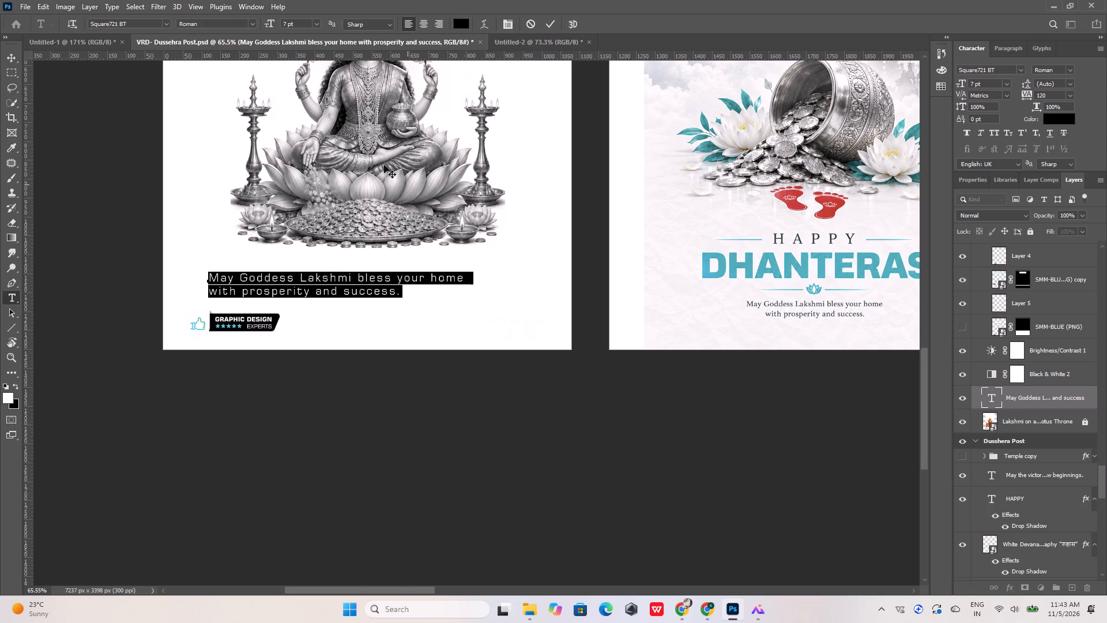
click(421, 22)
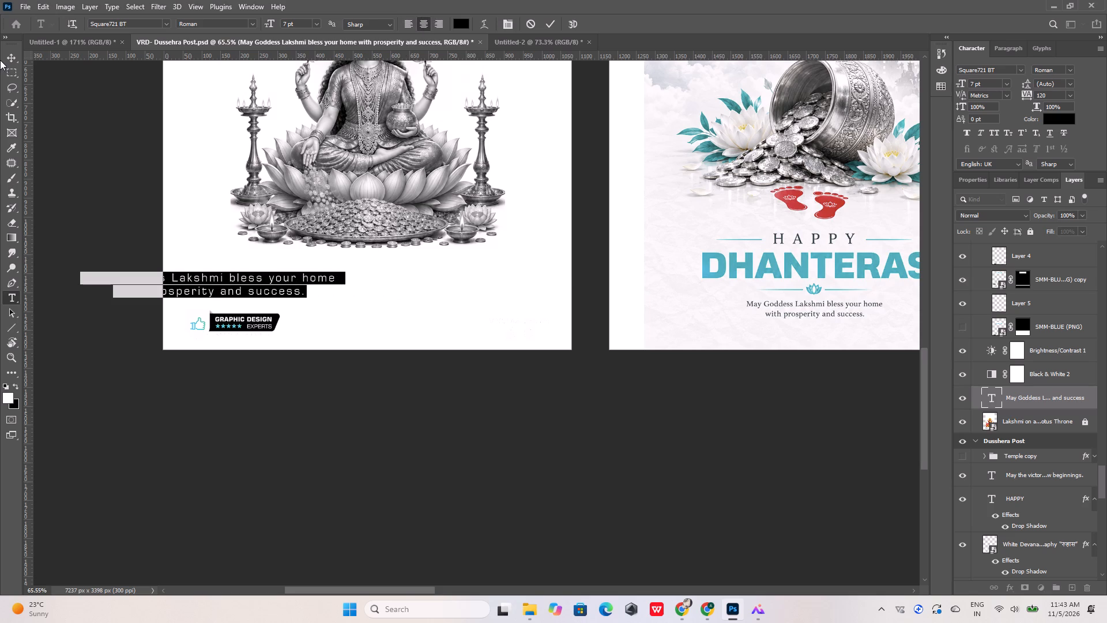
click(10, 58)
click(264, 24)
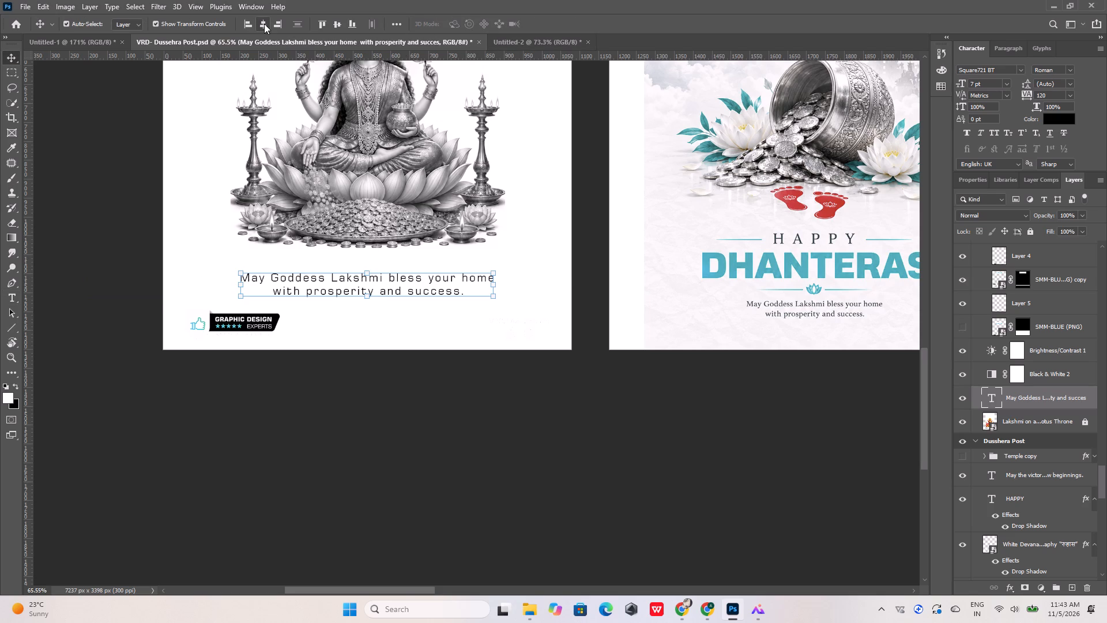
click(404, 408)
Capture a screenshot of the teal lotus divider beneath the DHANTERAS heading in the Artboard 3 reference.
alt+scroll(344, 284, down, 4)
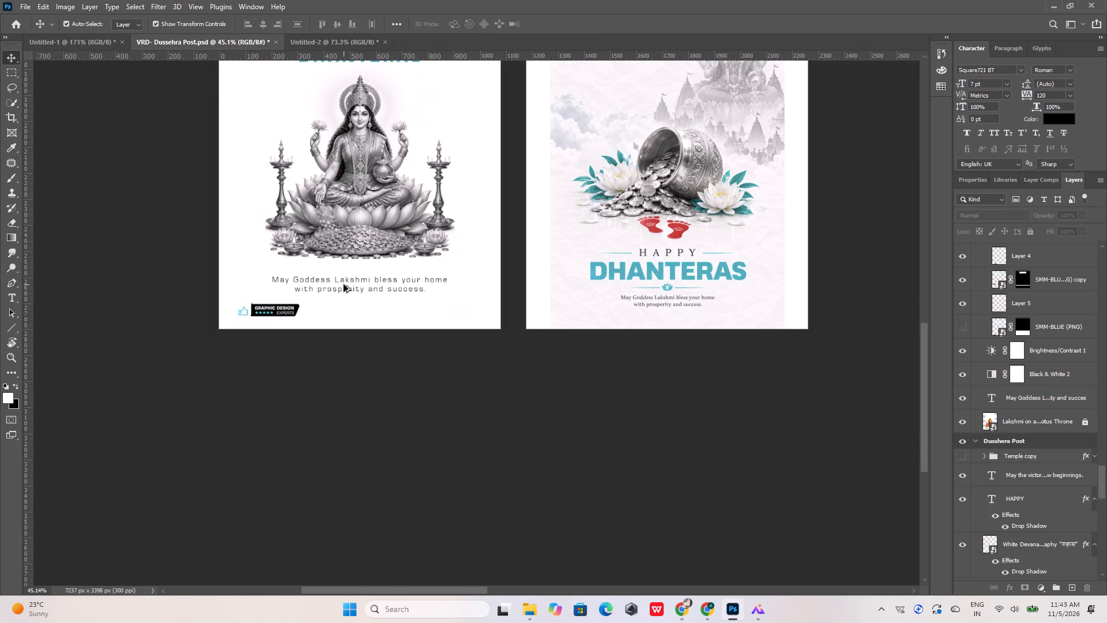
alt+scroll(344, 284, up, 5)
alt+scroll(344, 284, down, 5)
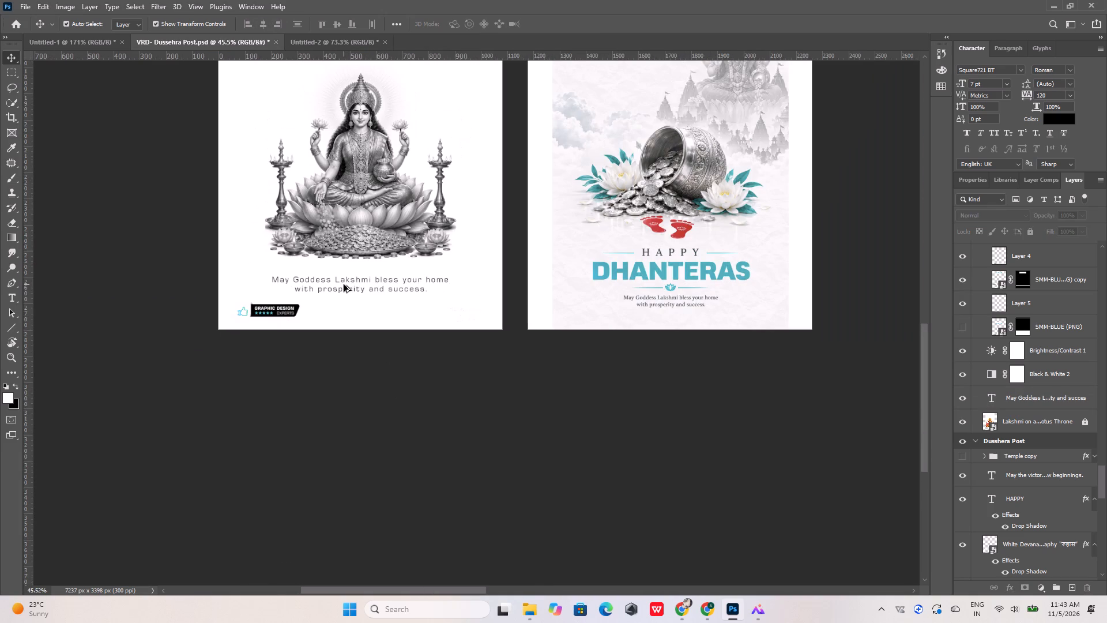
alt+scroll(731, 272, up, 15)
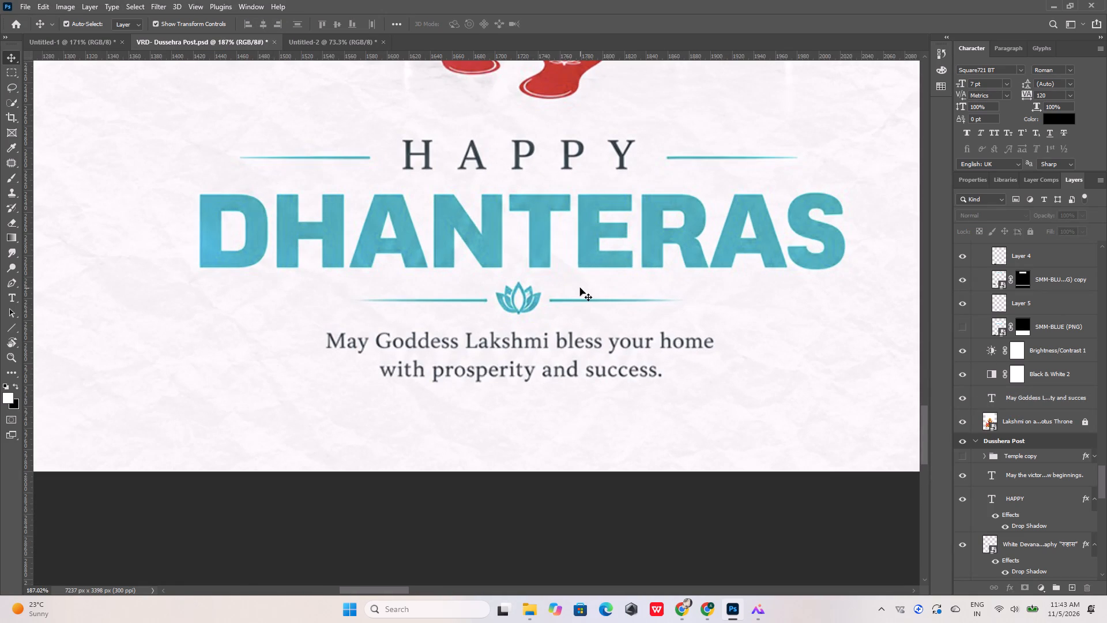
key(Print)
drag(322, 283, 335, 286)
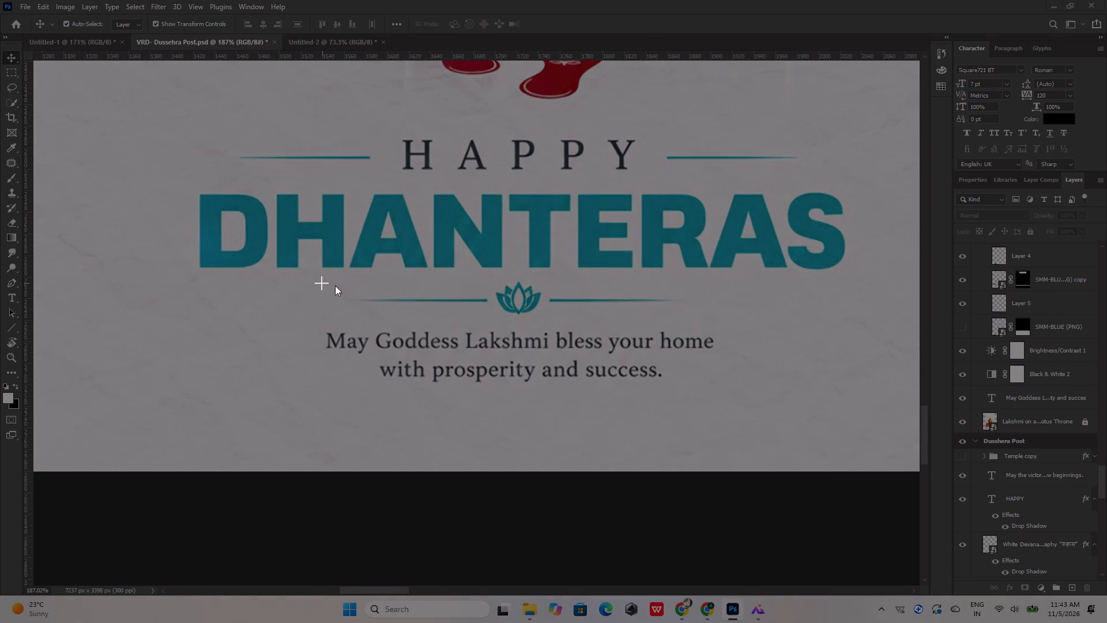
drag(335, 286, 708, 319)
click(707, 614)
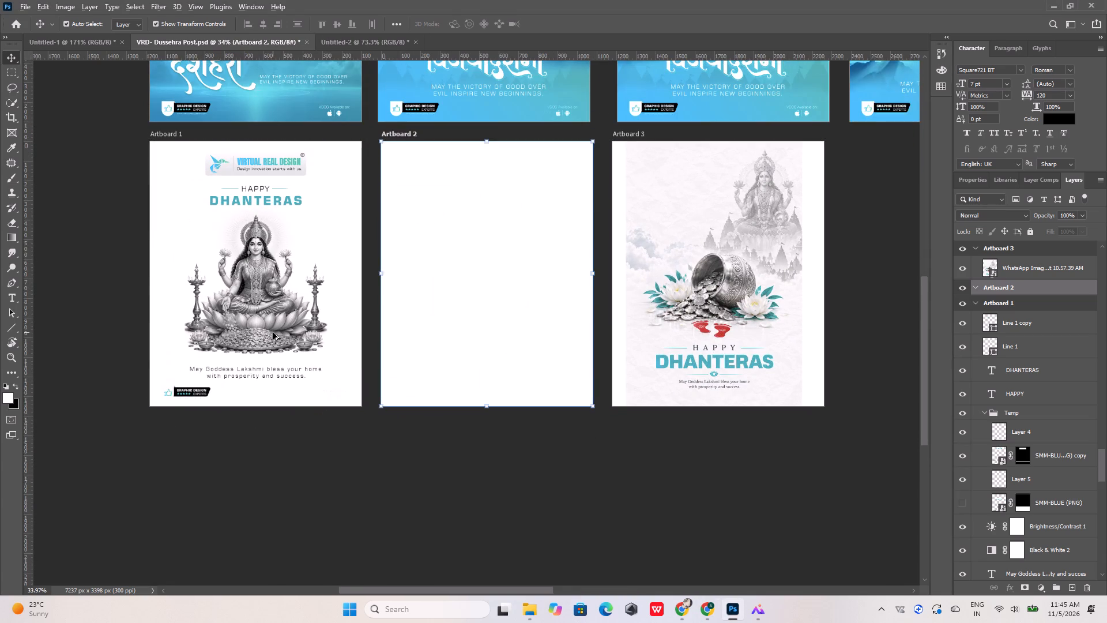
alt+scroll(272, 329, up, 3)
click(524, 611)
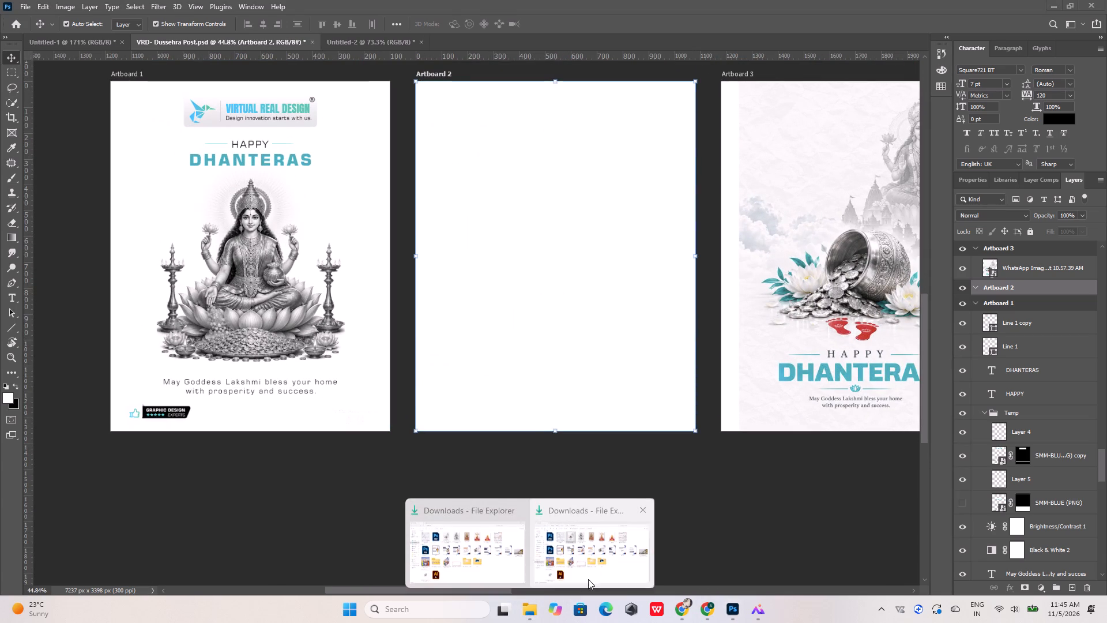
click(597, 564)
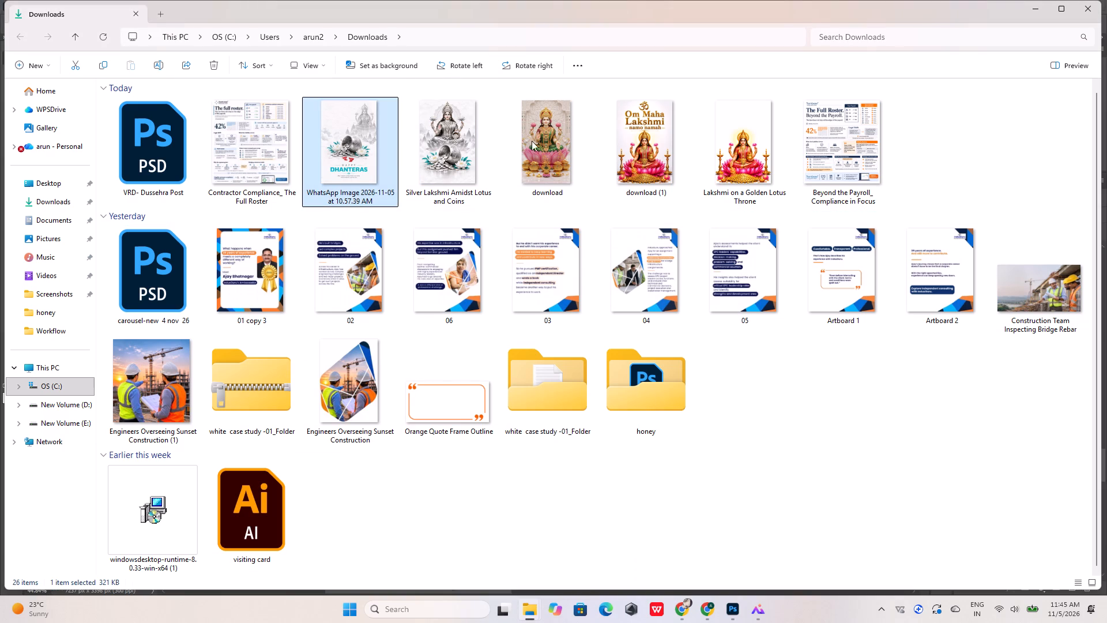
drag(743, 134, 732, 603)
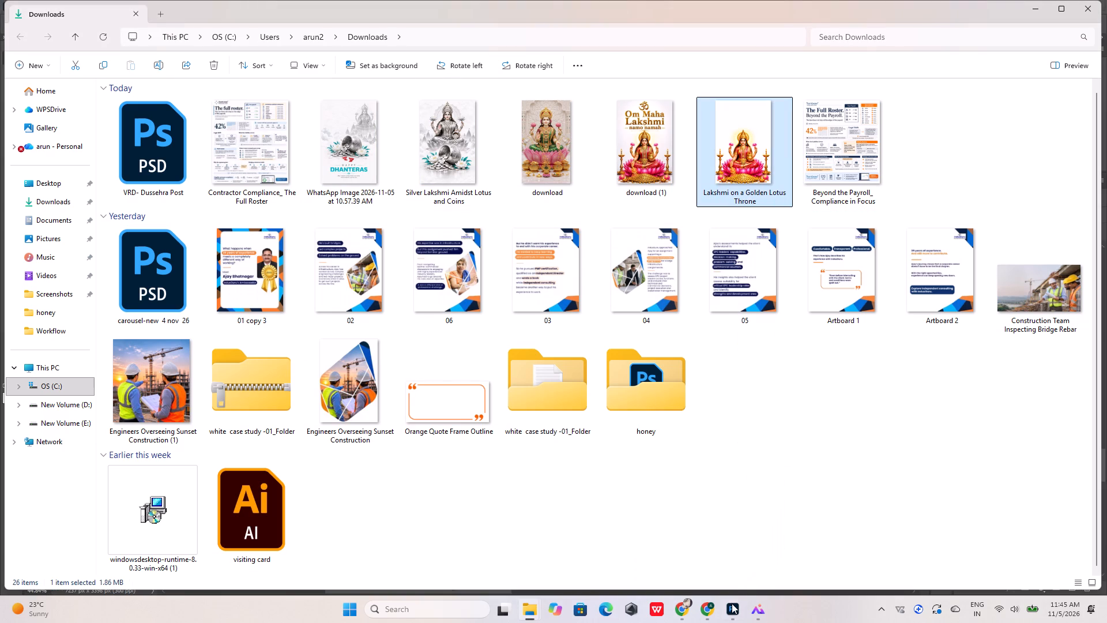
drag(732, 603, 566, 264)
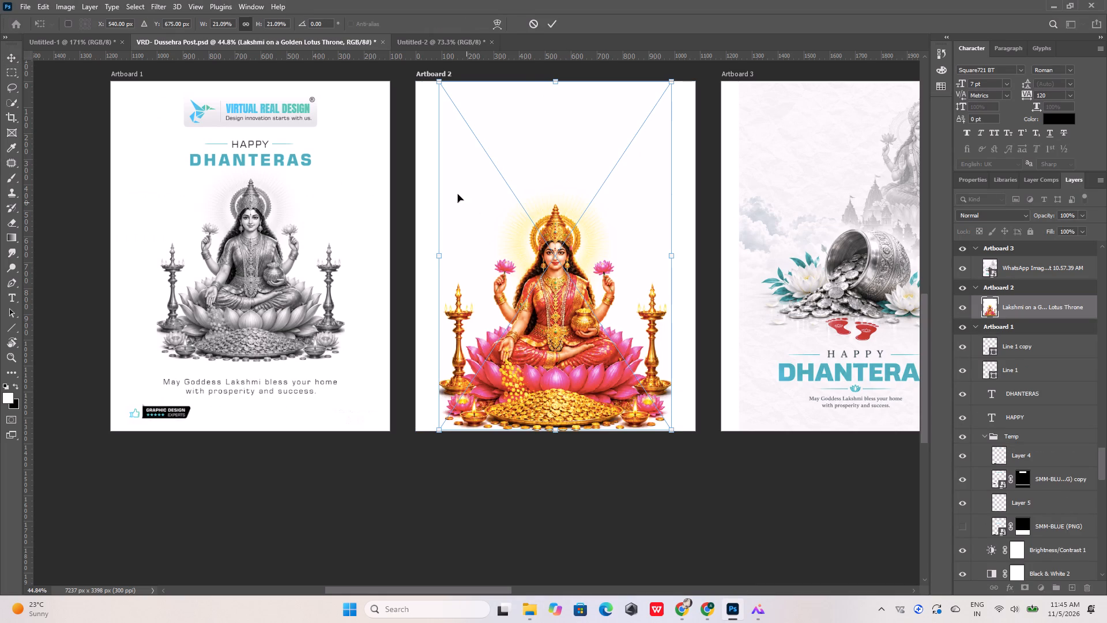
alt+scroll(406, 145, down, 4)
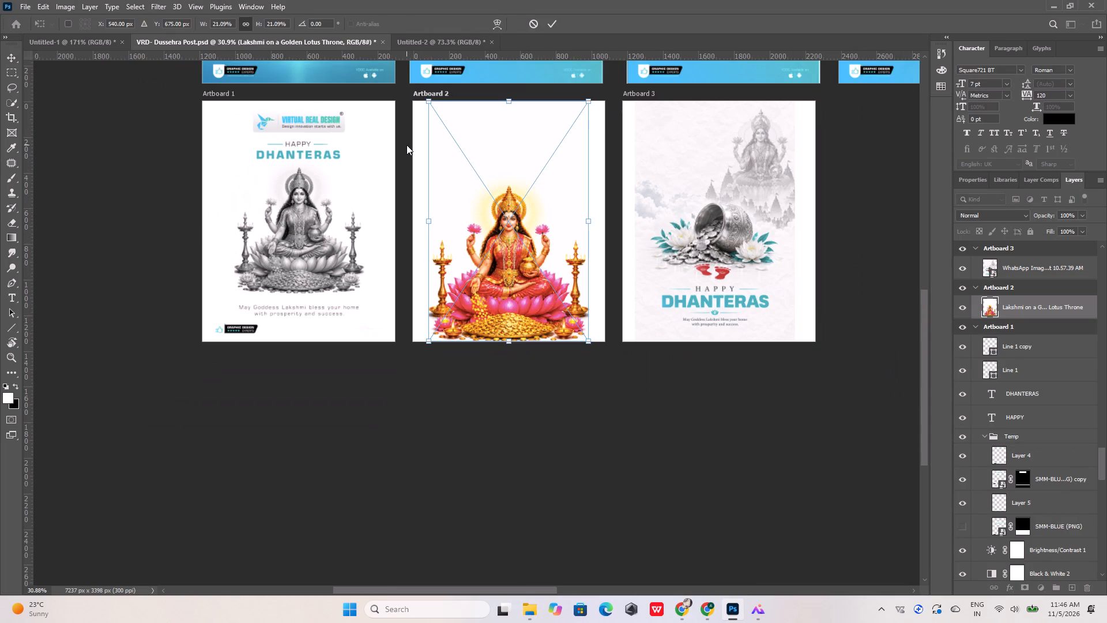
click(556, 17)
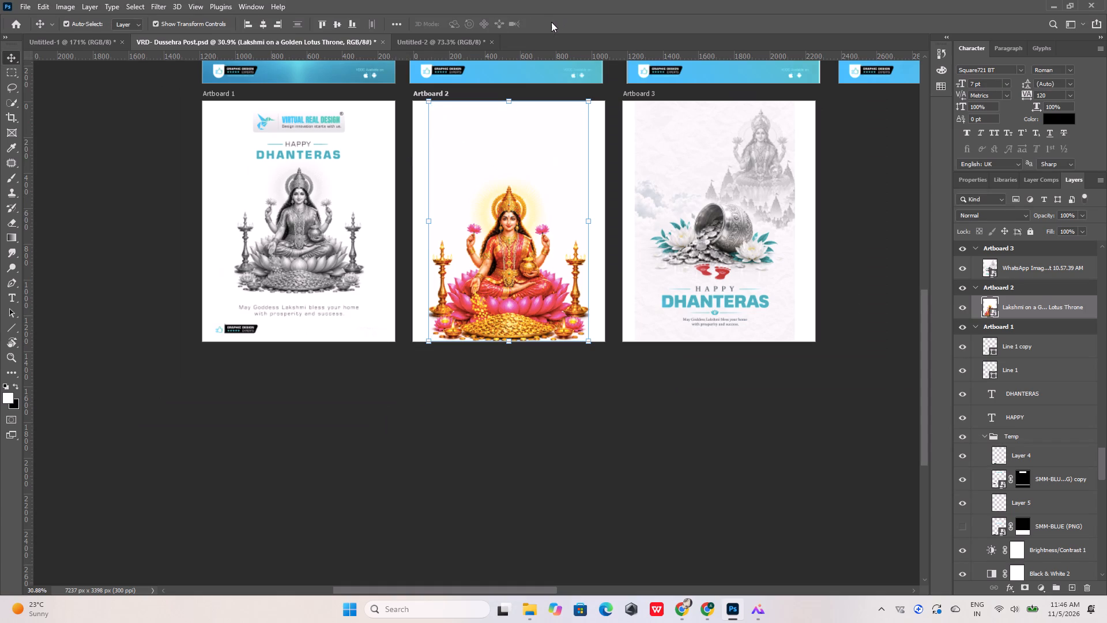
click(263, 22)
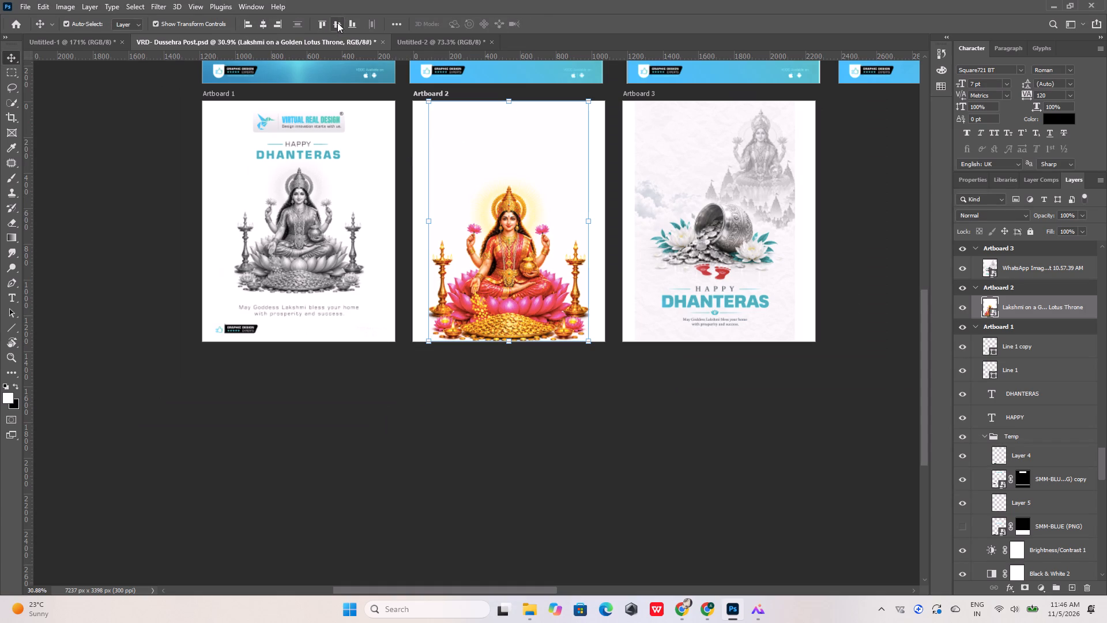
click(338, 22)
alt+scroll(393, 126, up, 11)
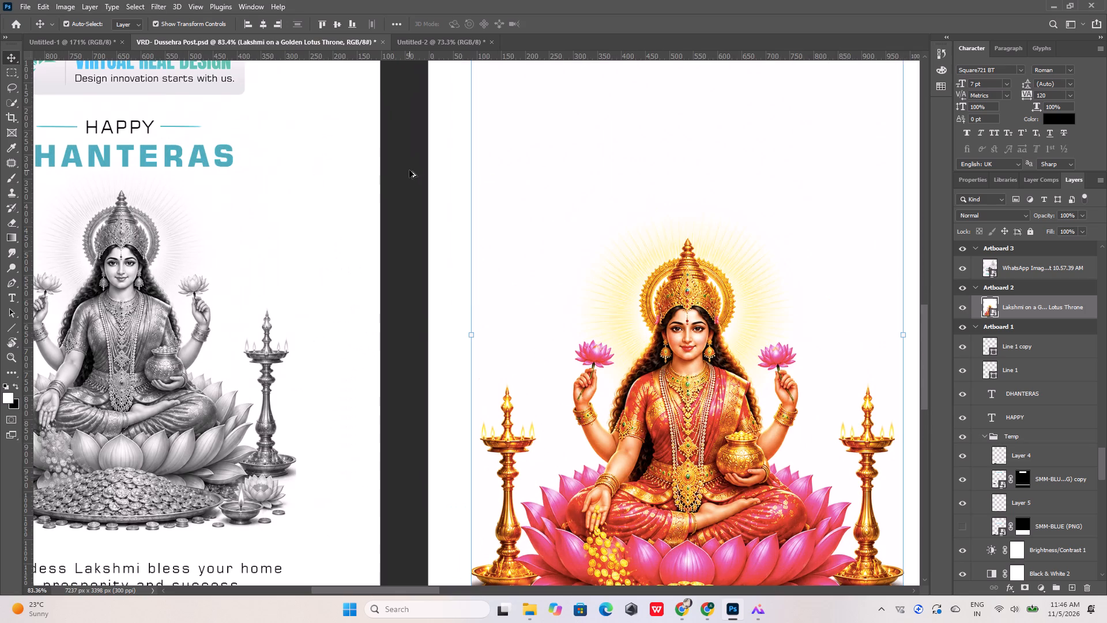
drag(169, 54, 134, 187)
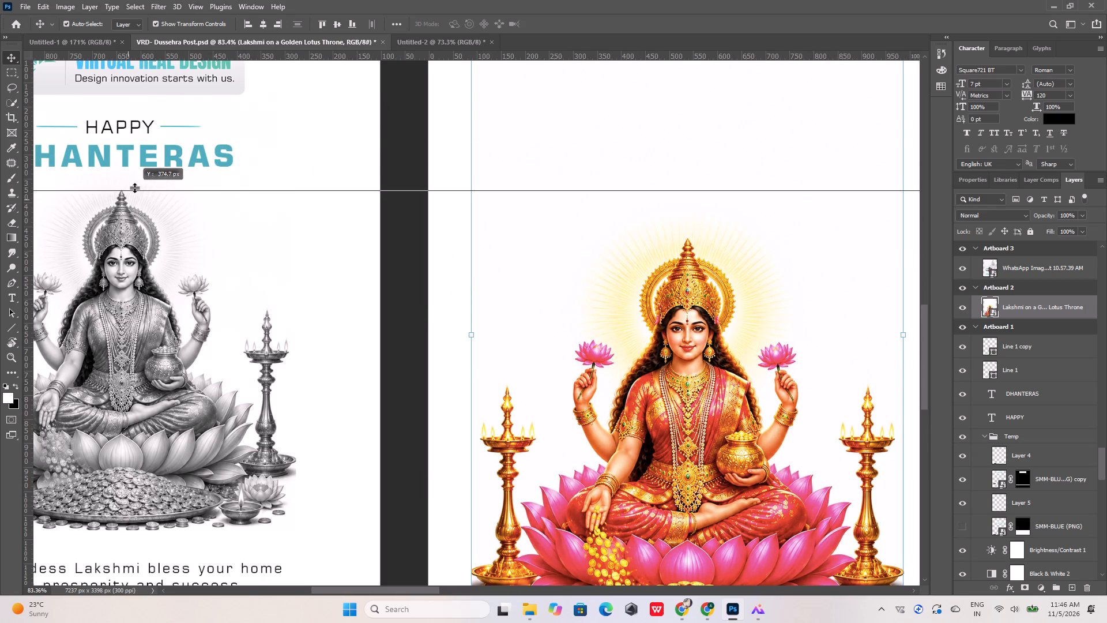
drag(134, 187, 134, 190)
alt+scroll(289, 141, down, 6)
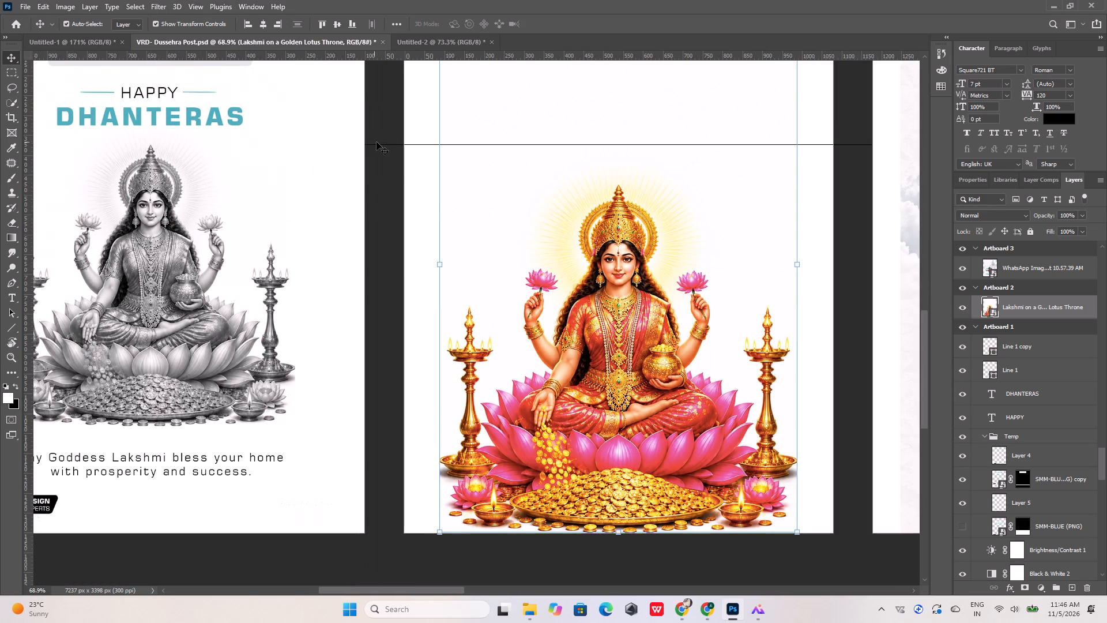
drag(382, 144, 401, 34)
With no layer selected, add horizontal canvas guides at the crown top and the base of Artboard 1's Lakshmi image.
click(382, 106)
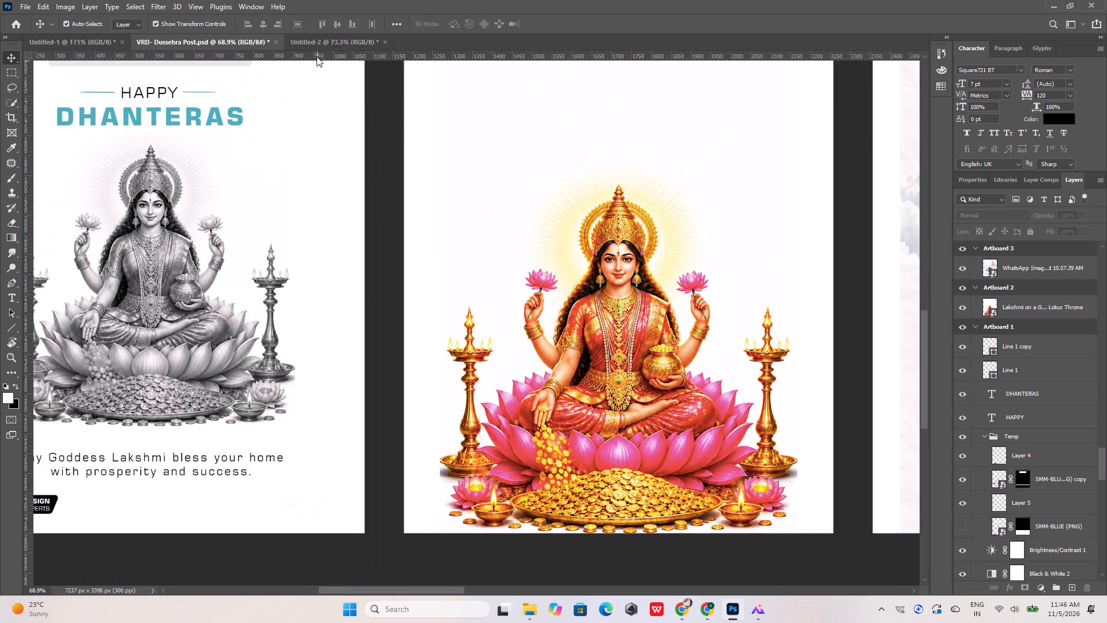
drag(317, 57, 277, 145)
drag(280, 58, 204, 426)
Move the coloured Lakshmi image on Artboard 2 up about 100 px, bringing her crown to the upper guide.
click(616, 344)
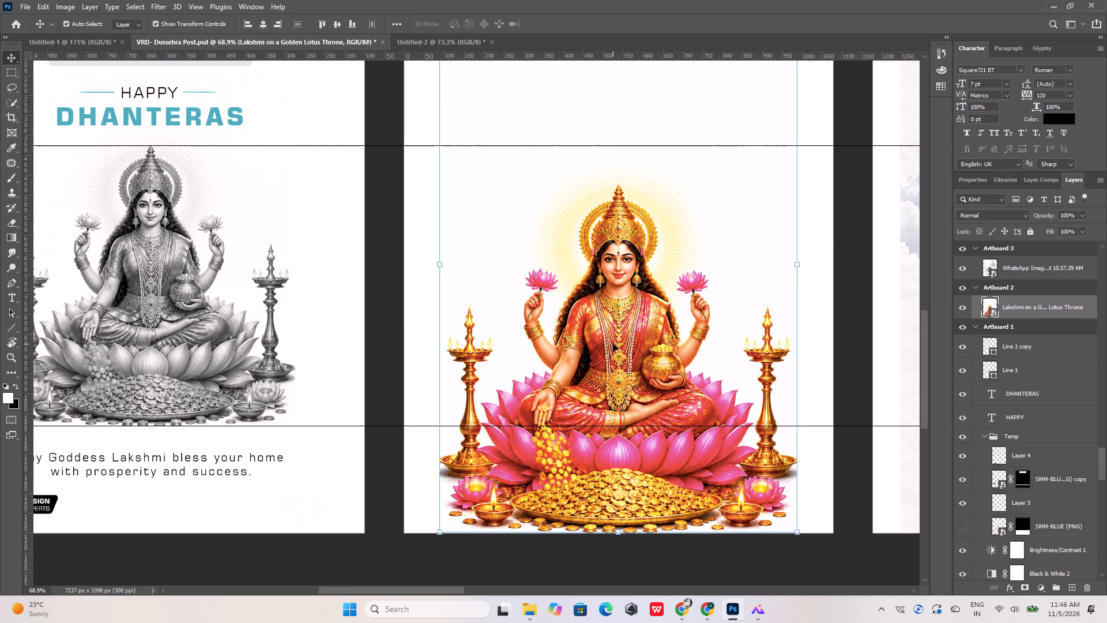
key(shift+Up)
key(shift+Up)
key(shift+Up)
key(shift+Up)
key(shift+Up)
key(shift+Up)
key(shift+Up)
key(shift+Up)
key(shift+Up)
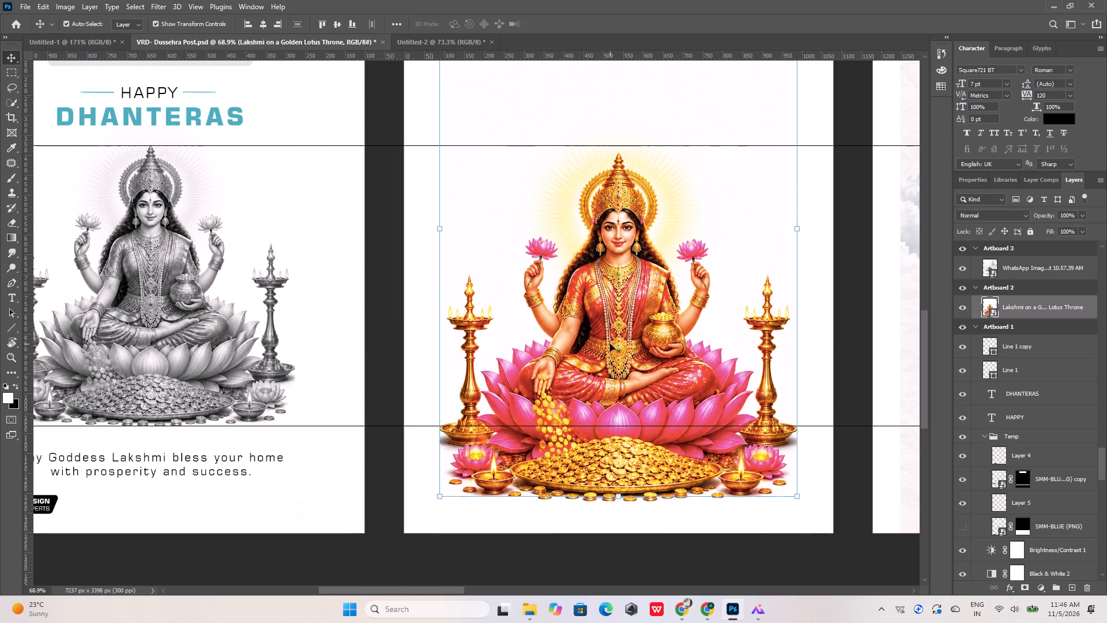
key(shift+Up)
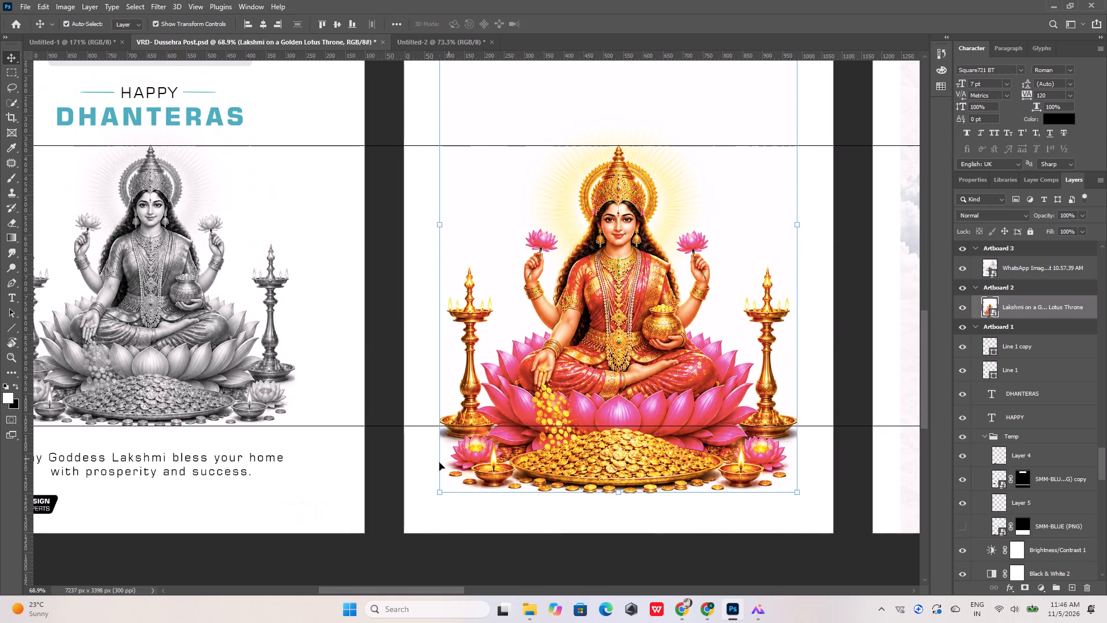
Scale the coloured Lakshmi image down proportionally to about 17.09% so it fits between the two guides.
drag(439, 492, 468, 422)
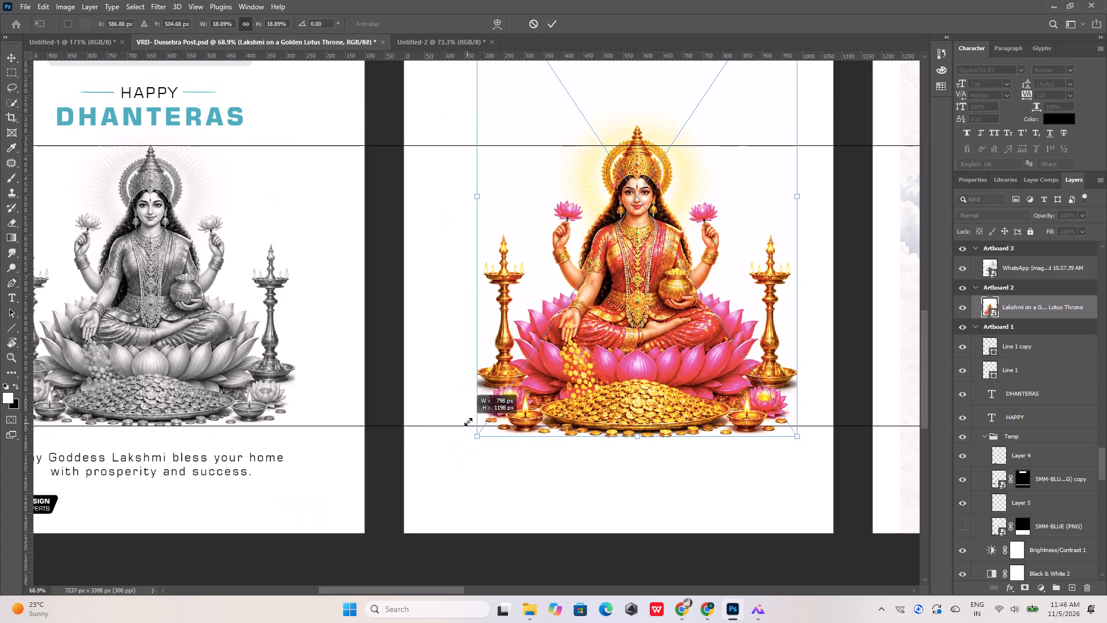
drag(468, 422, 472, 417)
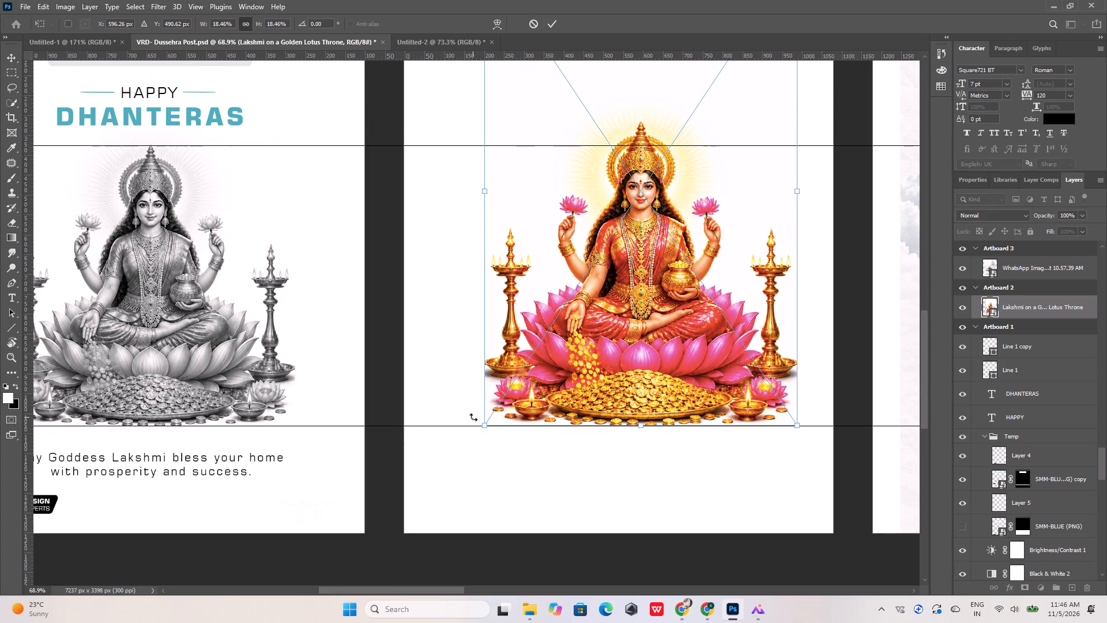
alt+scroll(436, 435, down, 6)
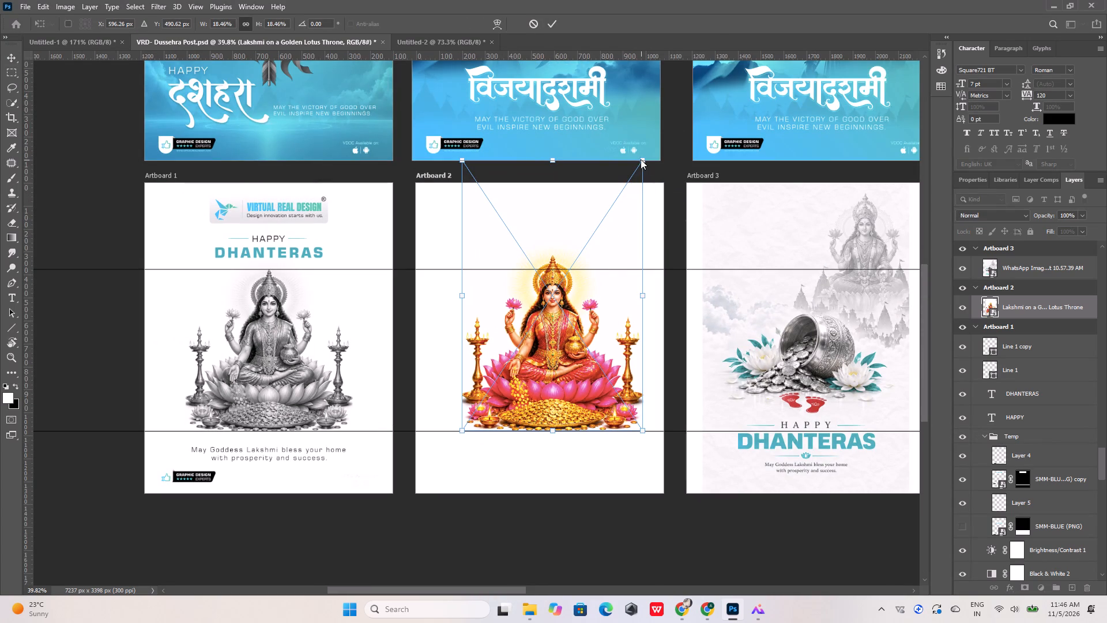
click(642, 157)
drag(642, 160, 626, 178)
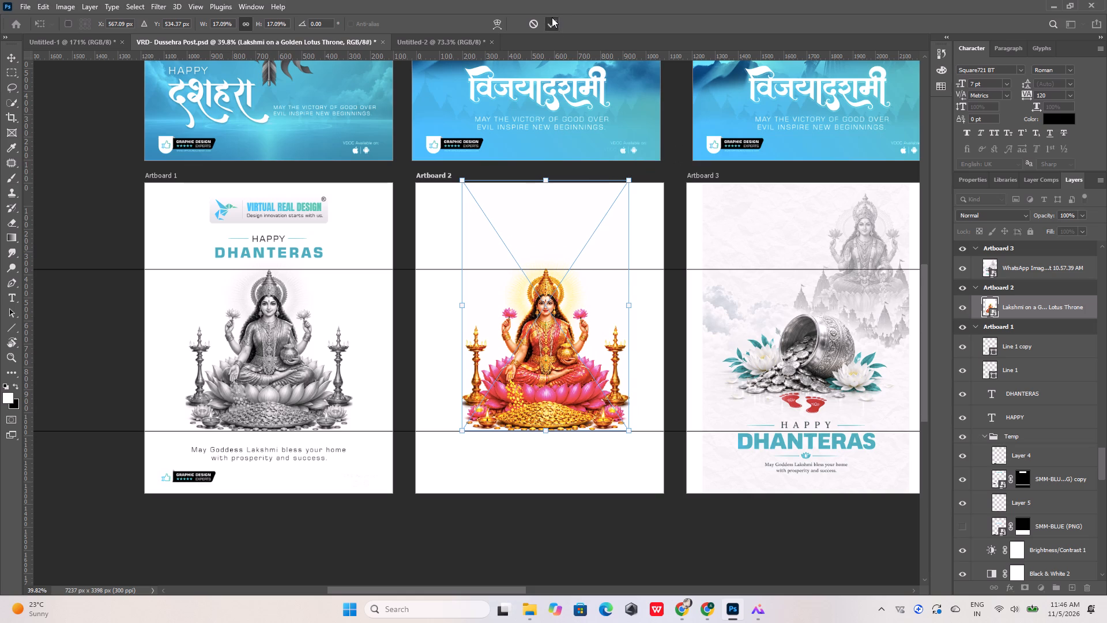
click(552, 17)
Centre the coloured Lakshmi image horizontally on Artboard 2, keeping its height between the guides.
click(337, 23)
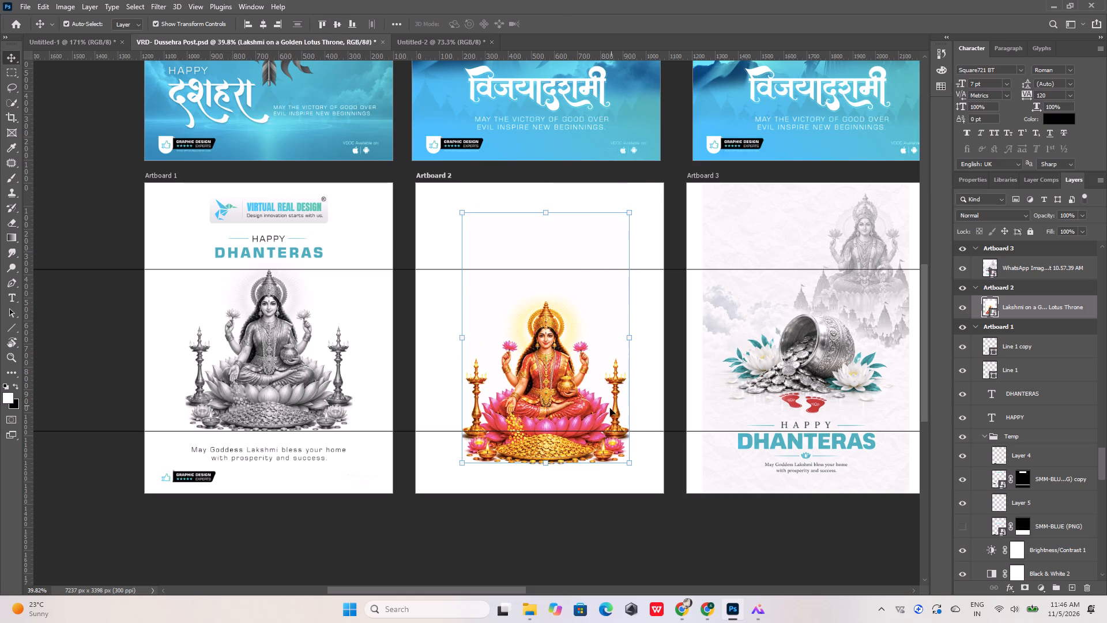
key(ctrl+z)
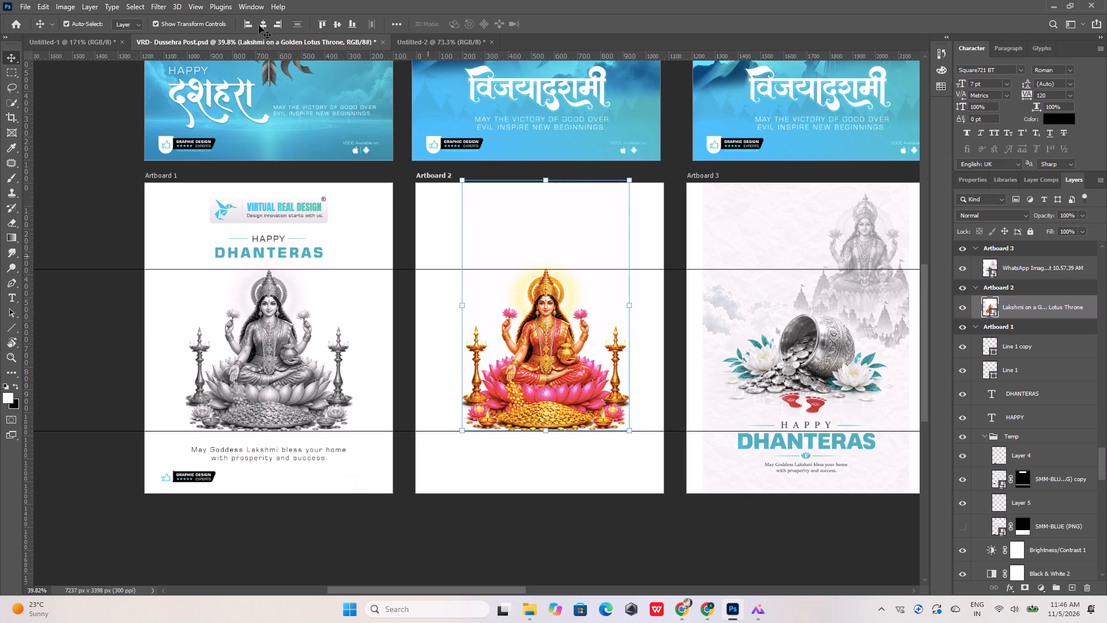
click(261, 24)
click(669, 551)
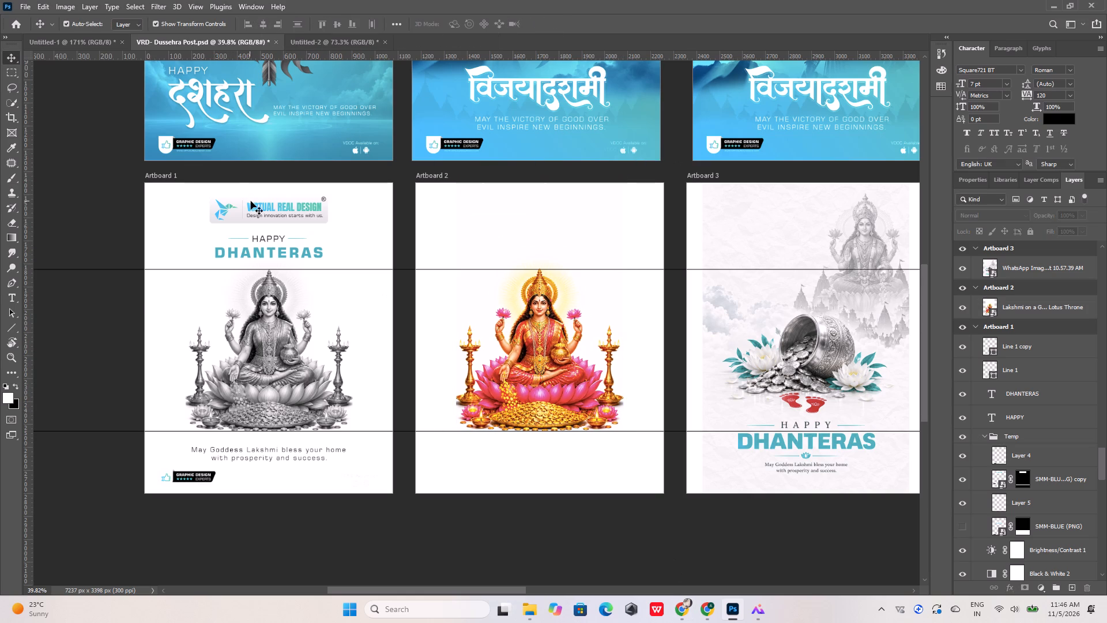
Copy Artboard 1's Temp group, holding the logo and Graphic Design Experts badge, and paste it in place on Artboard 2.
click(252, 204)
alt+scroll(259, 211, up, 9)
click(296, 209)
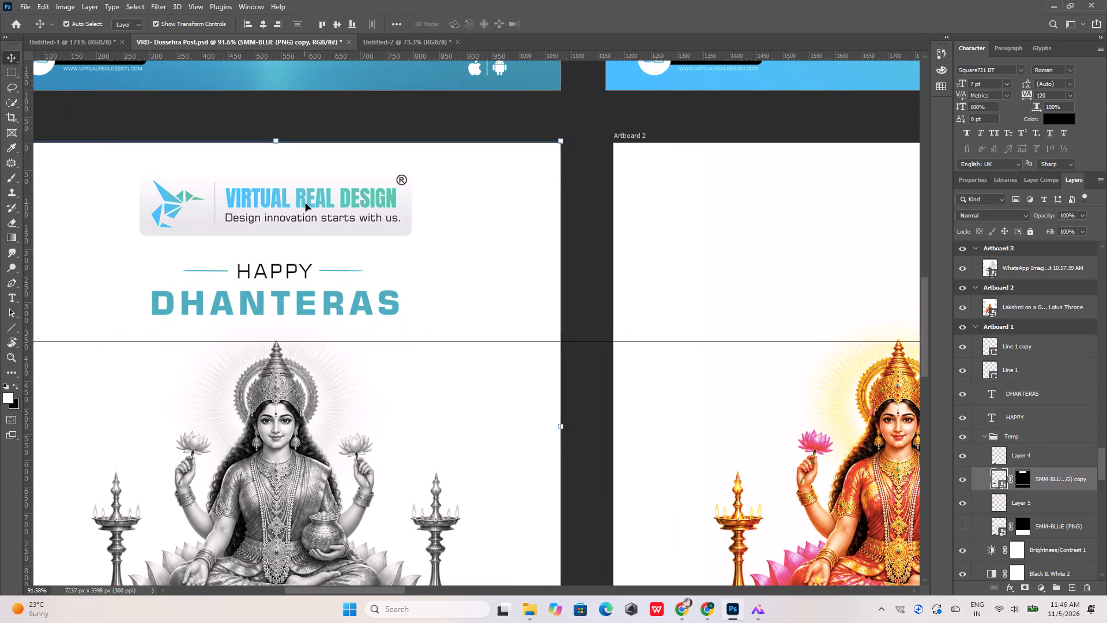
double_click(306, 204)
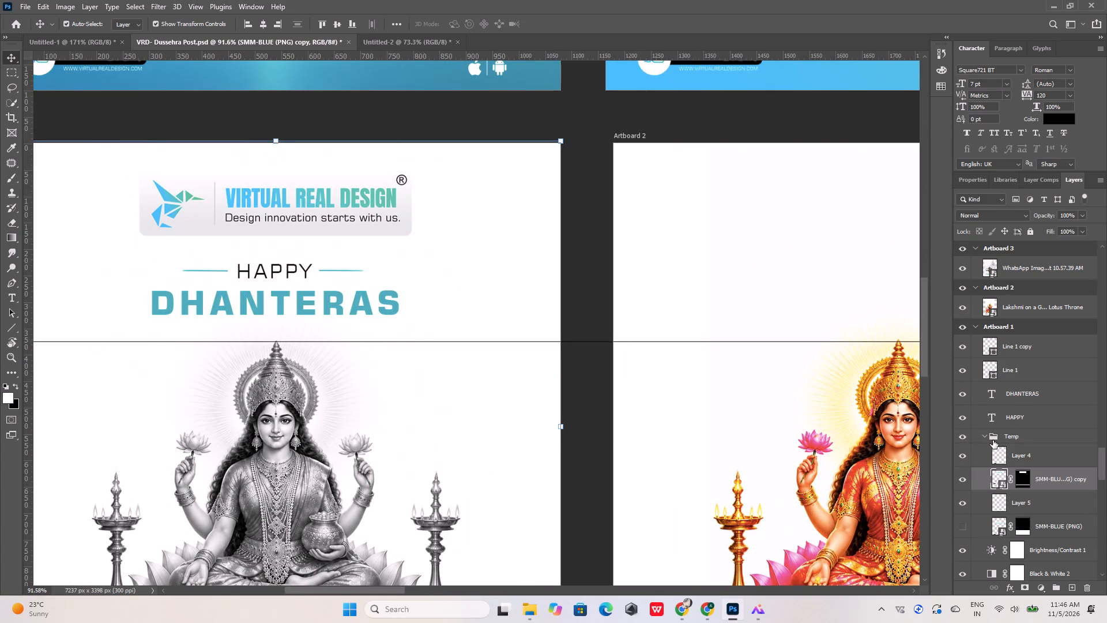
click(984, 436)
click(1011, 438)
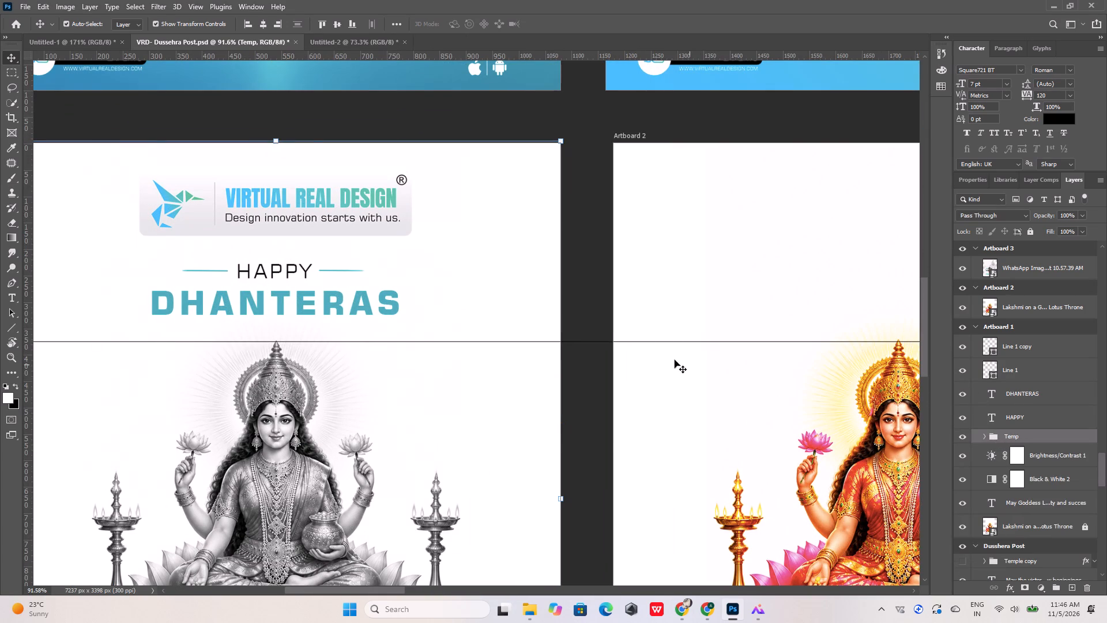
key(ctrl+c)
click(710, 272)
click(671, 253)
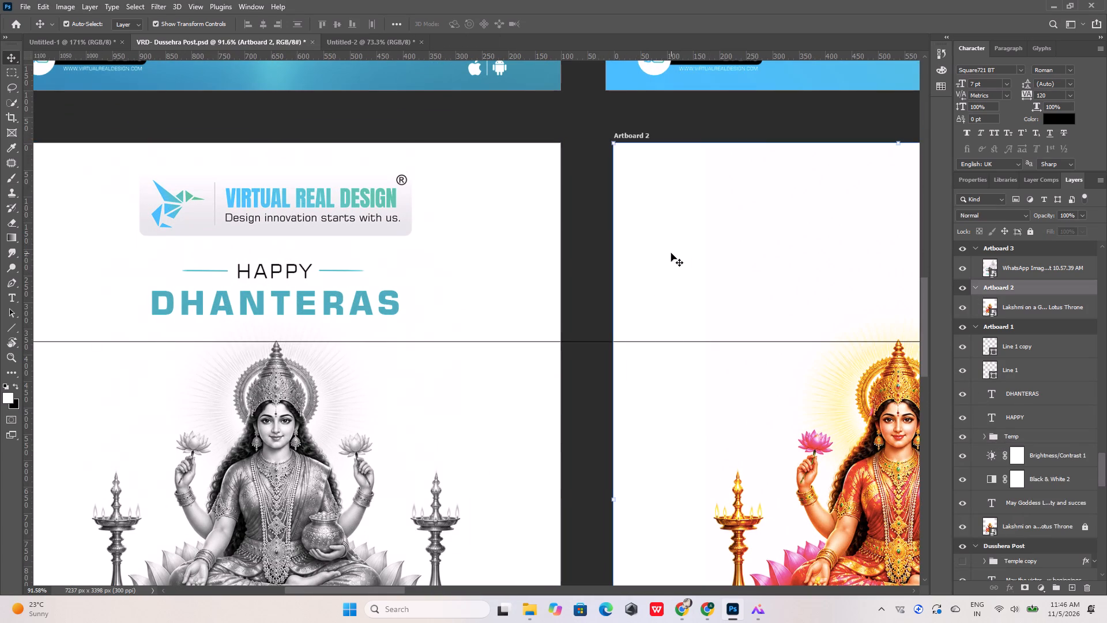
key(ctrl+shift+v)
alt+scroll(601, 283, down, 9)
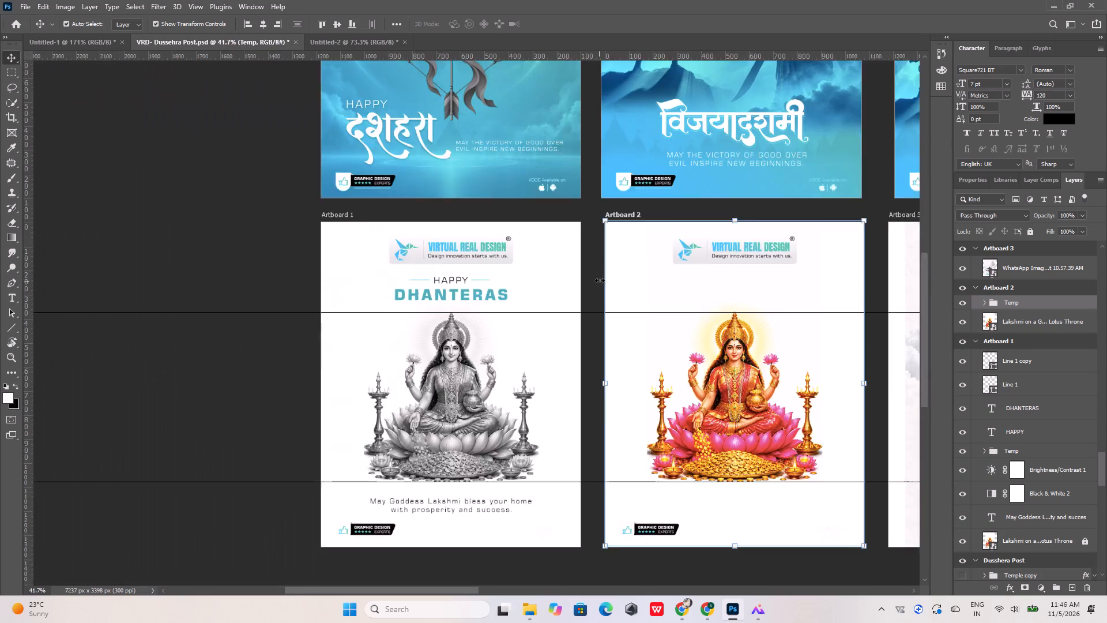
alt+scroll(600, 280, down, 4)
click(709, 499)
Copy Artboard 1's HAPPY and DHANTERAS text with both accent lines and paste them in place on Artboard 2.
alt+scroll(661, 425, up, 5)
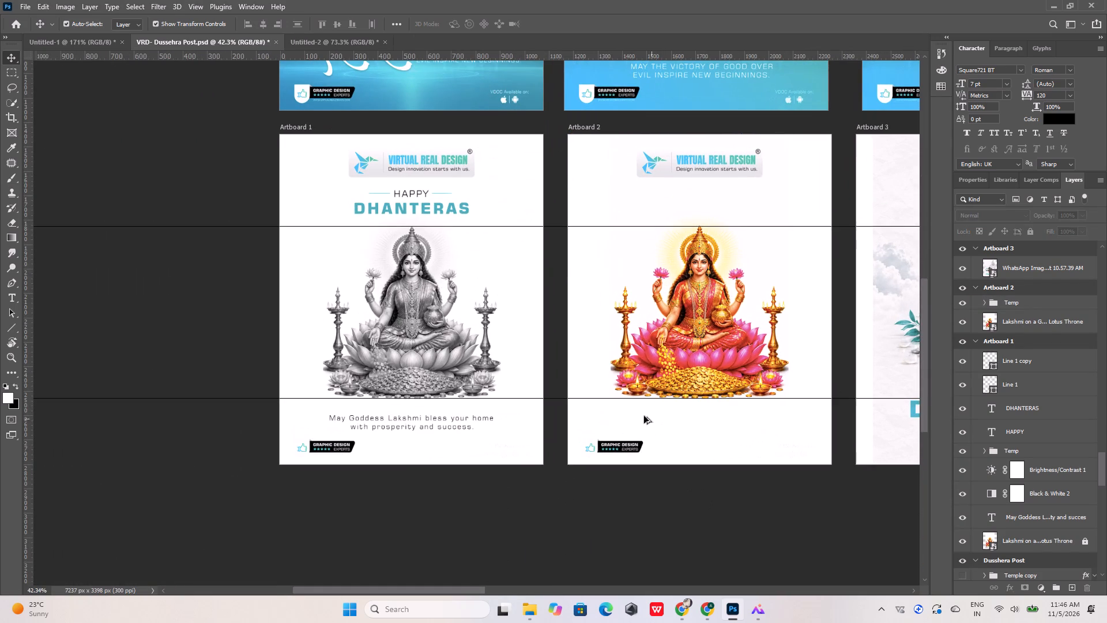
alt+scroll(435, 290, up, 5)
alt+scroll(435, 289, down, 5)
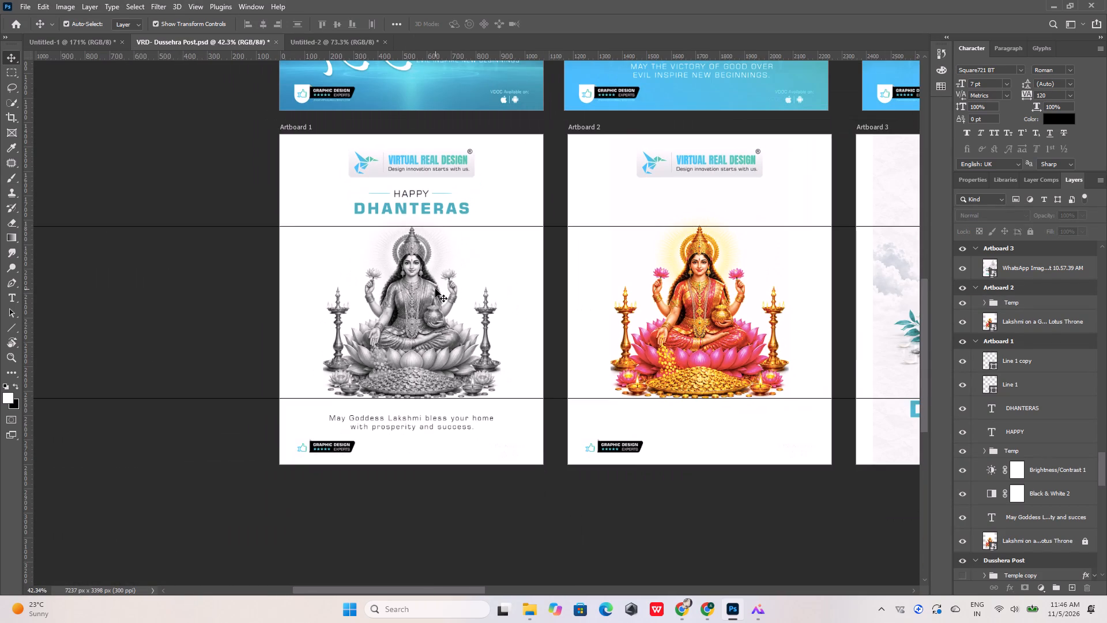
click(401, 193)
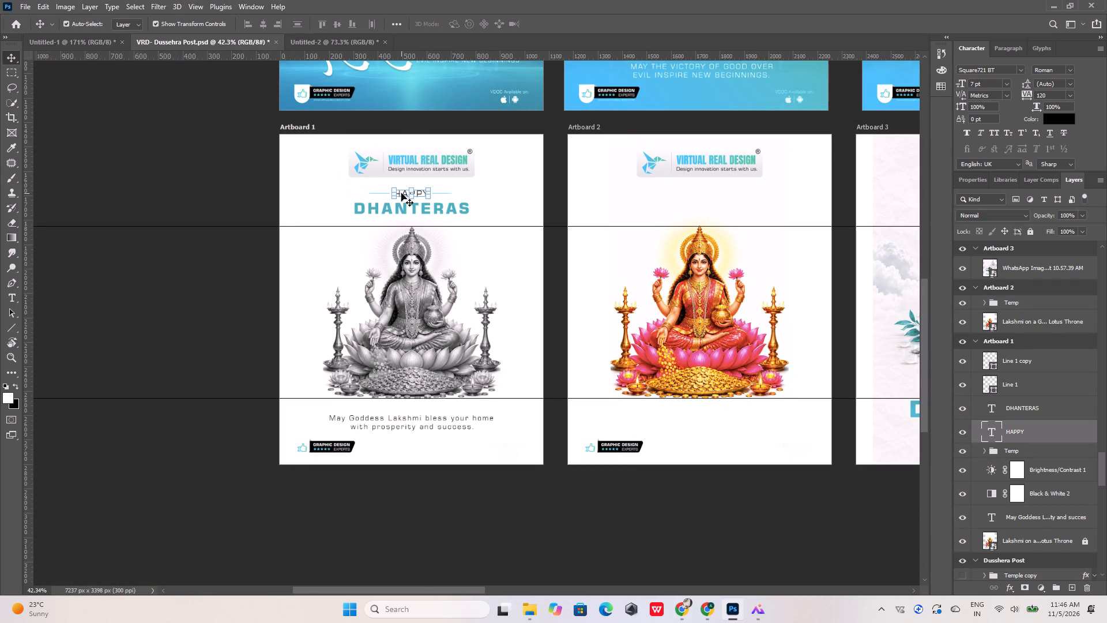
alt+scroll(401, 193, up, 15)
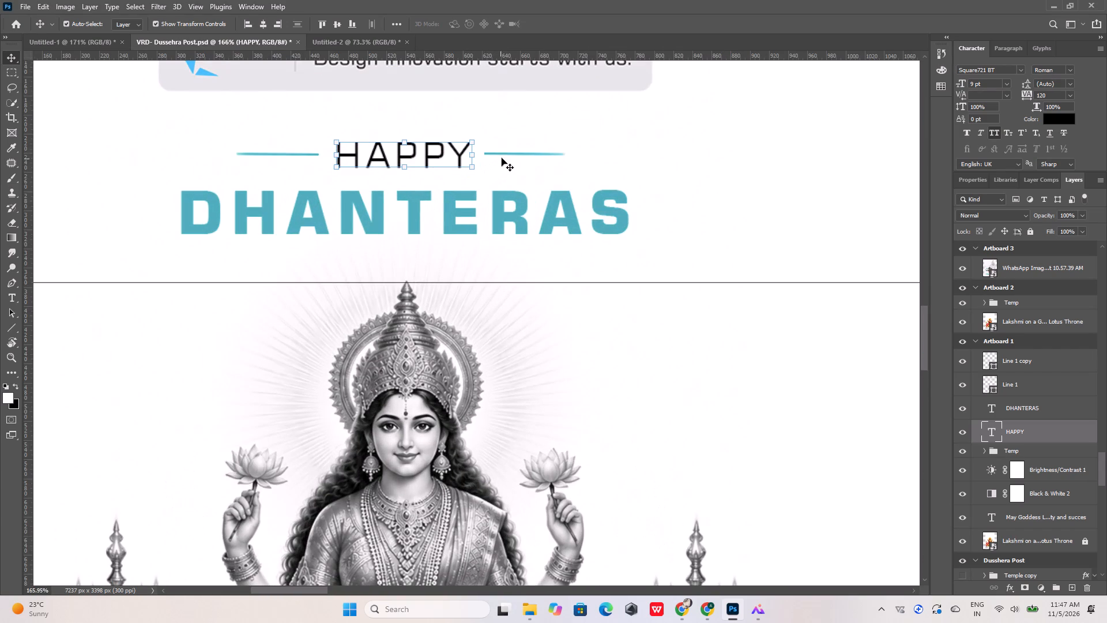
shift+click(507, 153)
alt+scroll(501, 152, up, 9)
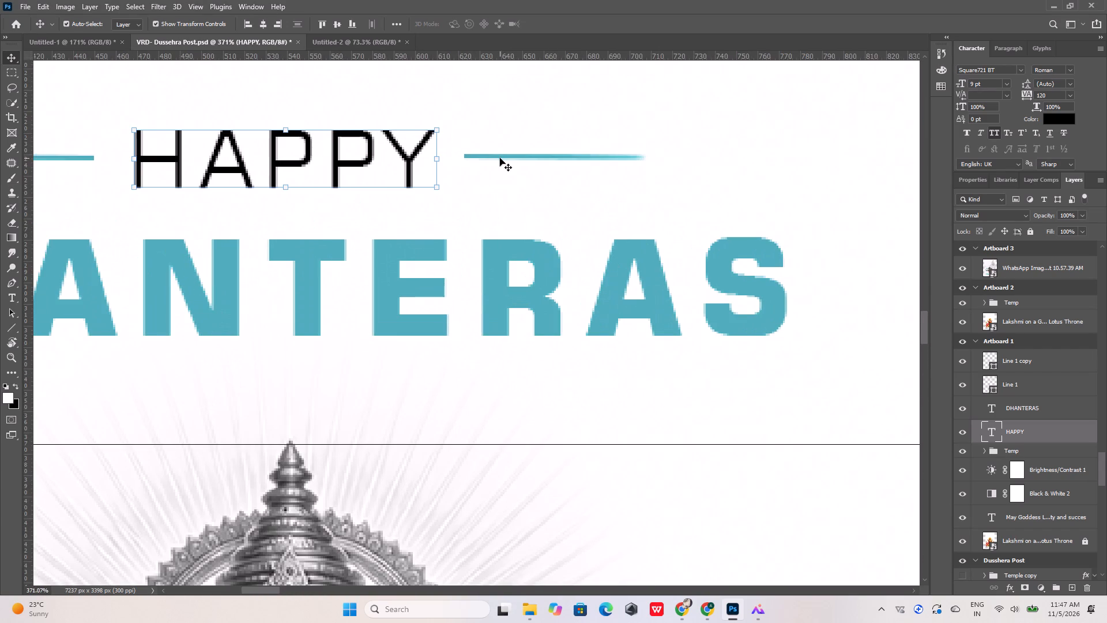
shift+click(500, 156)
click(500, 156)
click(492, 156)
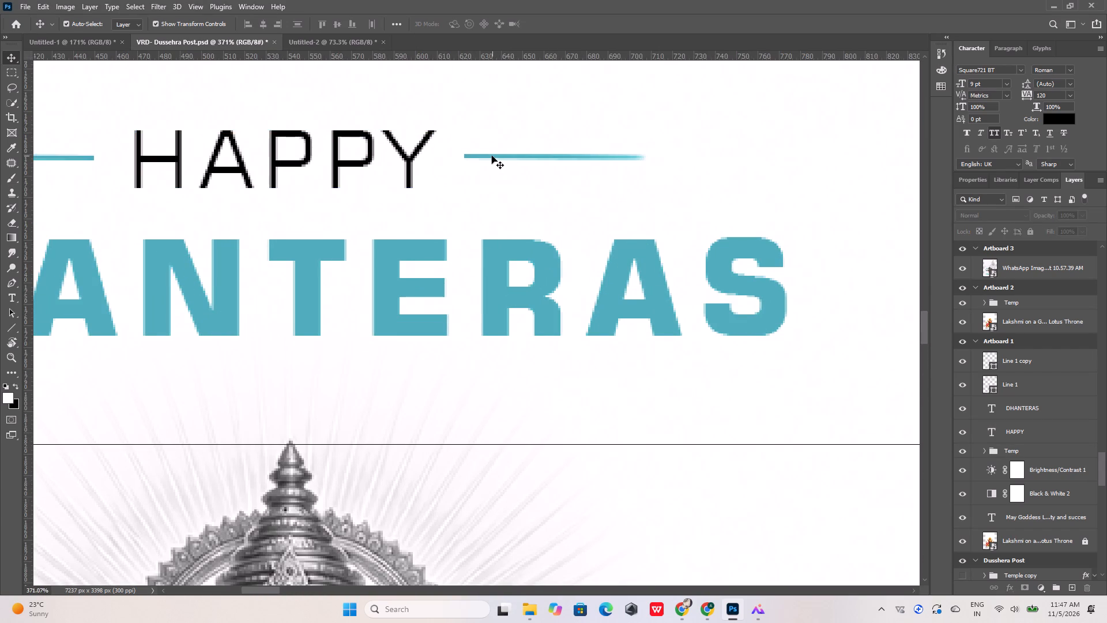
click(492, 156)
click(1018, 365)
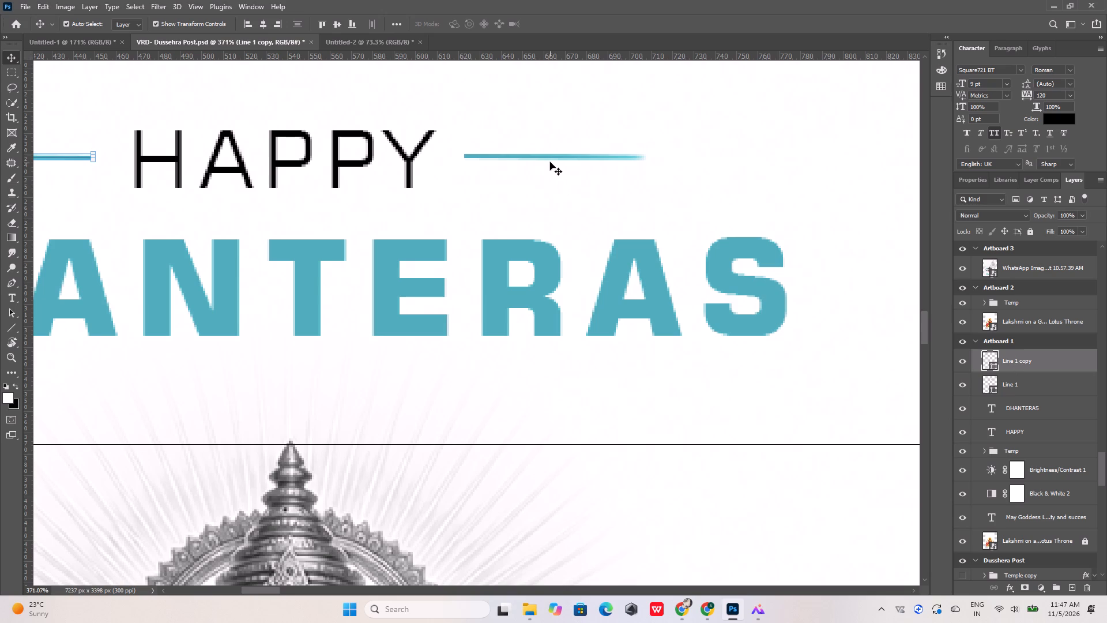
double_click(550, 154)
alt+scroll(542, 220, down, 10)
click(480, 197)
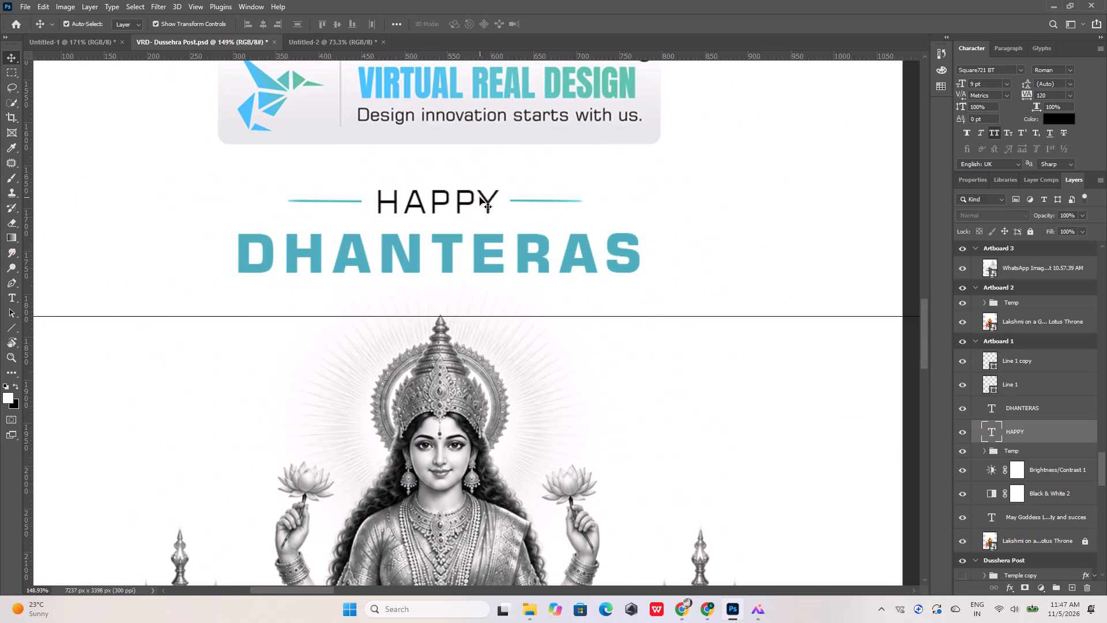
ctrl+click(1028, 389)
ctrl+click(1025, 361)
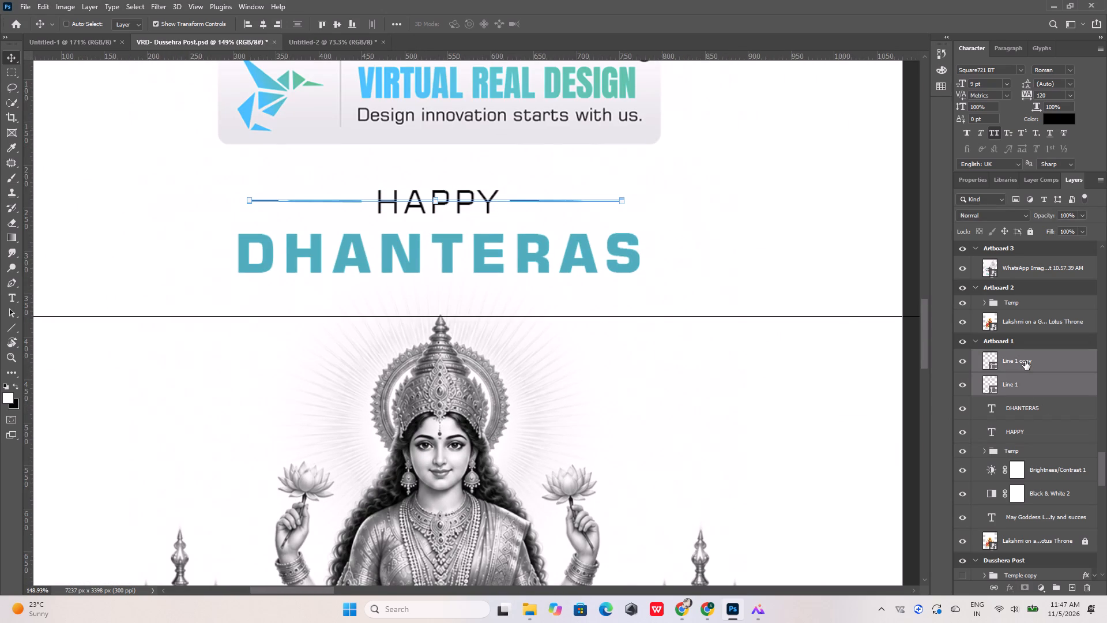
ctrl+click(1019, 410)
ctrl+click(1016, 431)
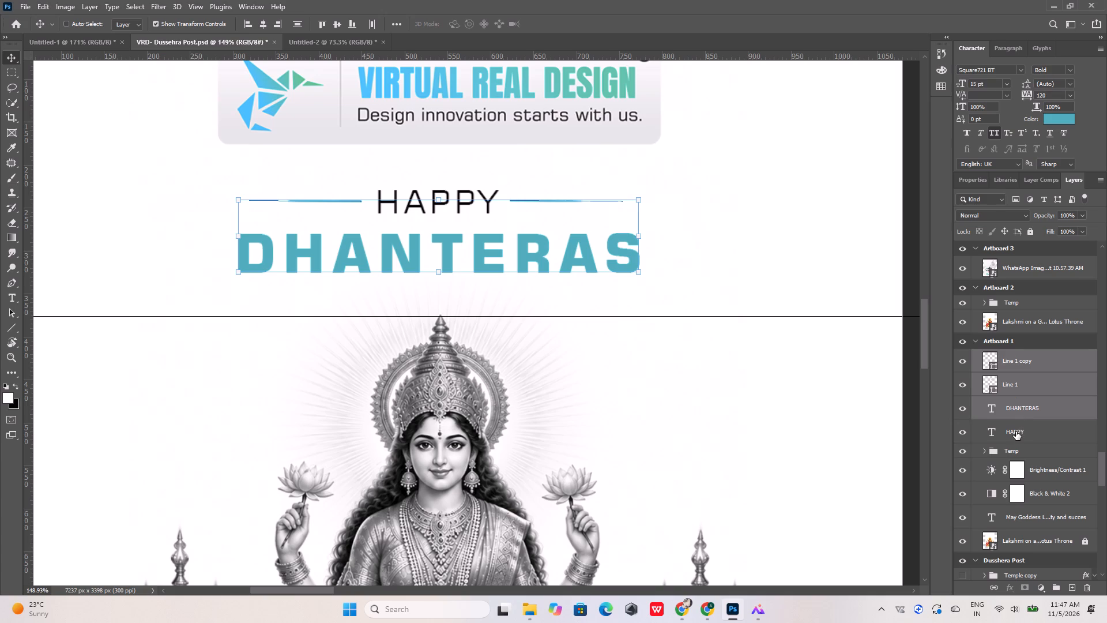
key(ctrl+c)
alt+scroll(441, 310, down, 12)
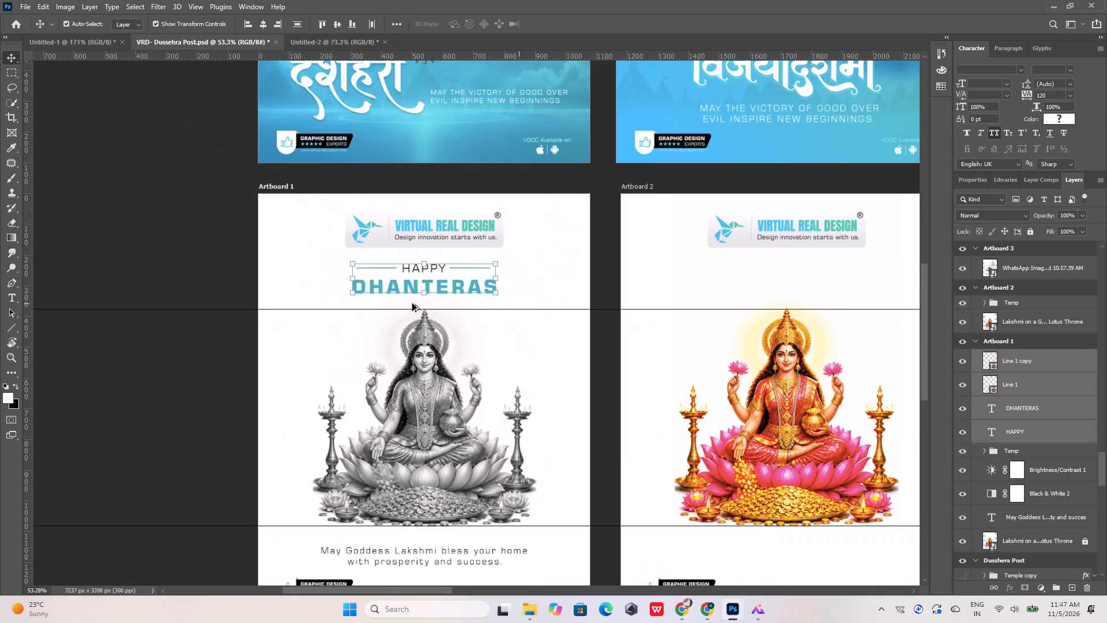
click(766, 272)
key(ctrl+shift+v)
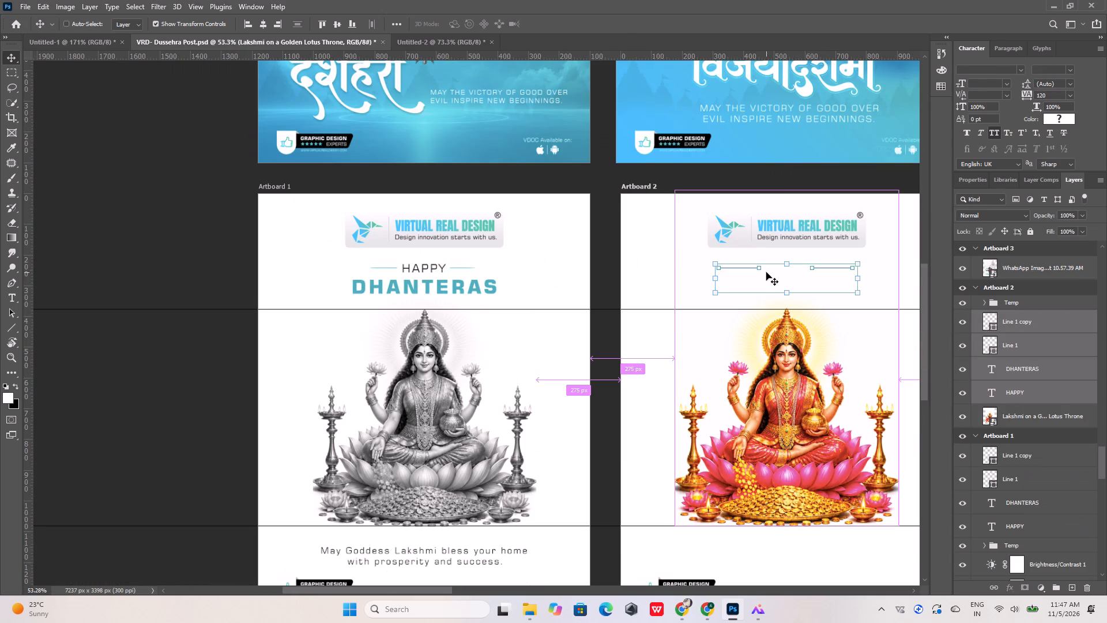
click(164, 217)
Copy Artboard 1's "May Goddess Lakshmi bless your home with prosperity and success." text in place onto Artboard 2.
alt+scroll(194, 214, down, 4)
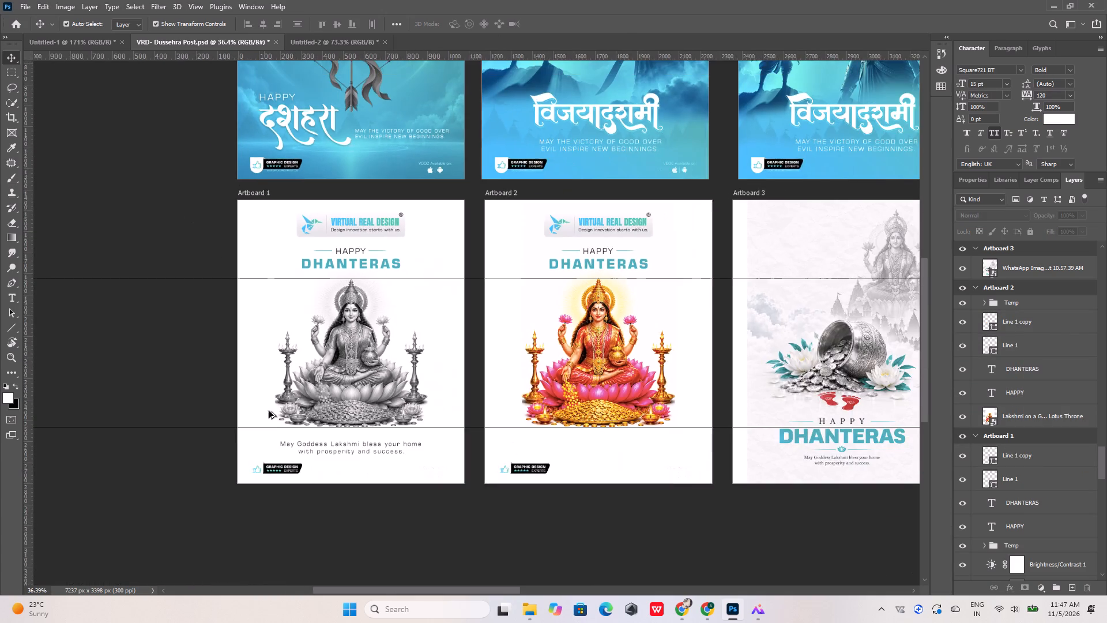
alt+scroll(329, 486, up, 6)
click(379, 412)
key(ctrl+c)
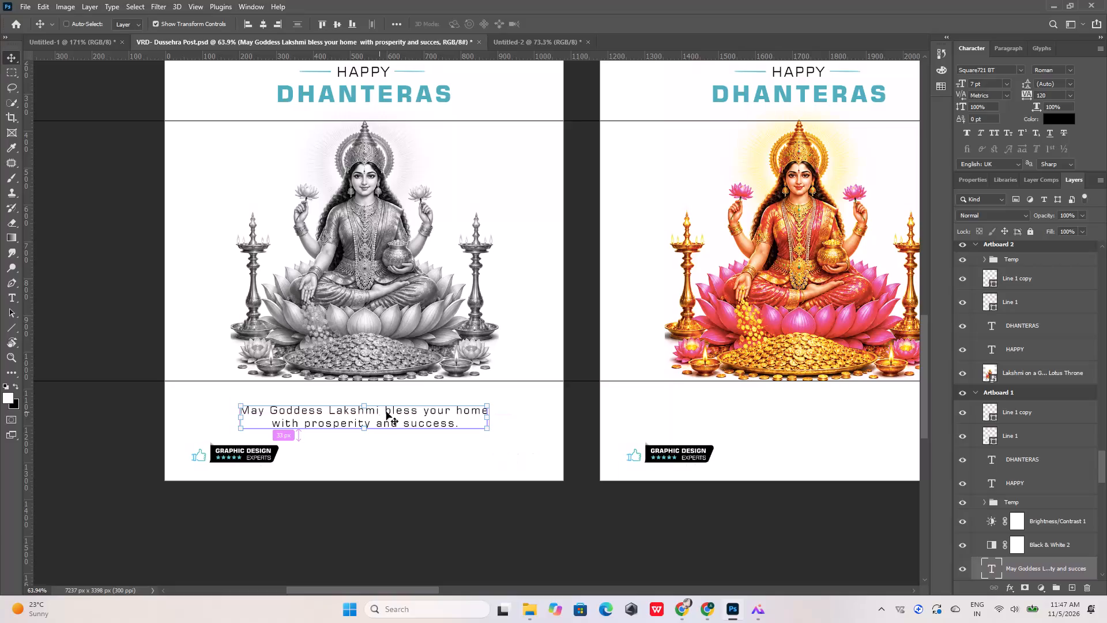
click(793, 435)
key(ctrl+shift+v)
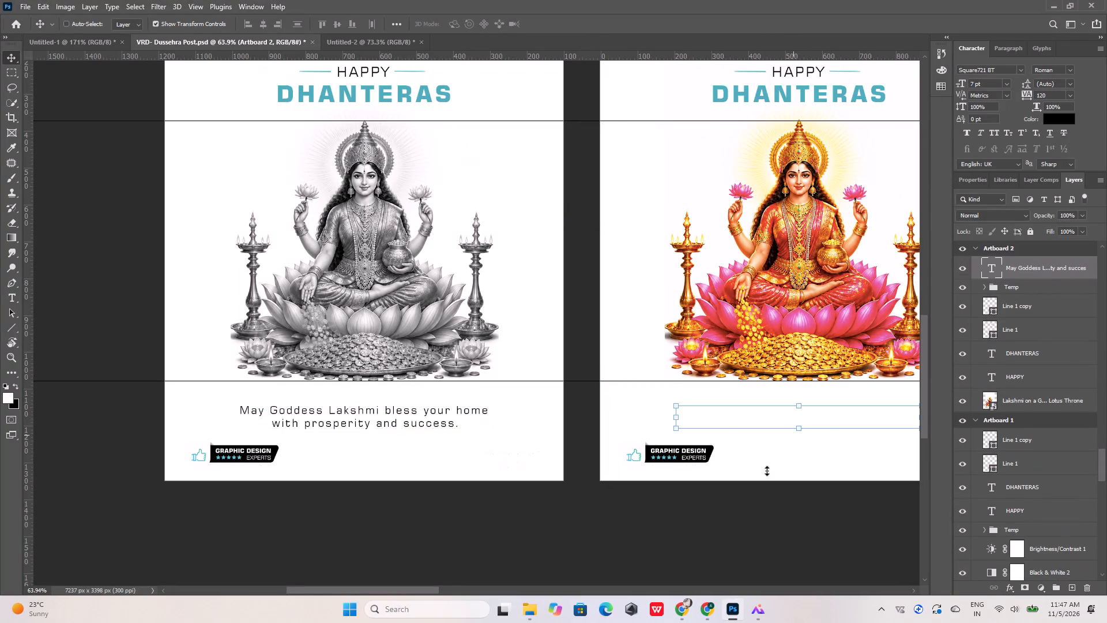
click(713, 535)
alt+scroll(490, 457, down, 7)
click(636, 542)
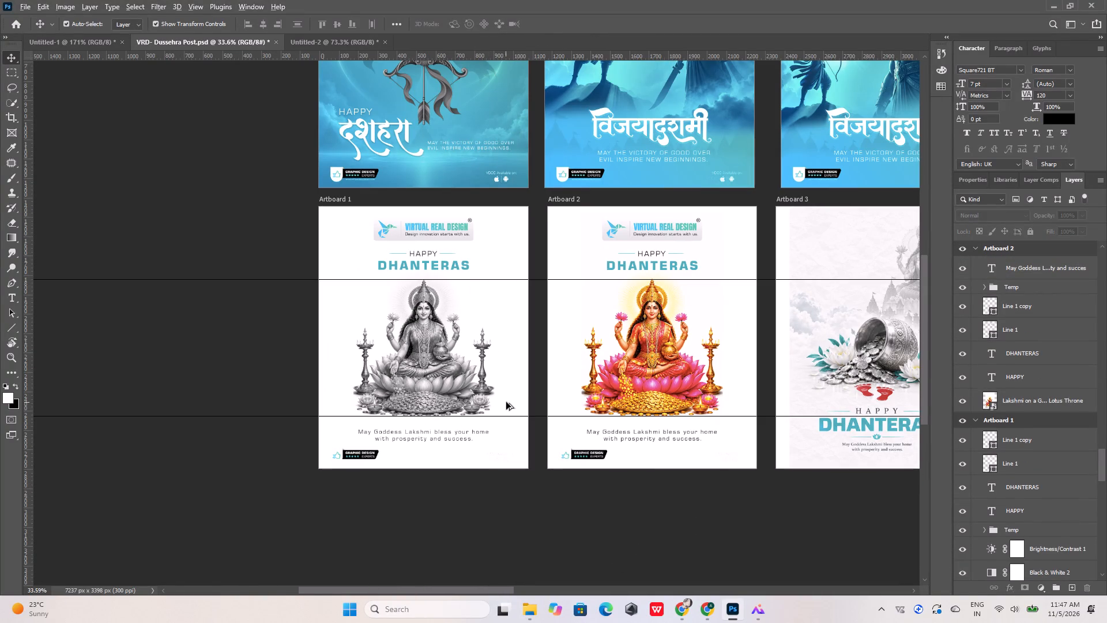
Switch to ChatGPT in Chrome, download the generated teal lotus divider image and show the file in its folder.
click(711, 607)
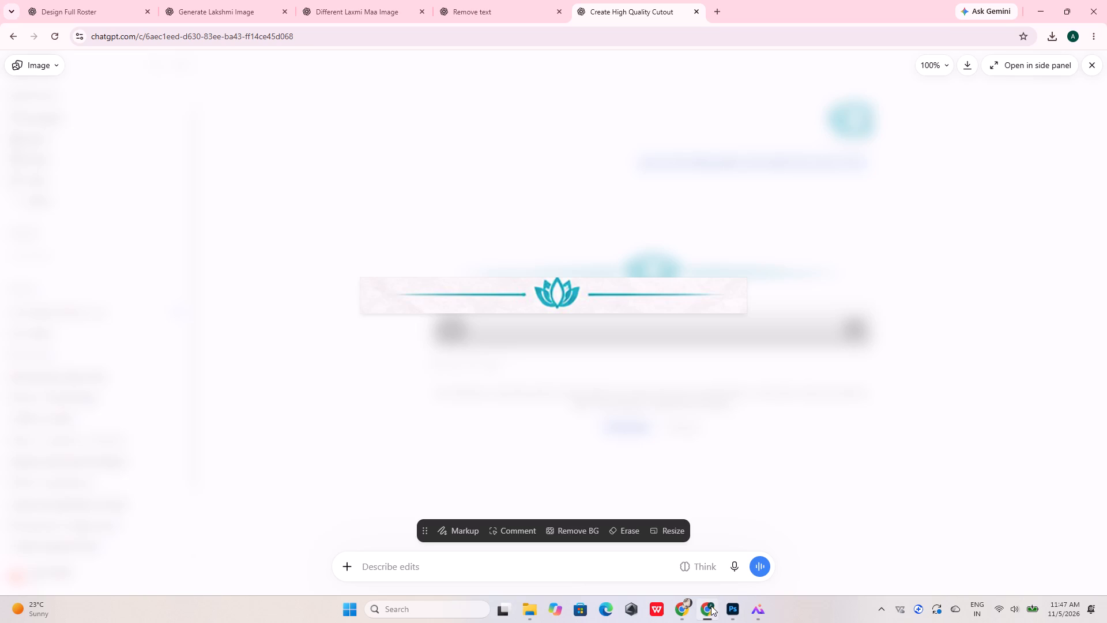
click(1093, 69)
click(716, 266)
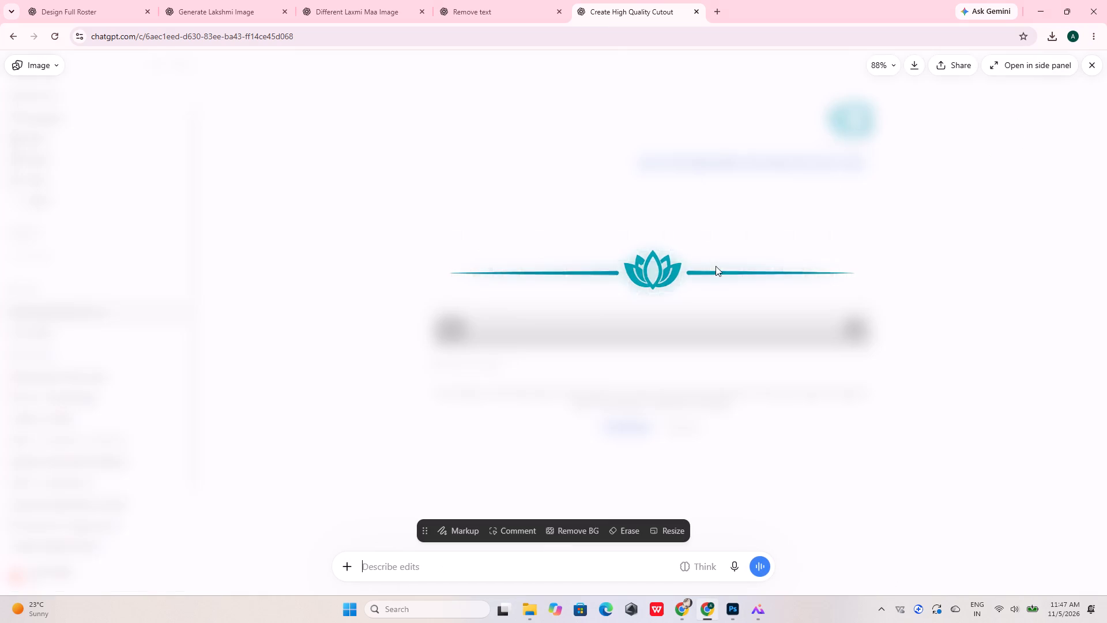
click(916, 63)
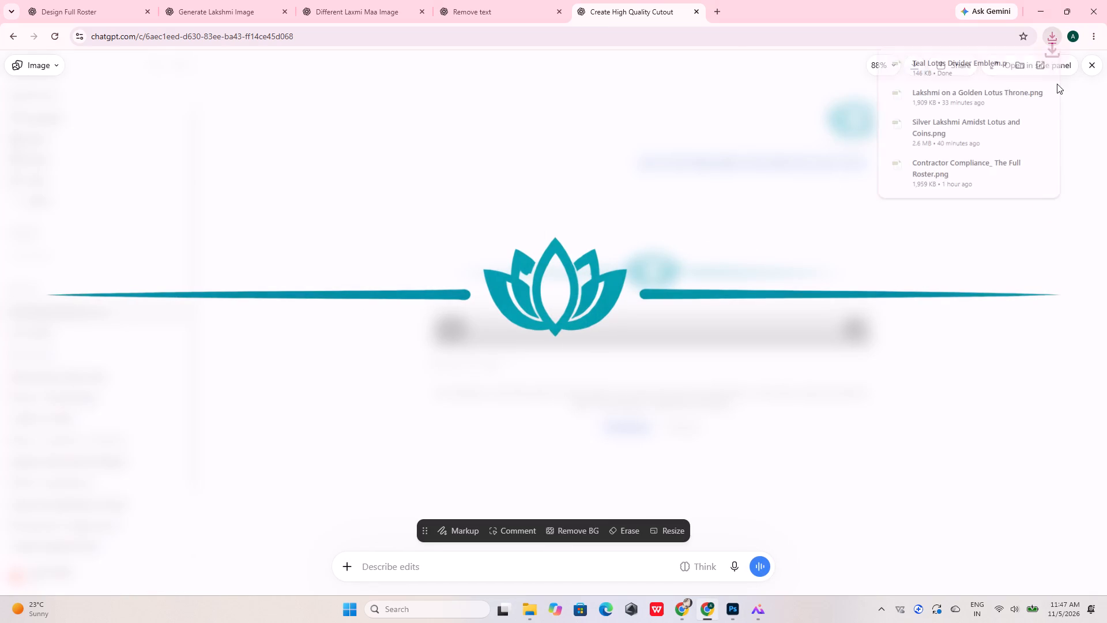
click(1021, 66)
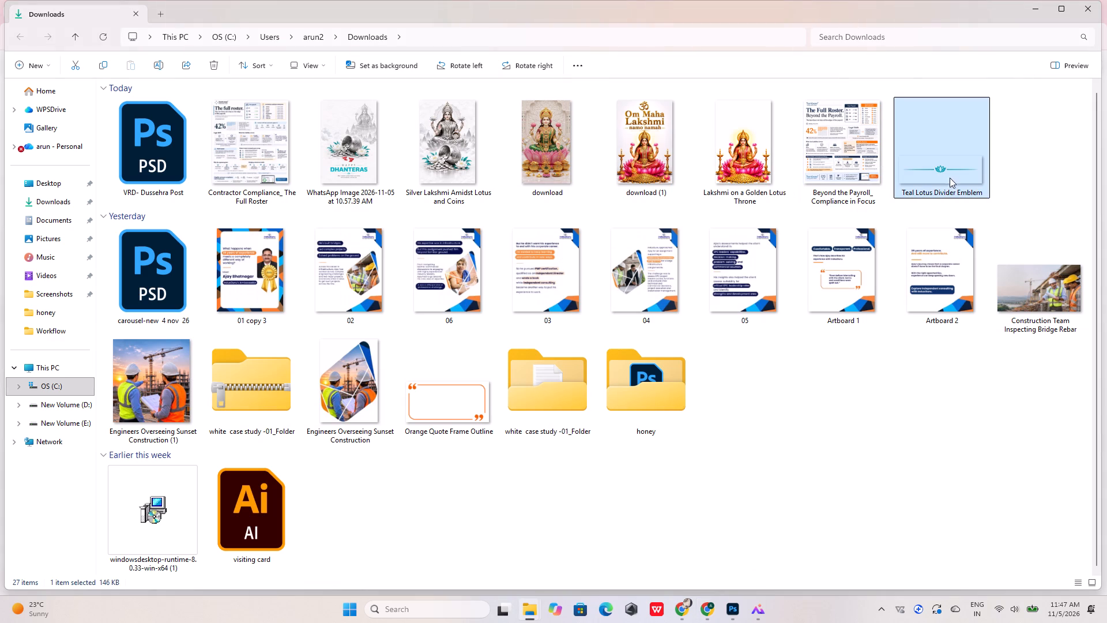
Place the Teal Lotus Divider Emblem file on Artboard 1, scaled proportionally narrower than the blessing text and set between it and the Lakshmi image.
drag(950, 174, 455, 436)
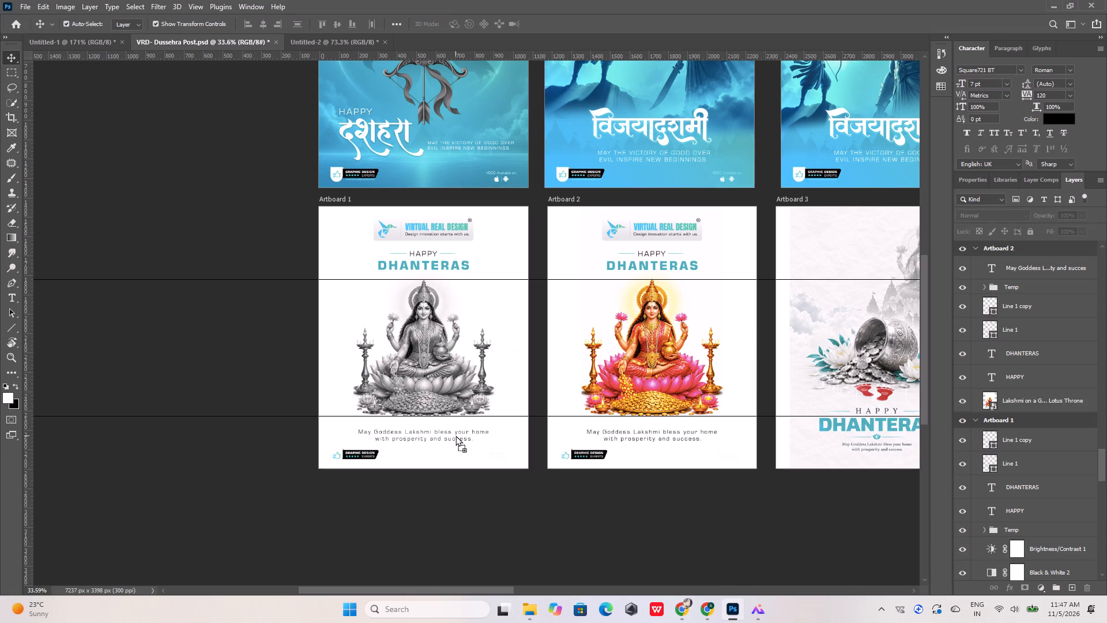
drag(455, 436, 438, 412)
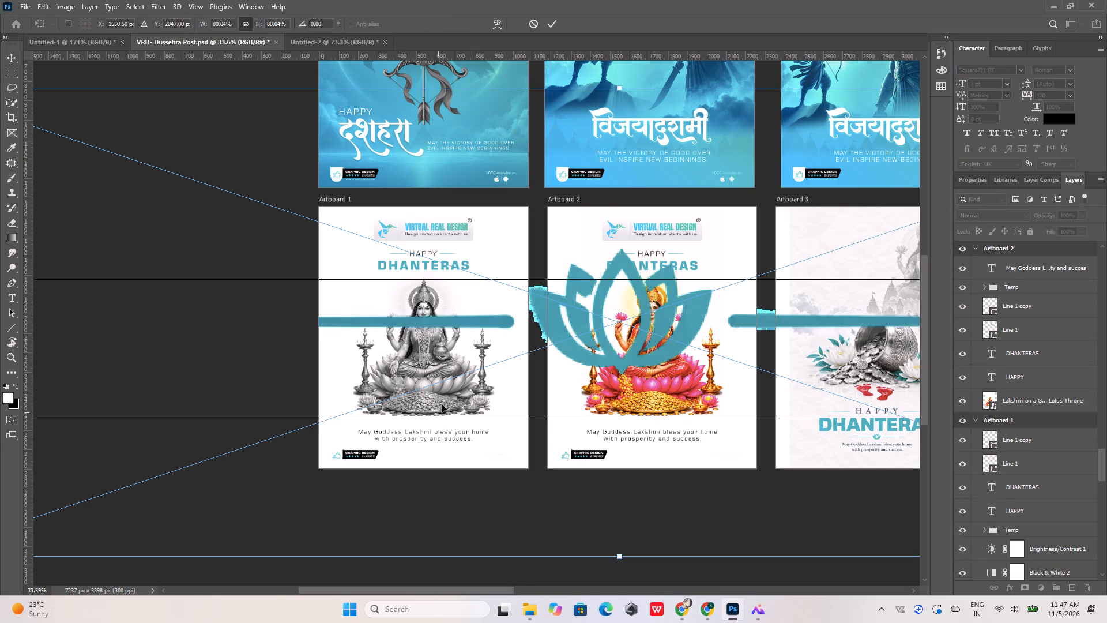
alt+scroll(450, 395, down, 15)
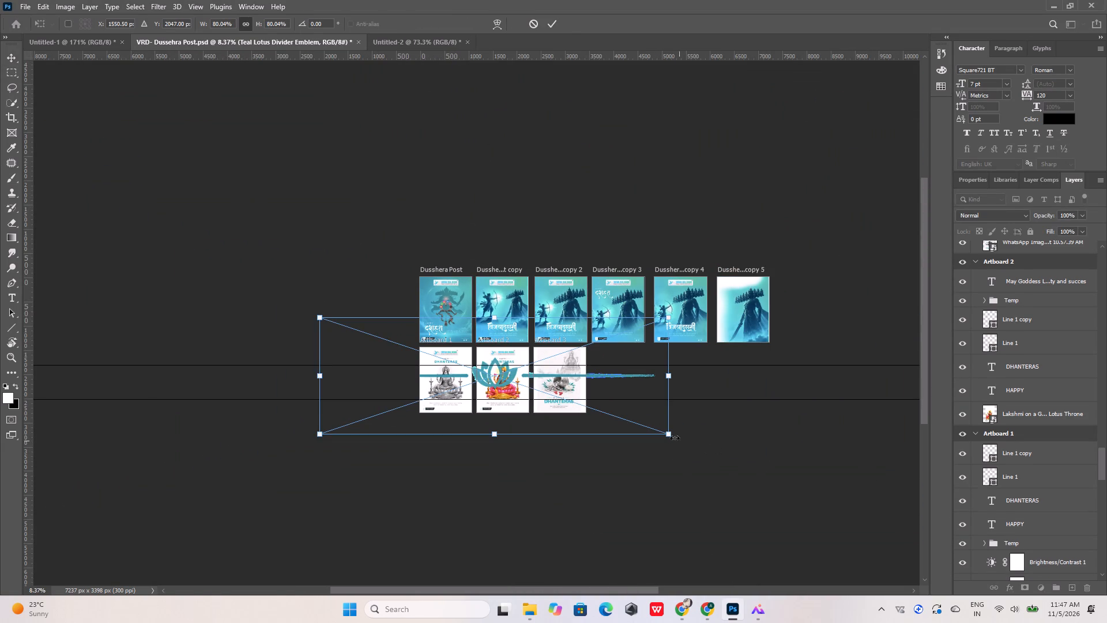
drag(671, 436, 375, 339)
drag(352, 329, 449, 400)
alt+scroll(441, 402, up, 20)
alt+scroll(441, 402, up, 5)
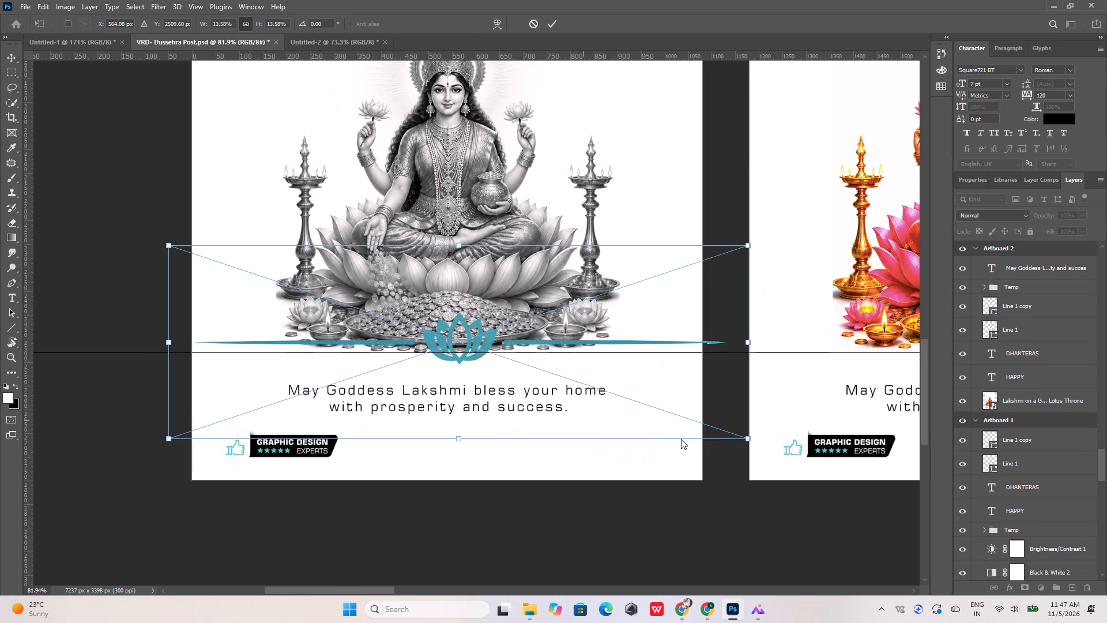
click(747, 436)
drag(747, 436, 531, 289)
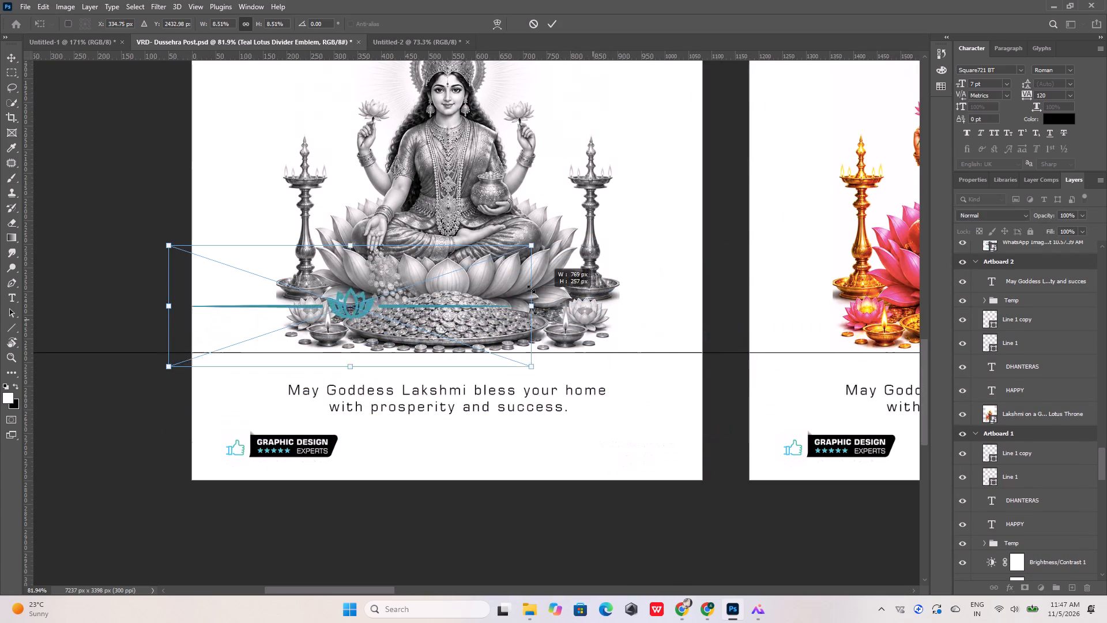
drag(531, 289, 461, 255)
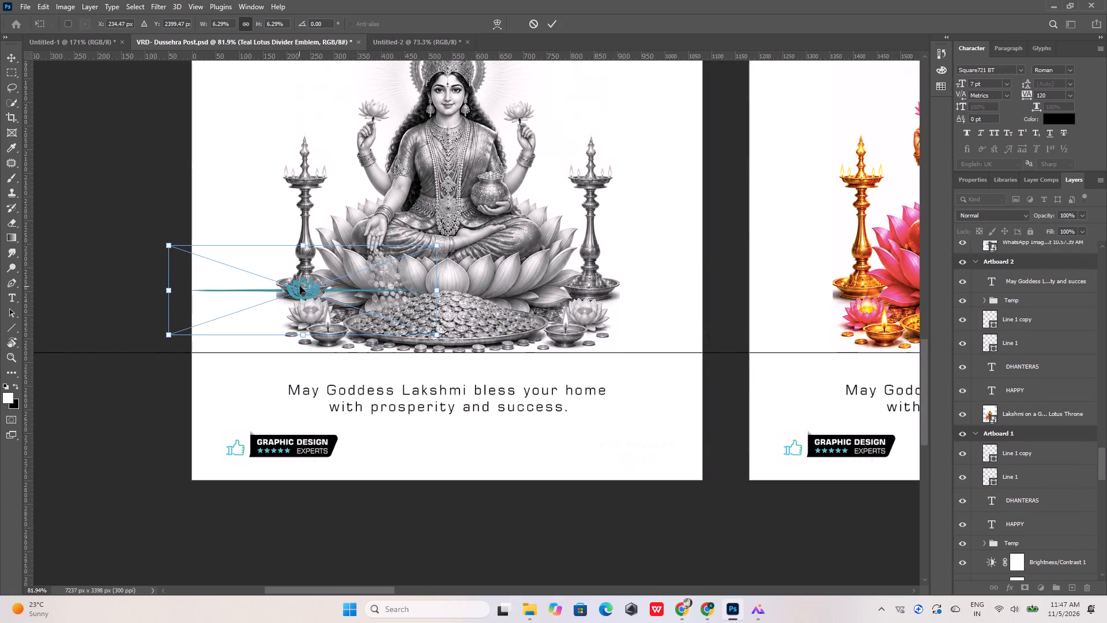
drag(300, 286, 439, 366)
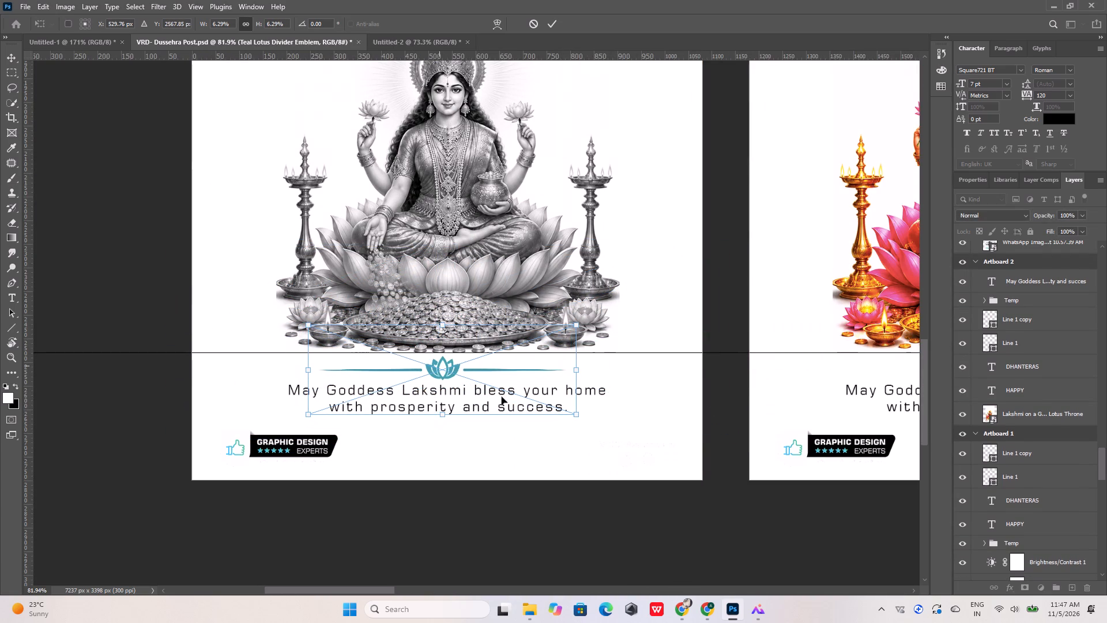
drag(577, 418, 529, 397)
click(552, 25)
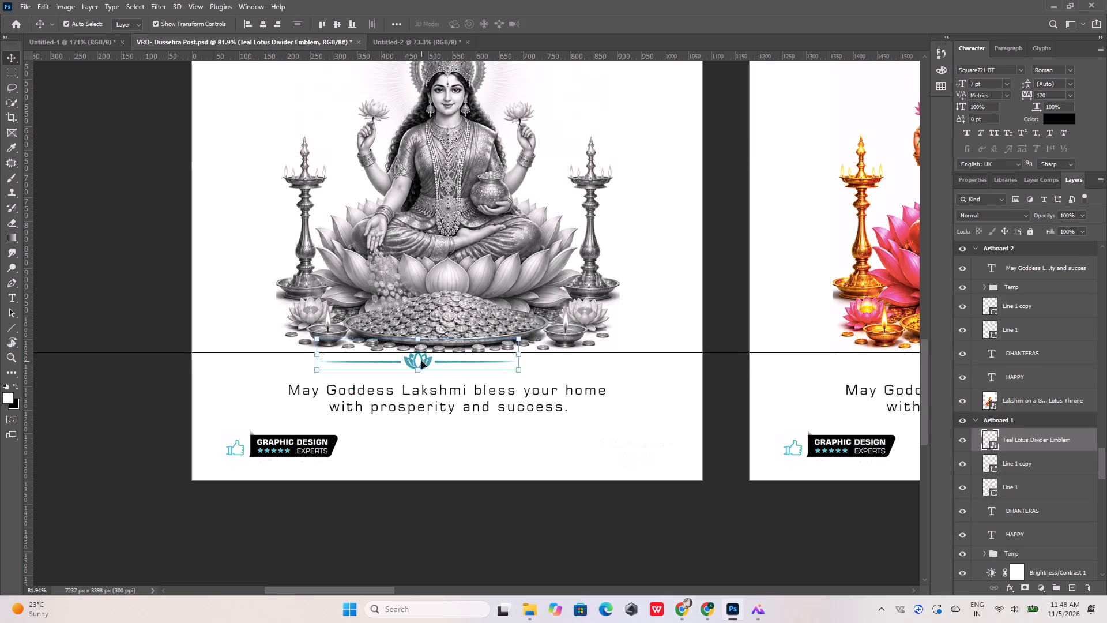
Move the teal lotus divider closer above the blessing text and centre it horizontally on Artboard 1.
drag(421, 361, 450, 371)
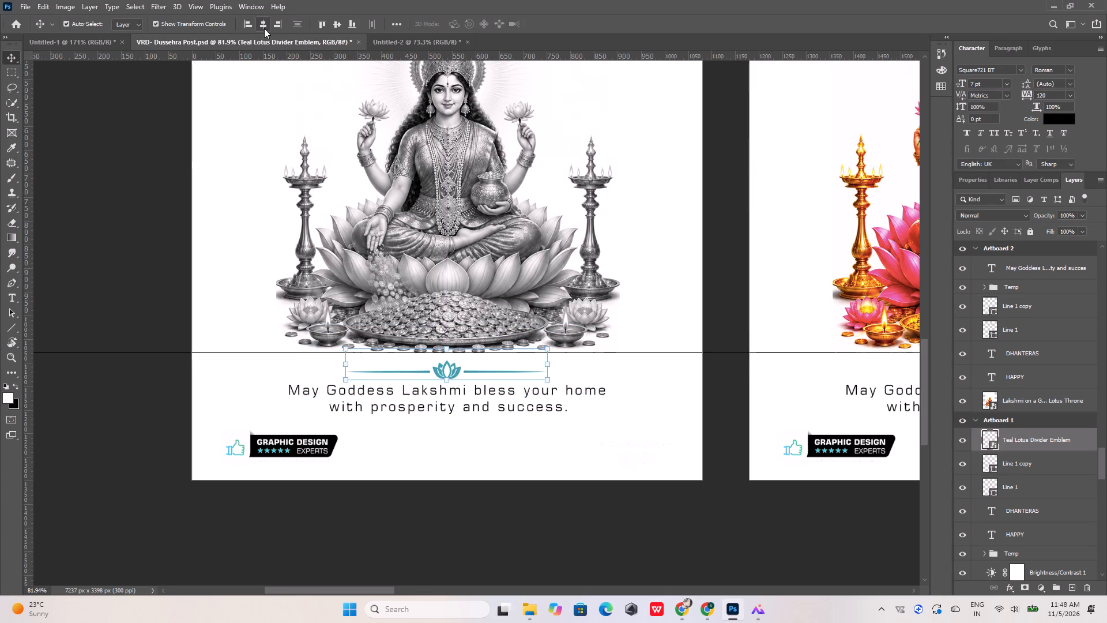
click(265, 25)
click(148, 167)
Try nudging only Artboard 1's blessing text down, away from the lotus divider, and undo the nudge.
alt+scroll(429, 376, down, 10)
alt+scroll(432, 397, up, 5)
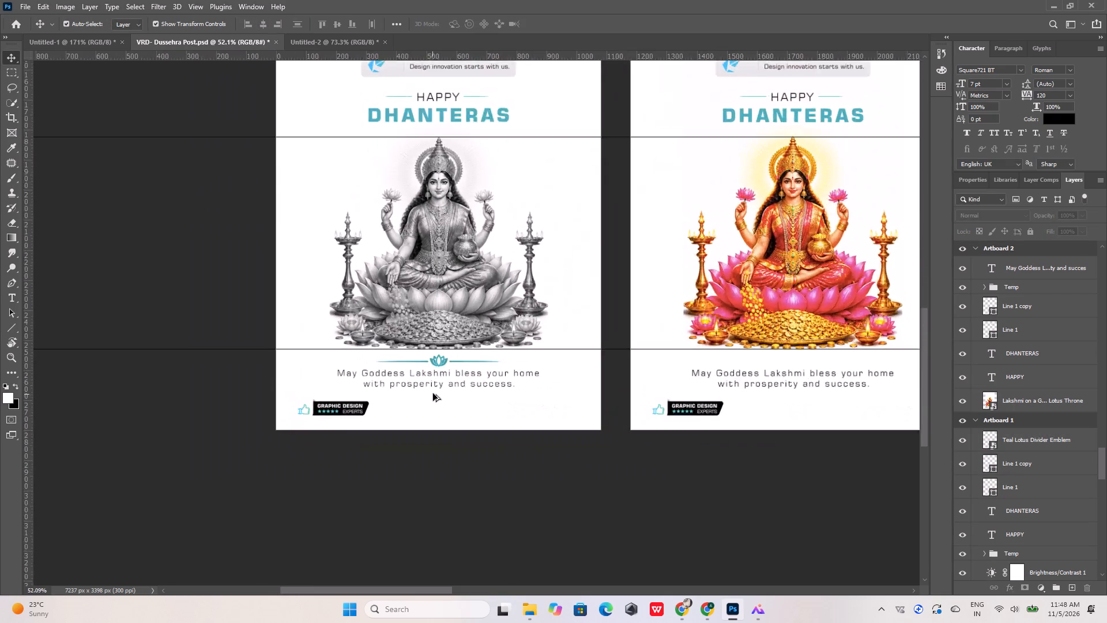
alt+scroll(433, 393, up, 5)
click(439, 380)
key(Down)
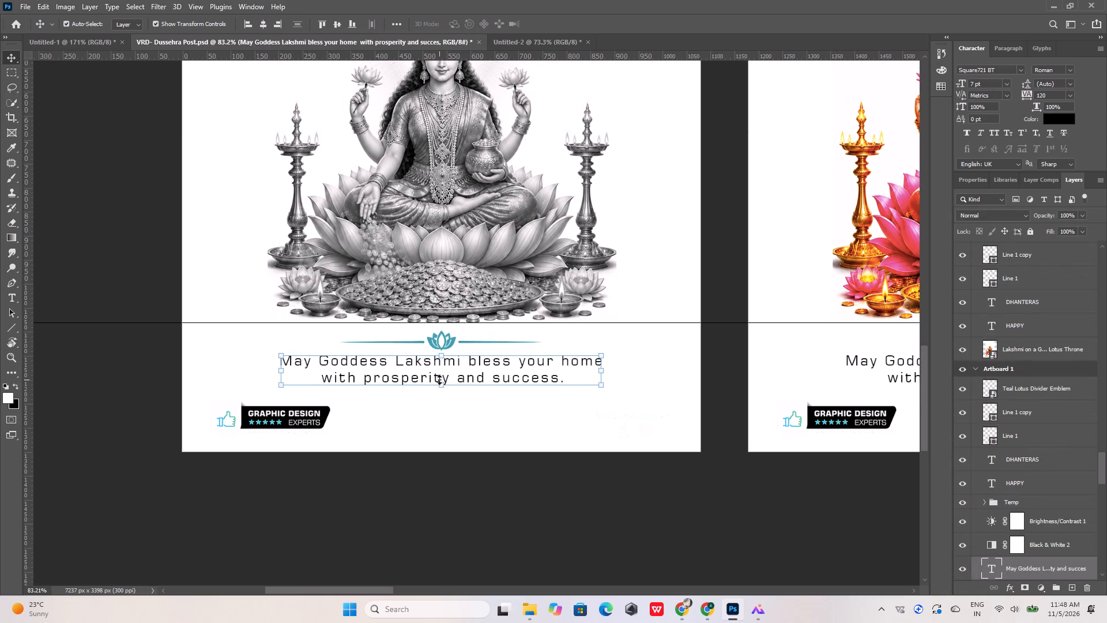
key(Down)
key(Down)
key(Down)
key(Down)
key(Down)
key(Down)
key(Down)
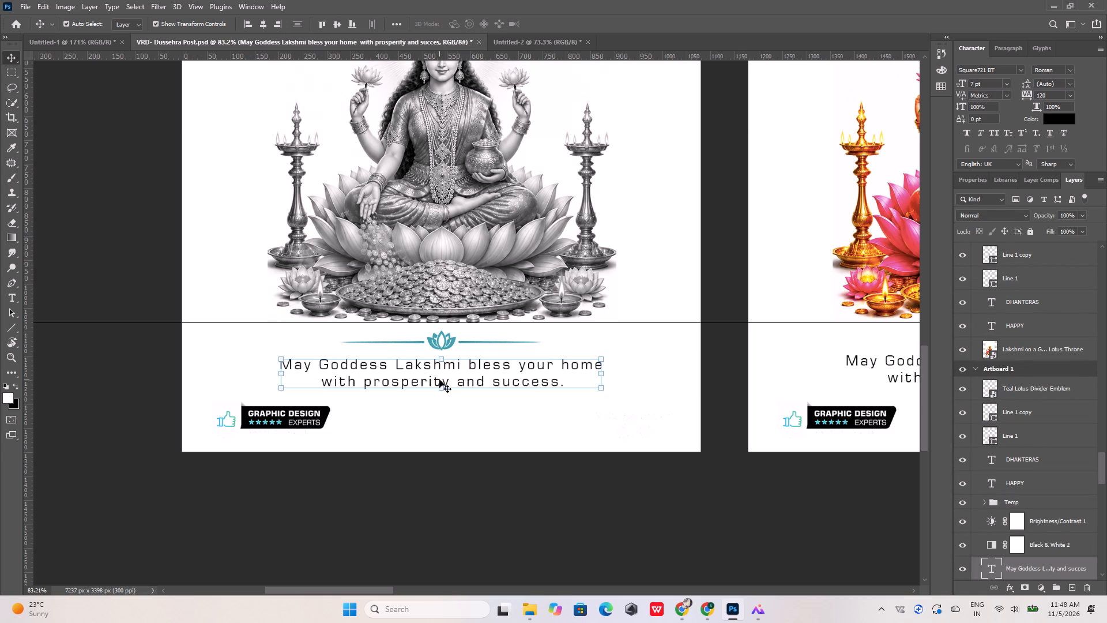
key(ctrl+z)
Select the blessing texts of both Artboard 1 and Artboard 2 and nudge them slightly down together.
alt+scroll(423, 370, down, 6)
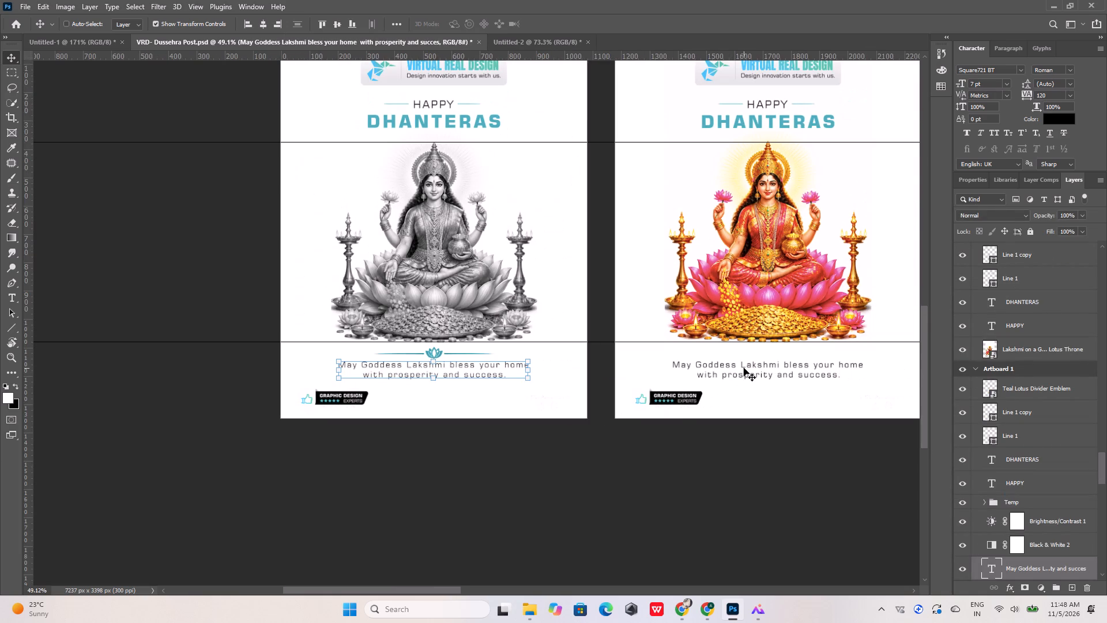
ctrl+click(744, 367)
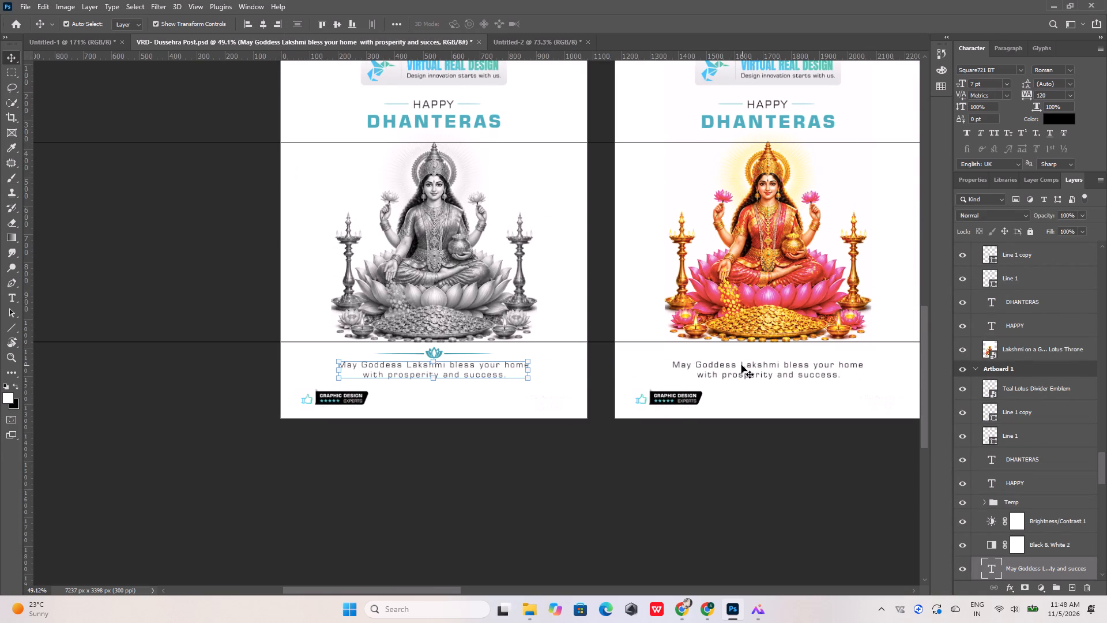
shift+click(741, 365)
key(Down)
key(Down)
key(Down)
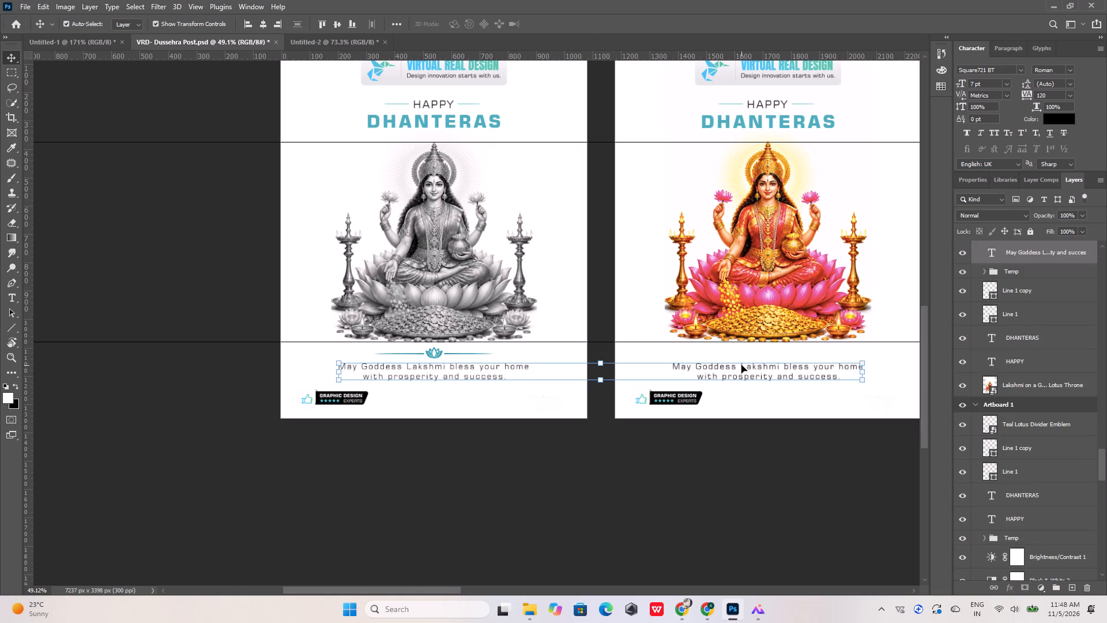
click(654, 482)
Nudge the Teal Lotus Divider Emblem on Artboard 1 slightly down towards the blessing text.
alt+scroll(390, 329, up, 6)
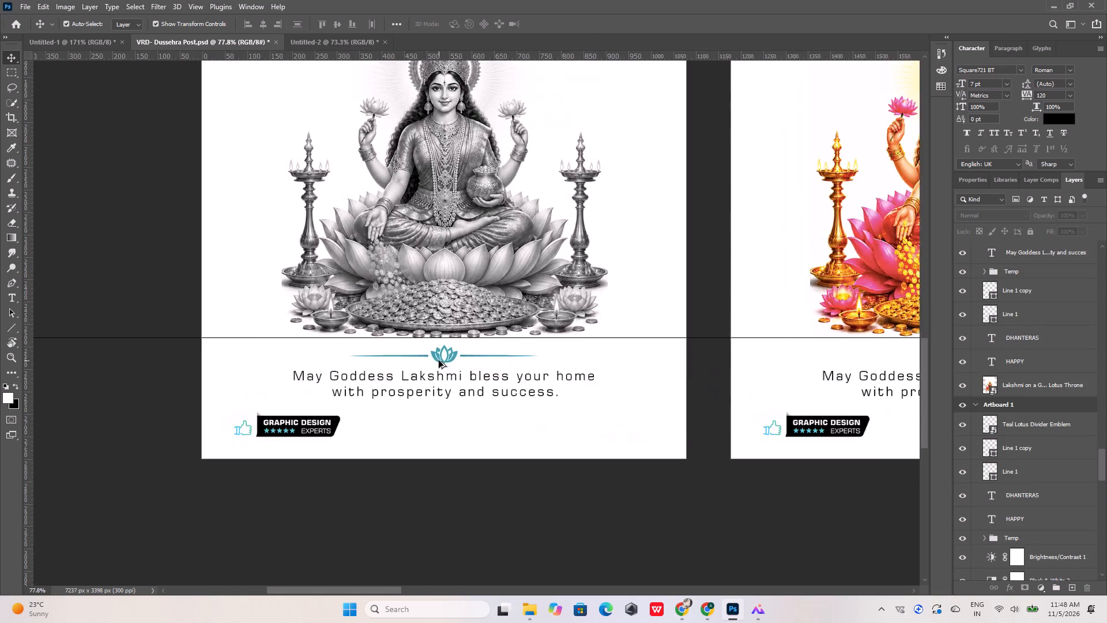
alt+scroll(439, 361, up, 3)
click(445, 357)
click(450, 352)
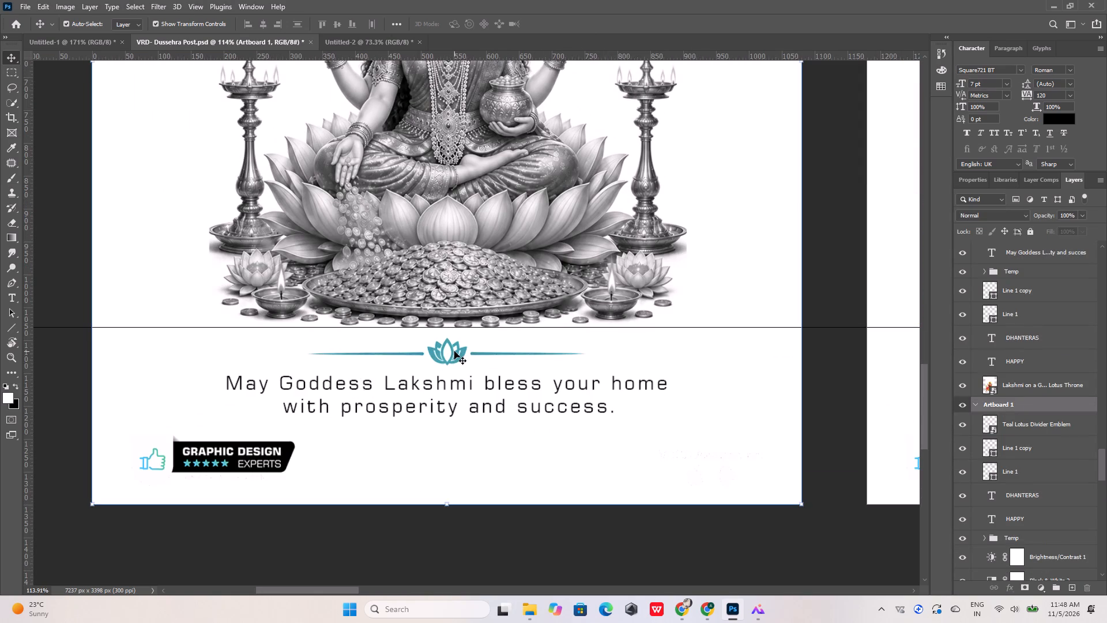
click(454, 351)
click(459, 351)
key(Down)
key(Down)
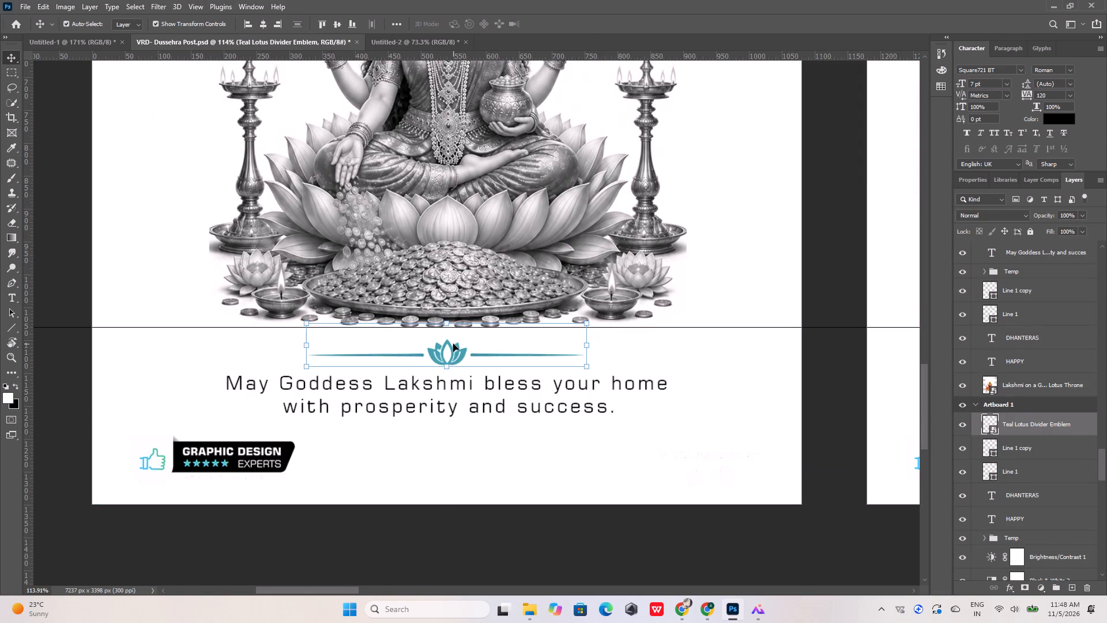
key(Down)
Copy Artboard 1's Teal Lotus Divider Emblem and paste it in place on Artboard 2.
key(ctrl+c)
alt+scroll(398, 371, down, 11)
click(670, 371)
key(ctrl+shift+v)
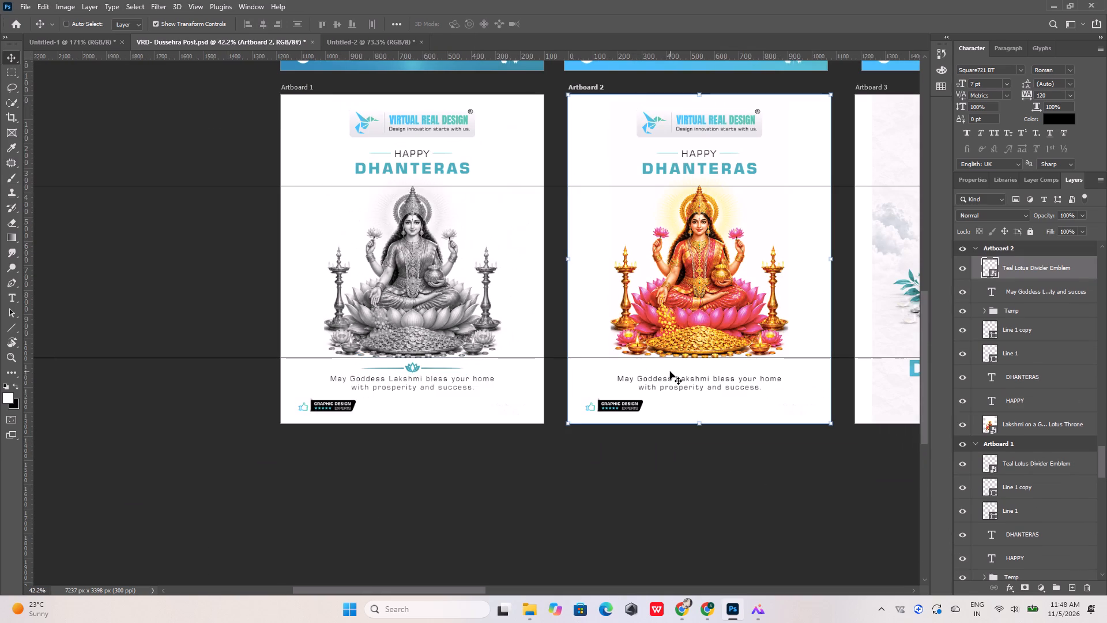
click(622, 475)
alt+scroll(427, 400, down, 5)
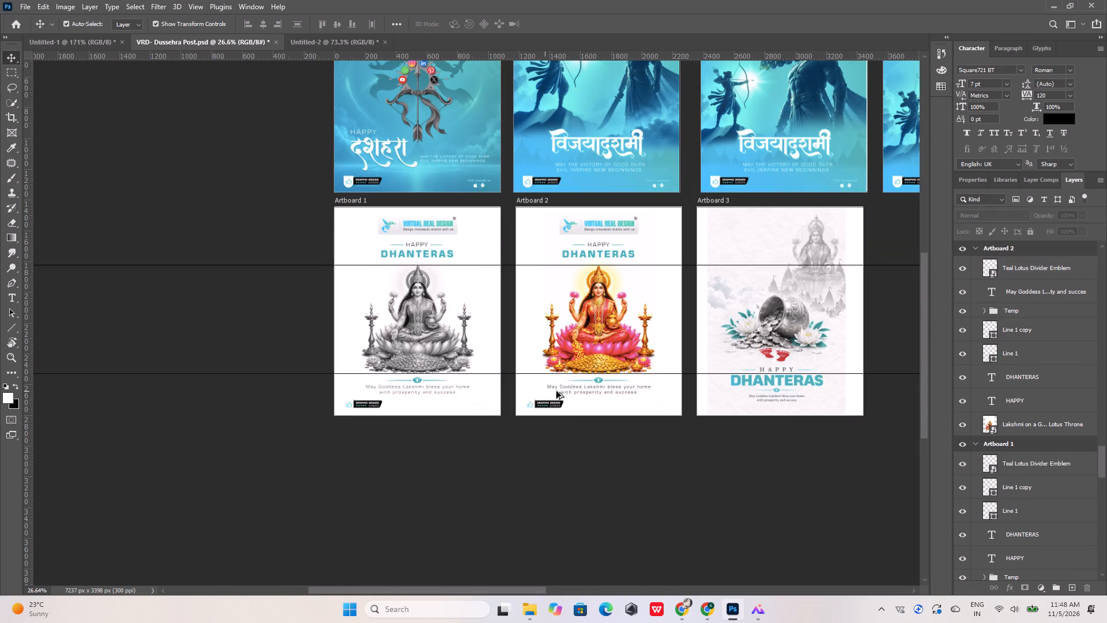
alt+scroll(567, 404, up, 3)
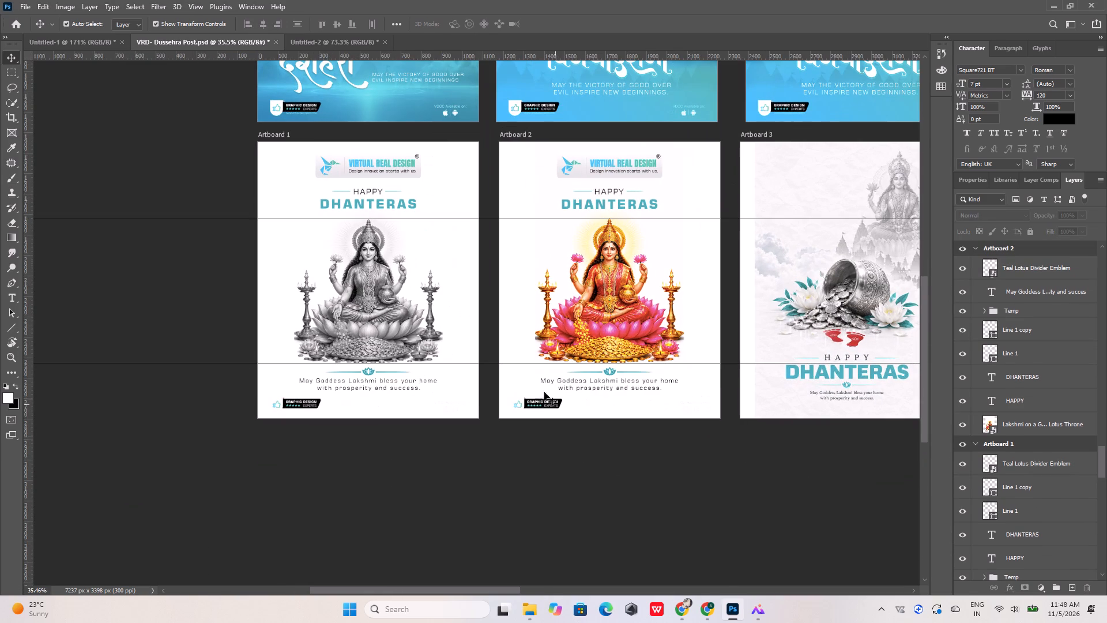
Switch to the Untitled-1 document and close it without saving the changes.
click(86, 38)
alt+scroll(398, 259, down, 7)
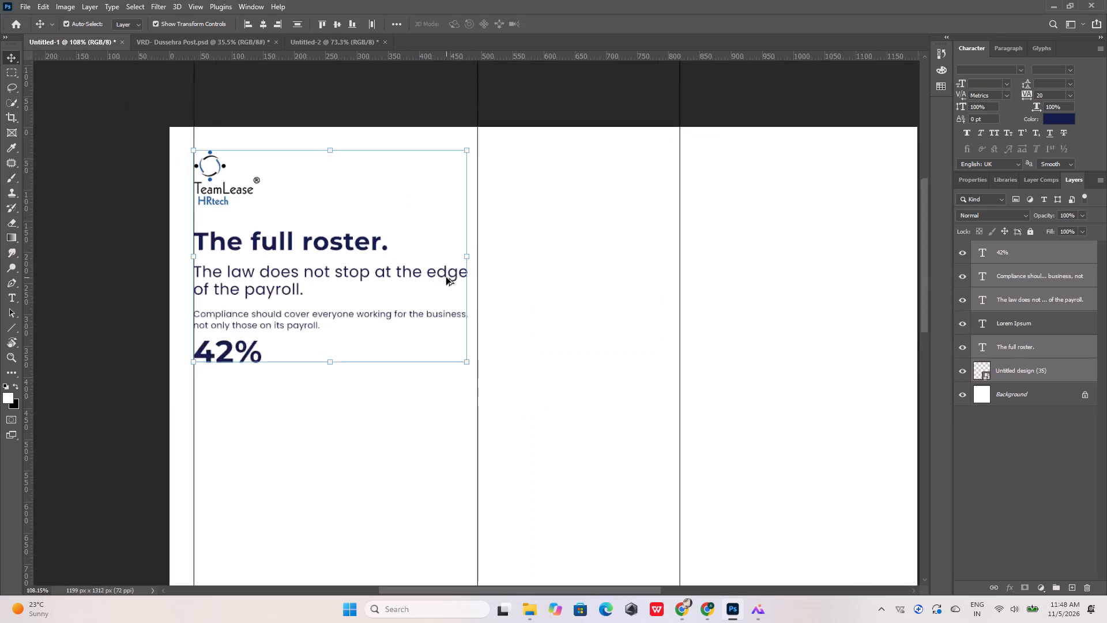
alt+scroll(446, 277, down, 7)
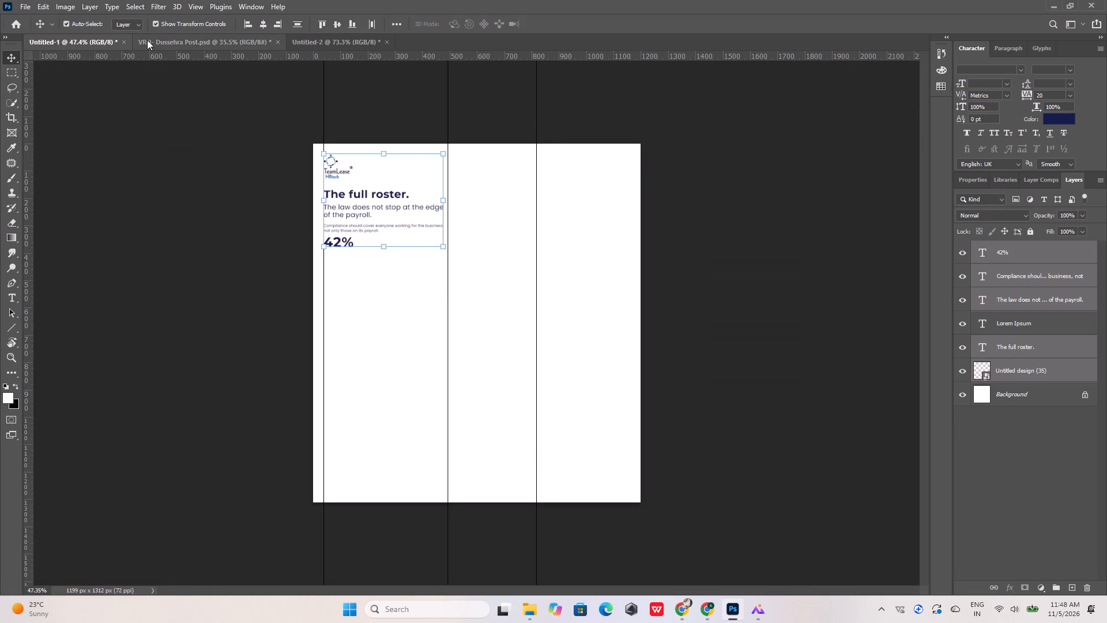
click(122, 42)
click(543, 226)
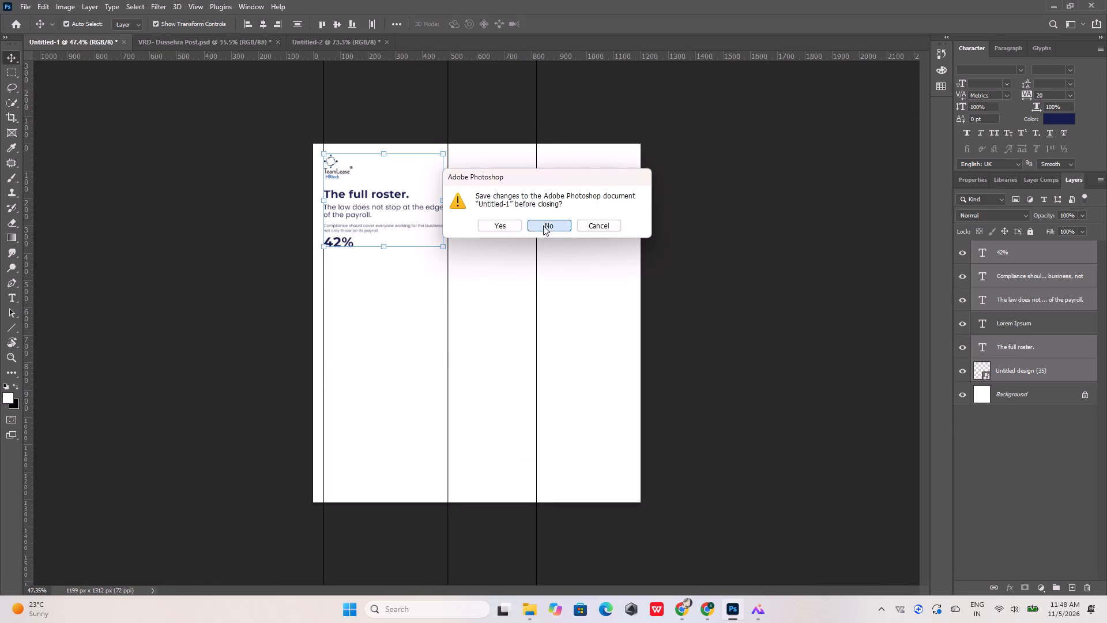
Switch to the Untitled-2 document with the TeamLease HRtech layout.
click(210, 43)
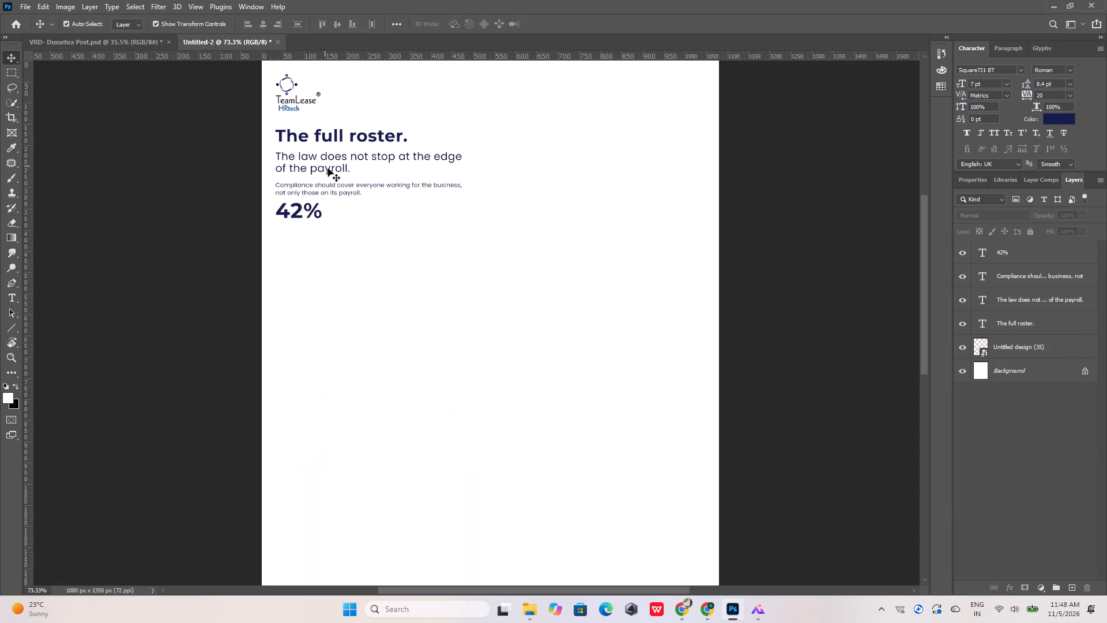
alt+scroll(368, 234, down, 4)
alt+scroll(334, 189, up, 3)
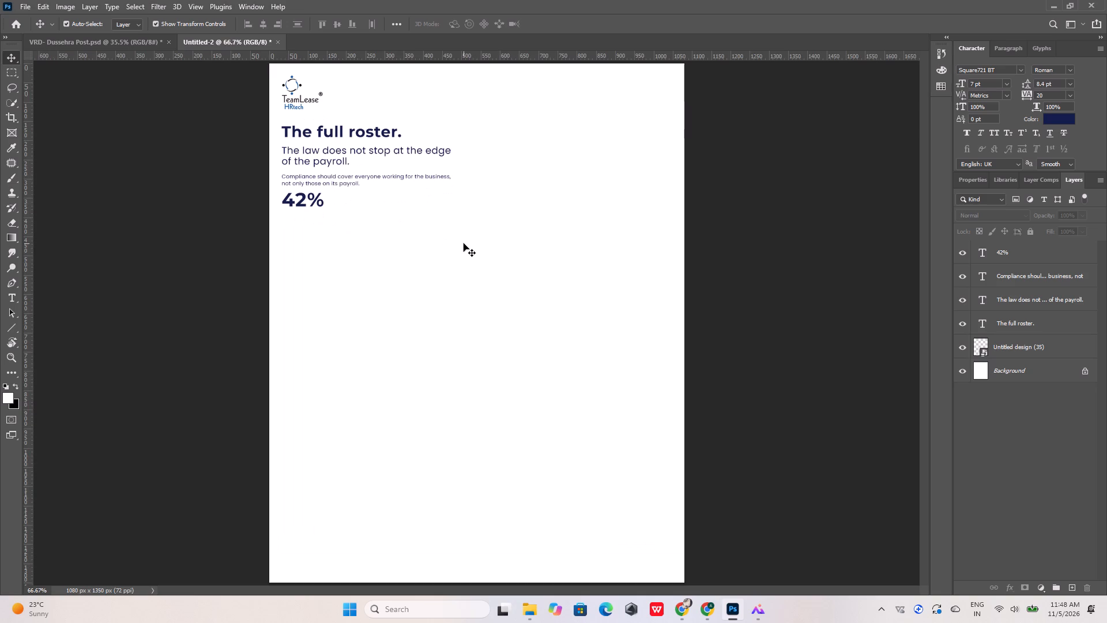
click(464, 243)
scroll(460, 256, up, 5)
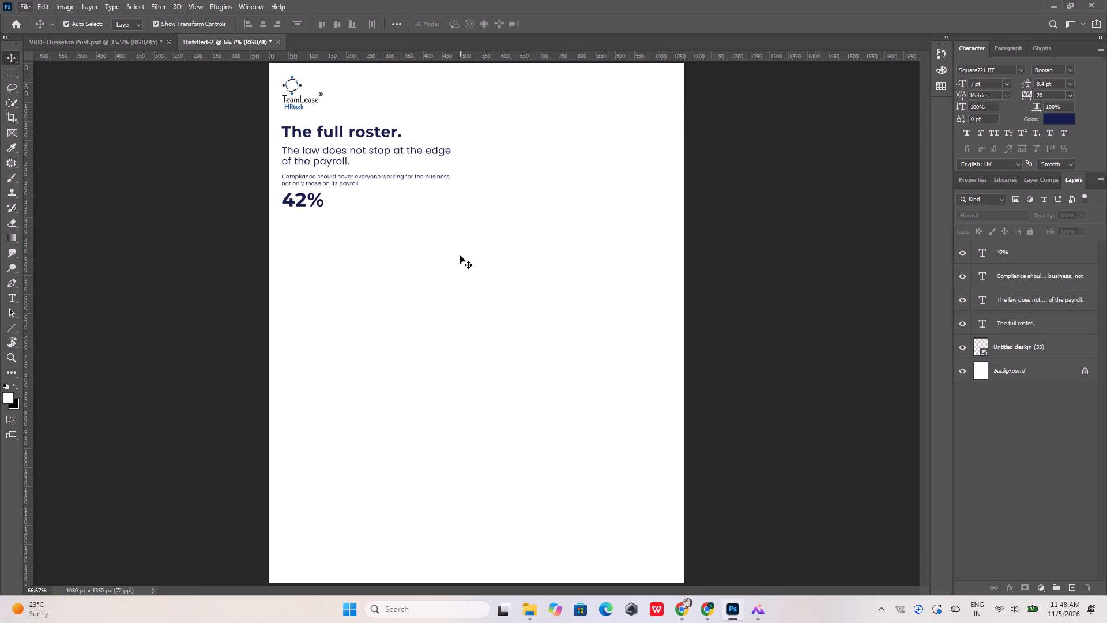